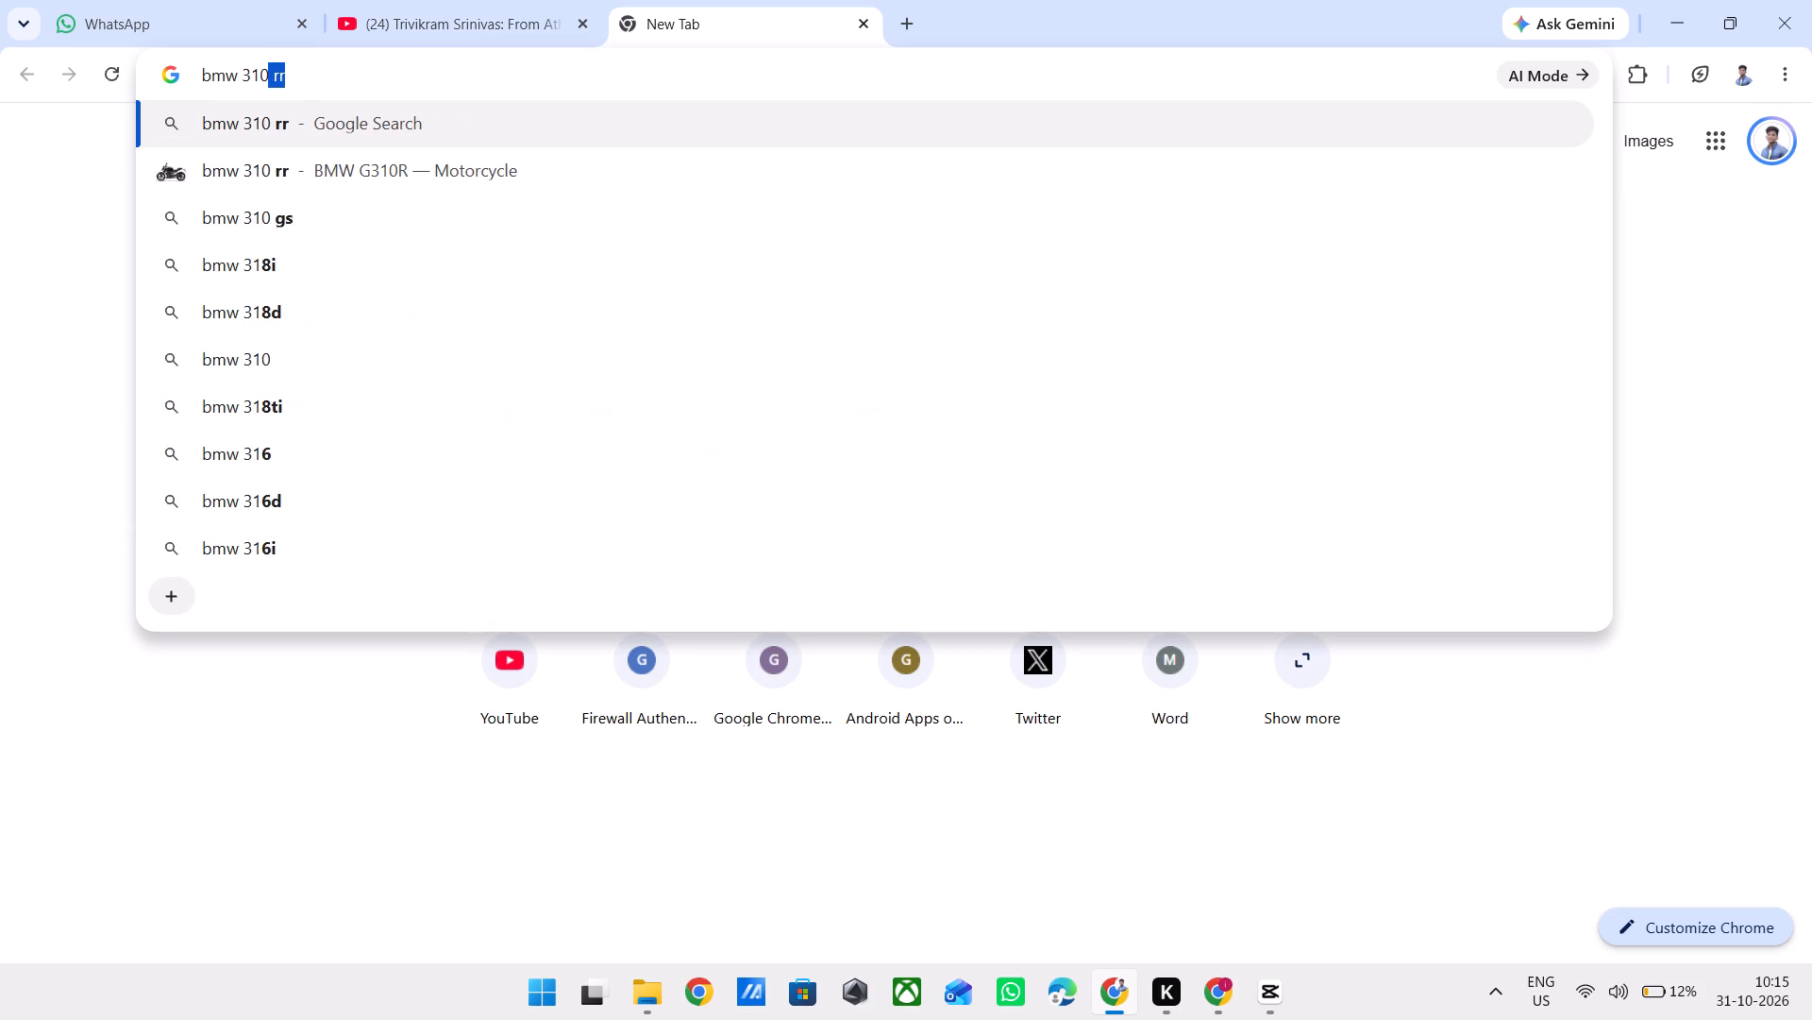
# Search Google for "bmw 310r" and refine the query to "bmw 310rr".
pyautogui.press('r')
pyautogui.press('Return')
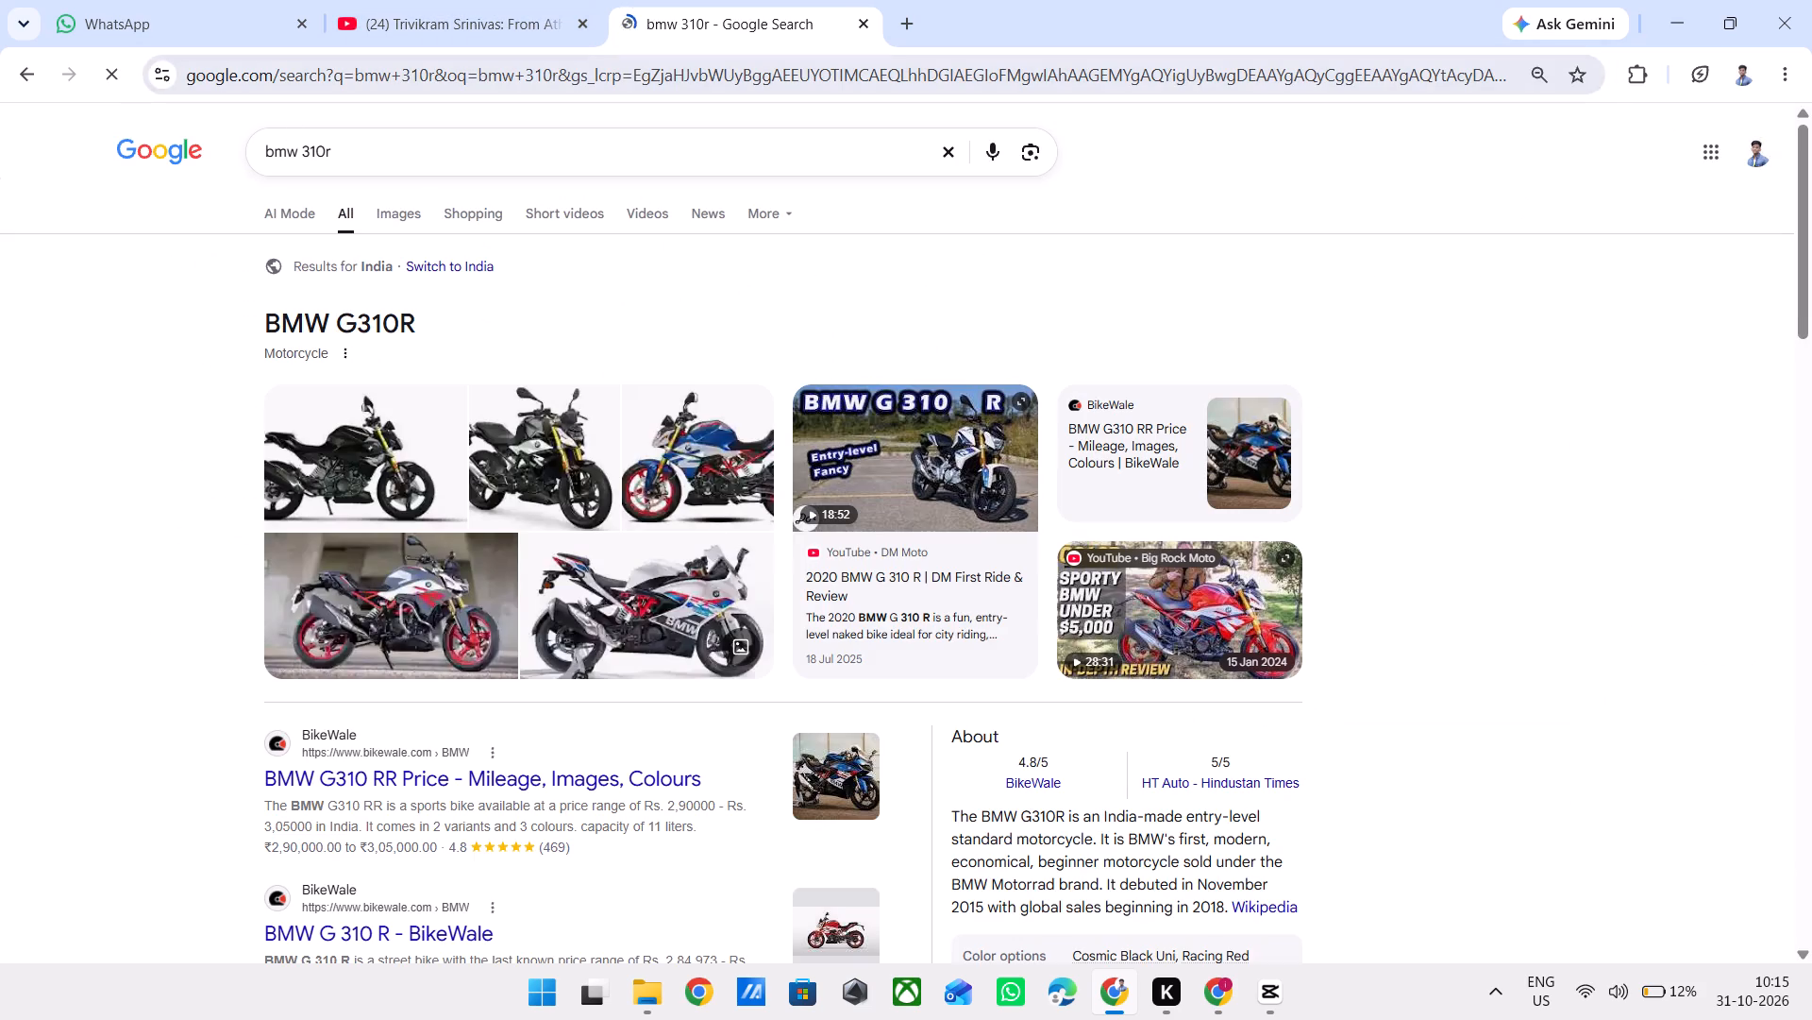
pyautogui.click(414, 167)
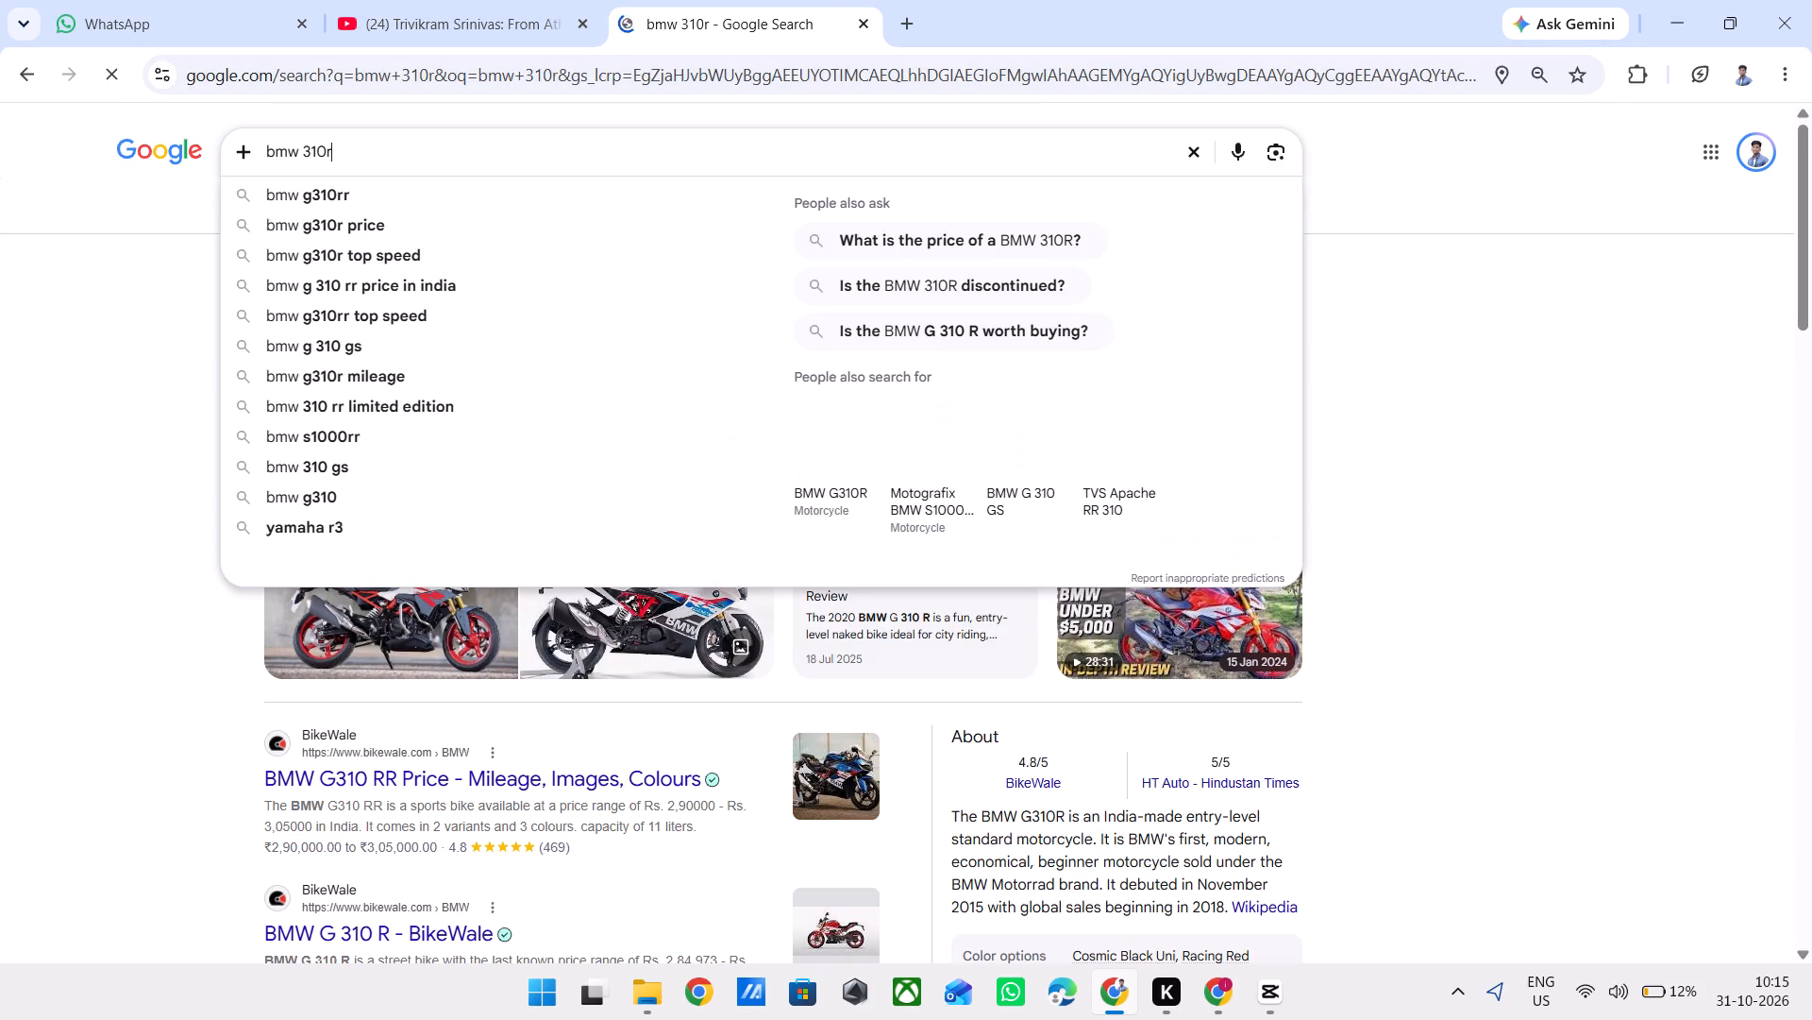
pyautogui.press('r')
pyautogui.press('Return')
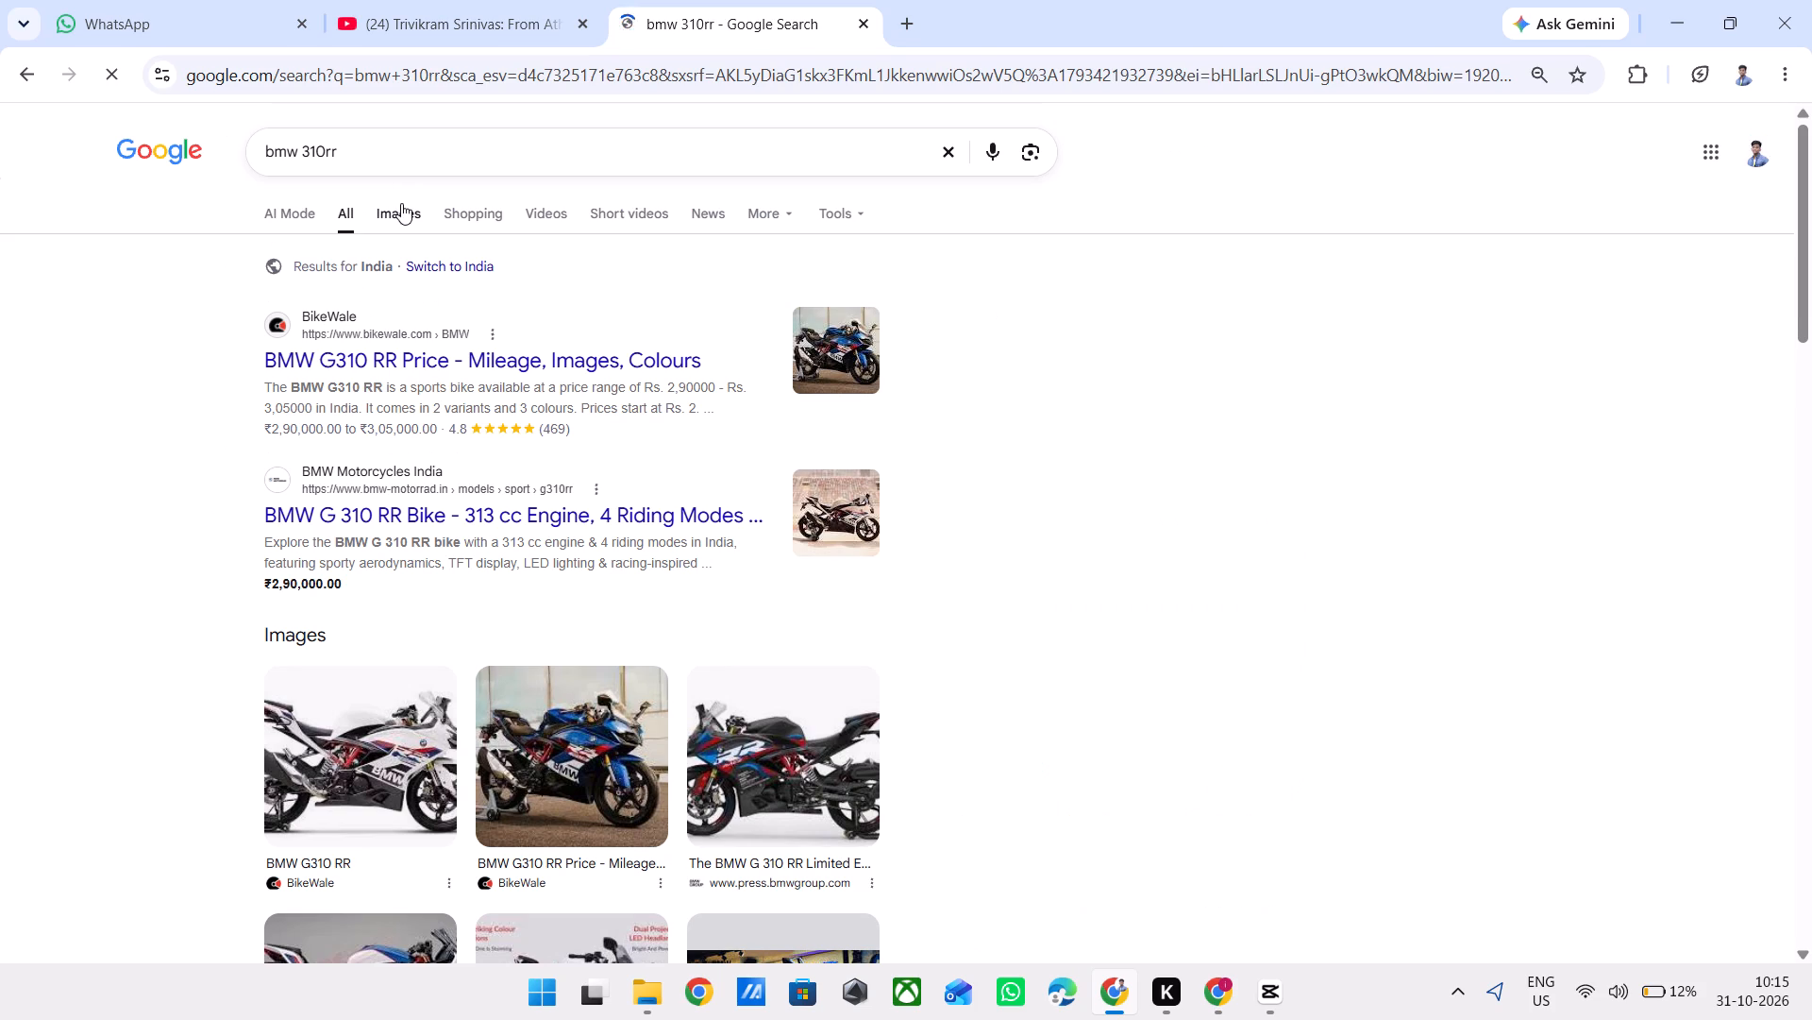
# Show the image results for the "bmw 310rr" search.
pyautogui.click(401, 203)
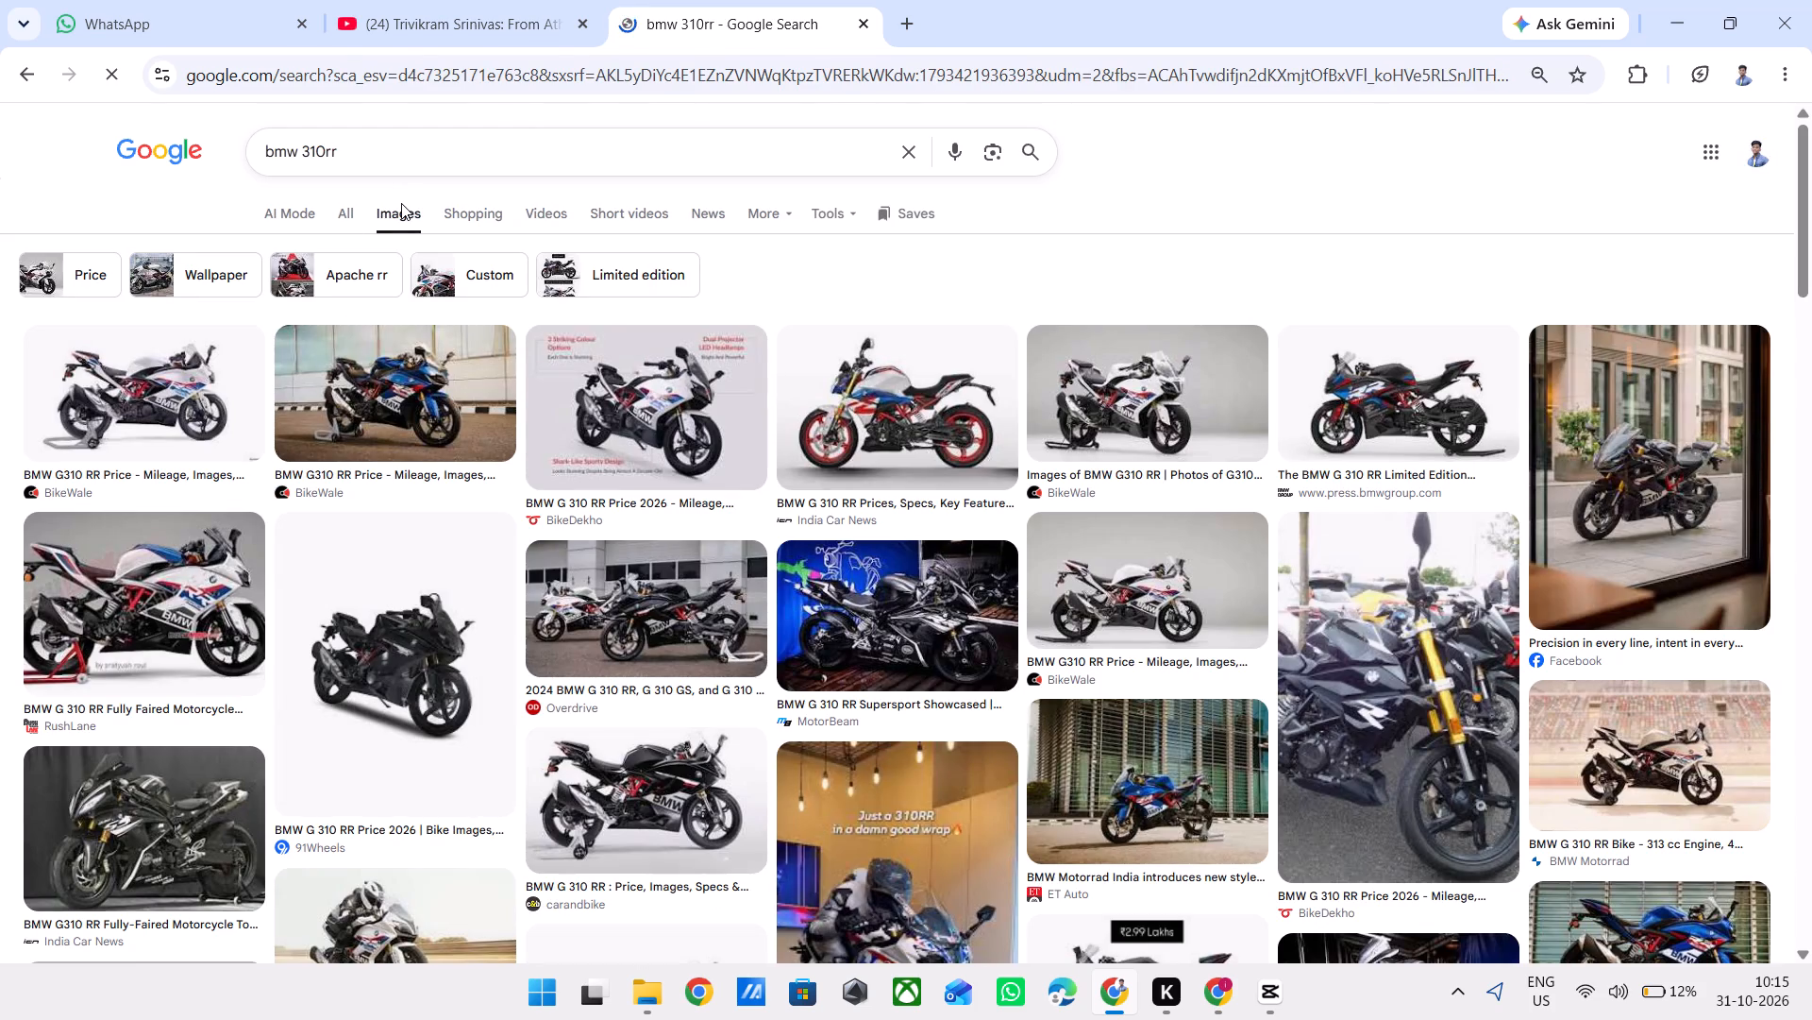
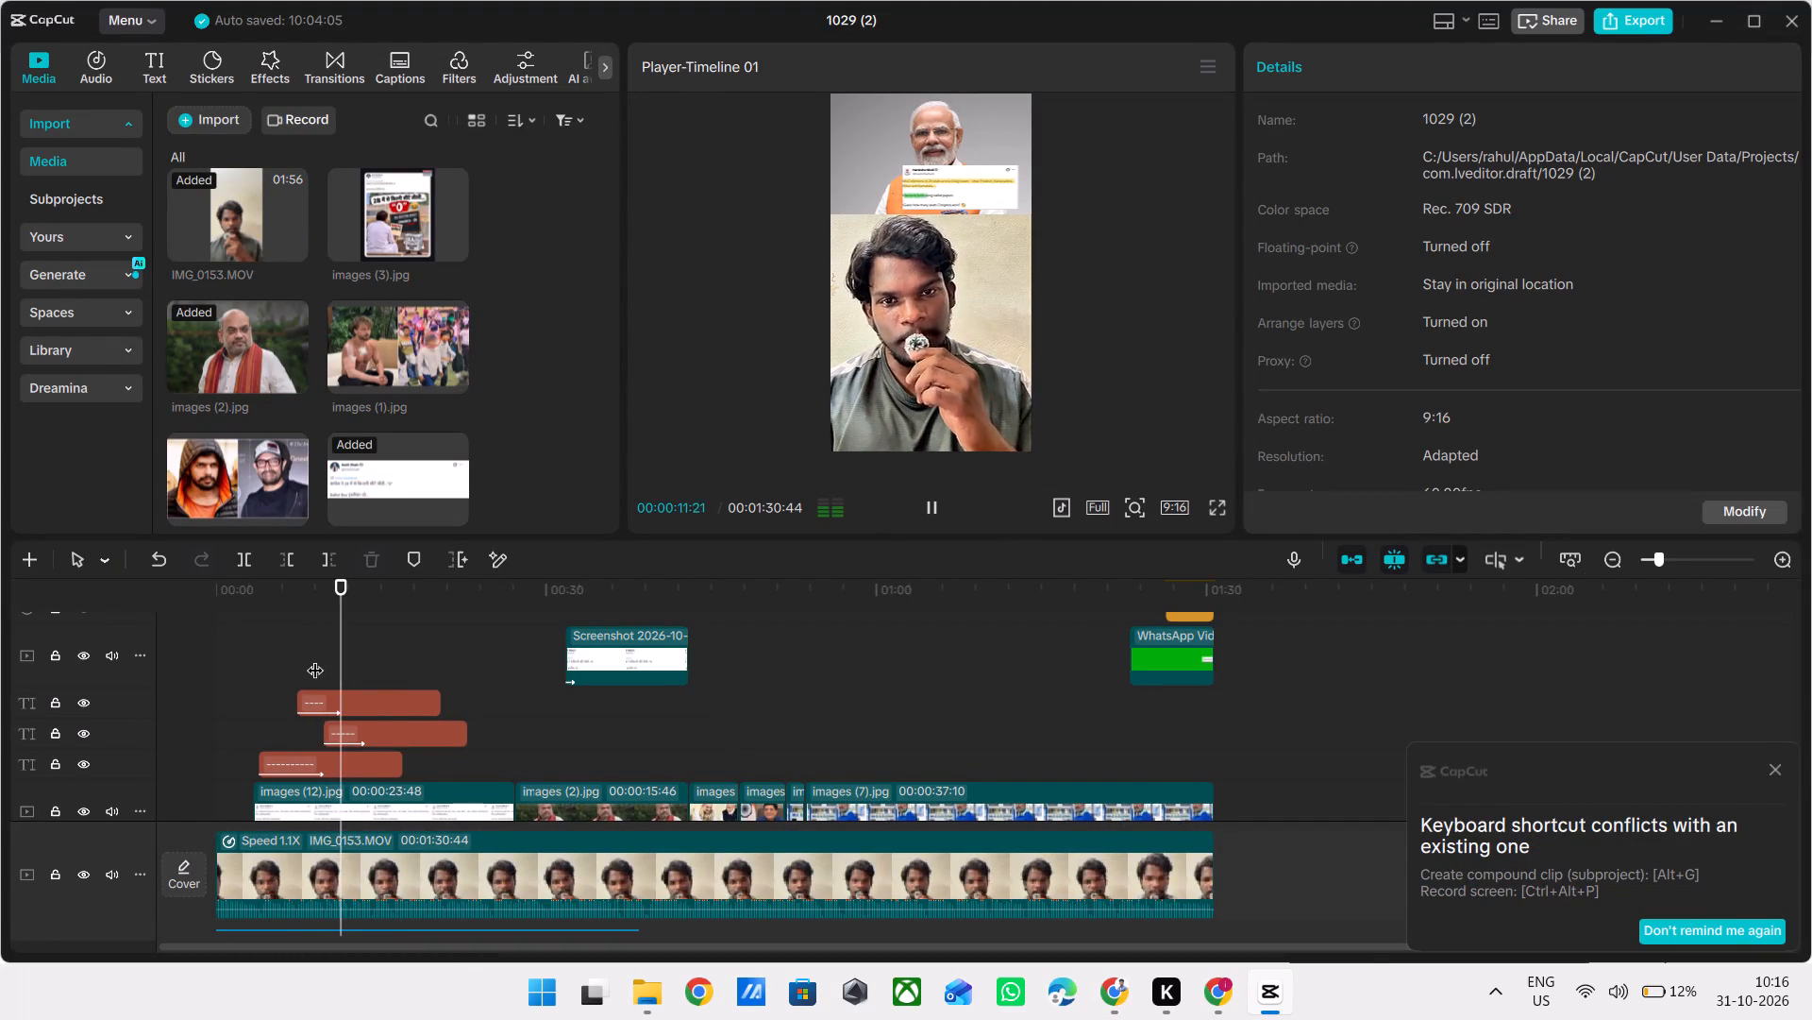
# Duplicate the upper yellow four-dash highlight text clip, pasting the copy at 00:00:13:03 on the timeline.
pyautogui.press('space')
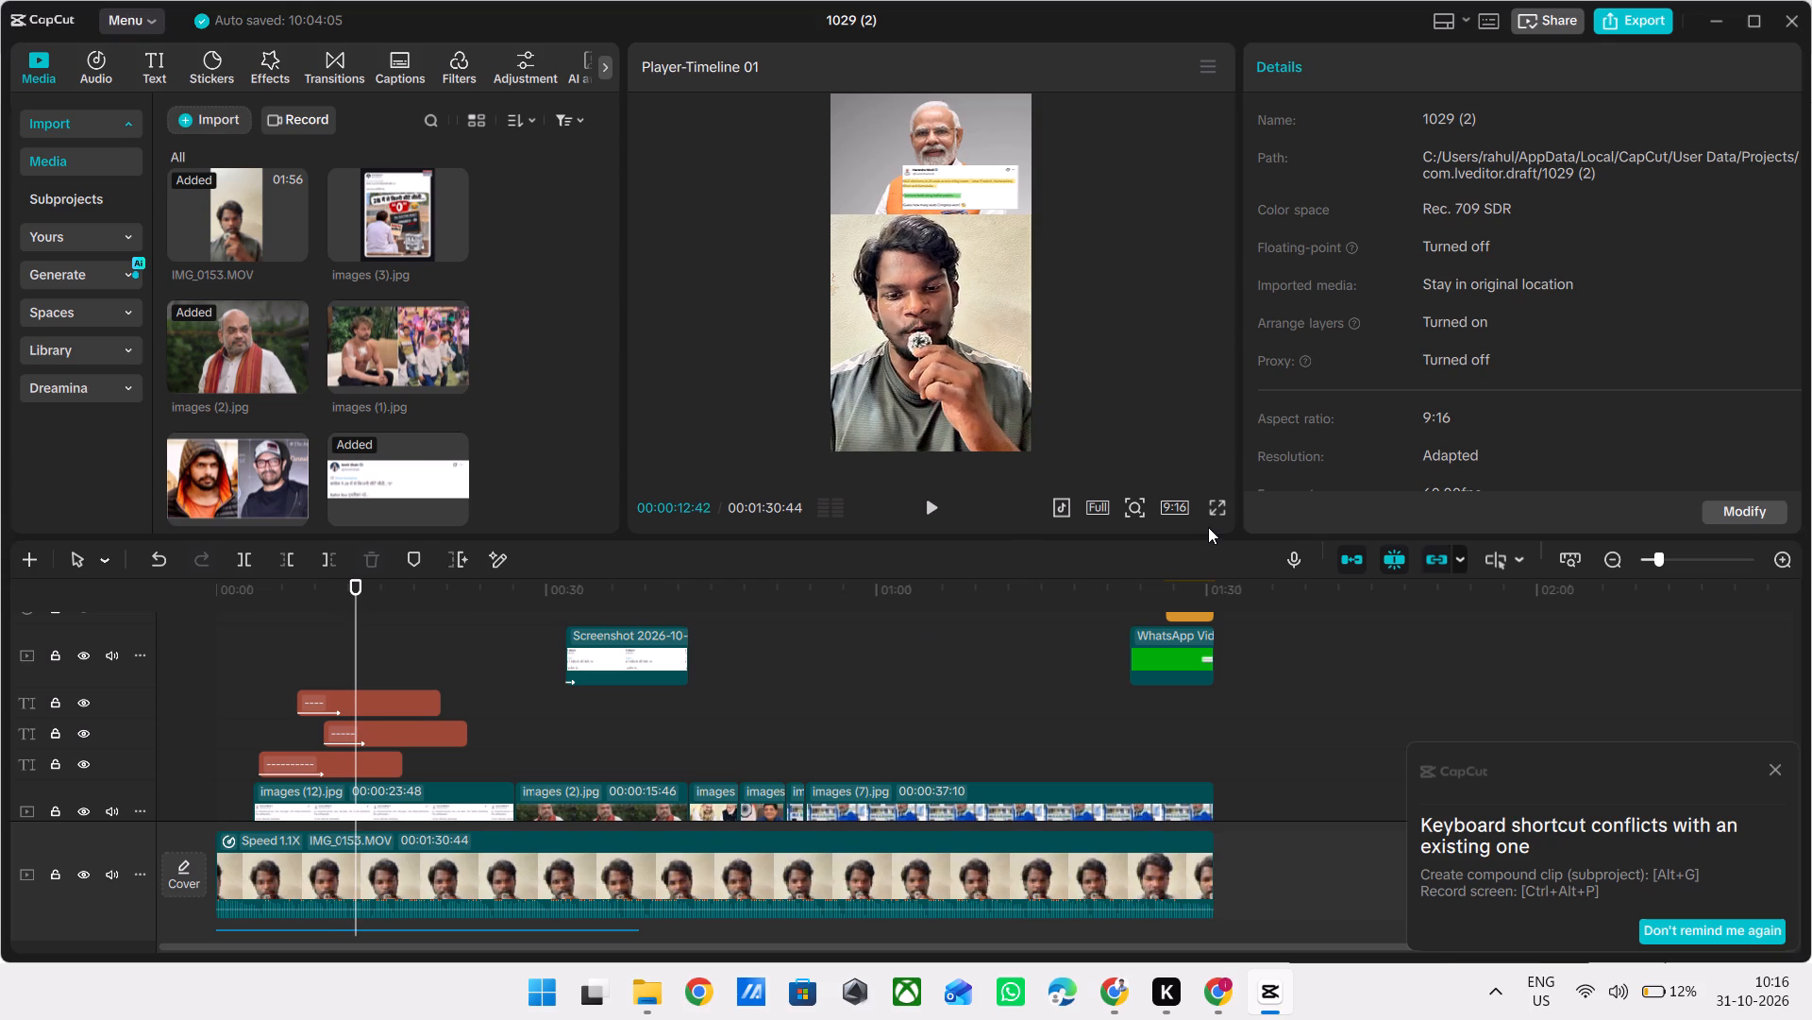
pyautogui.click(1212, 503)
pyautogui.press('space')
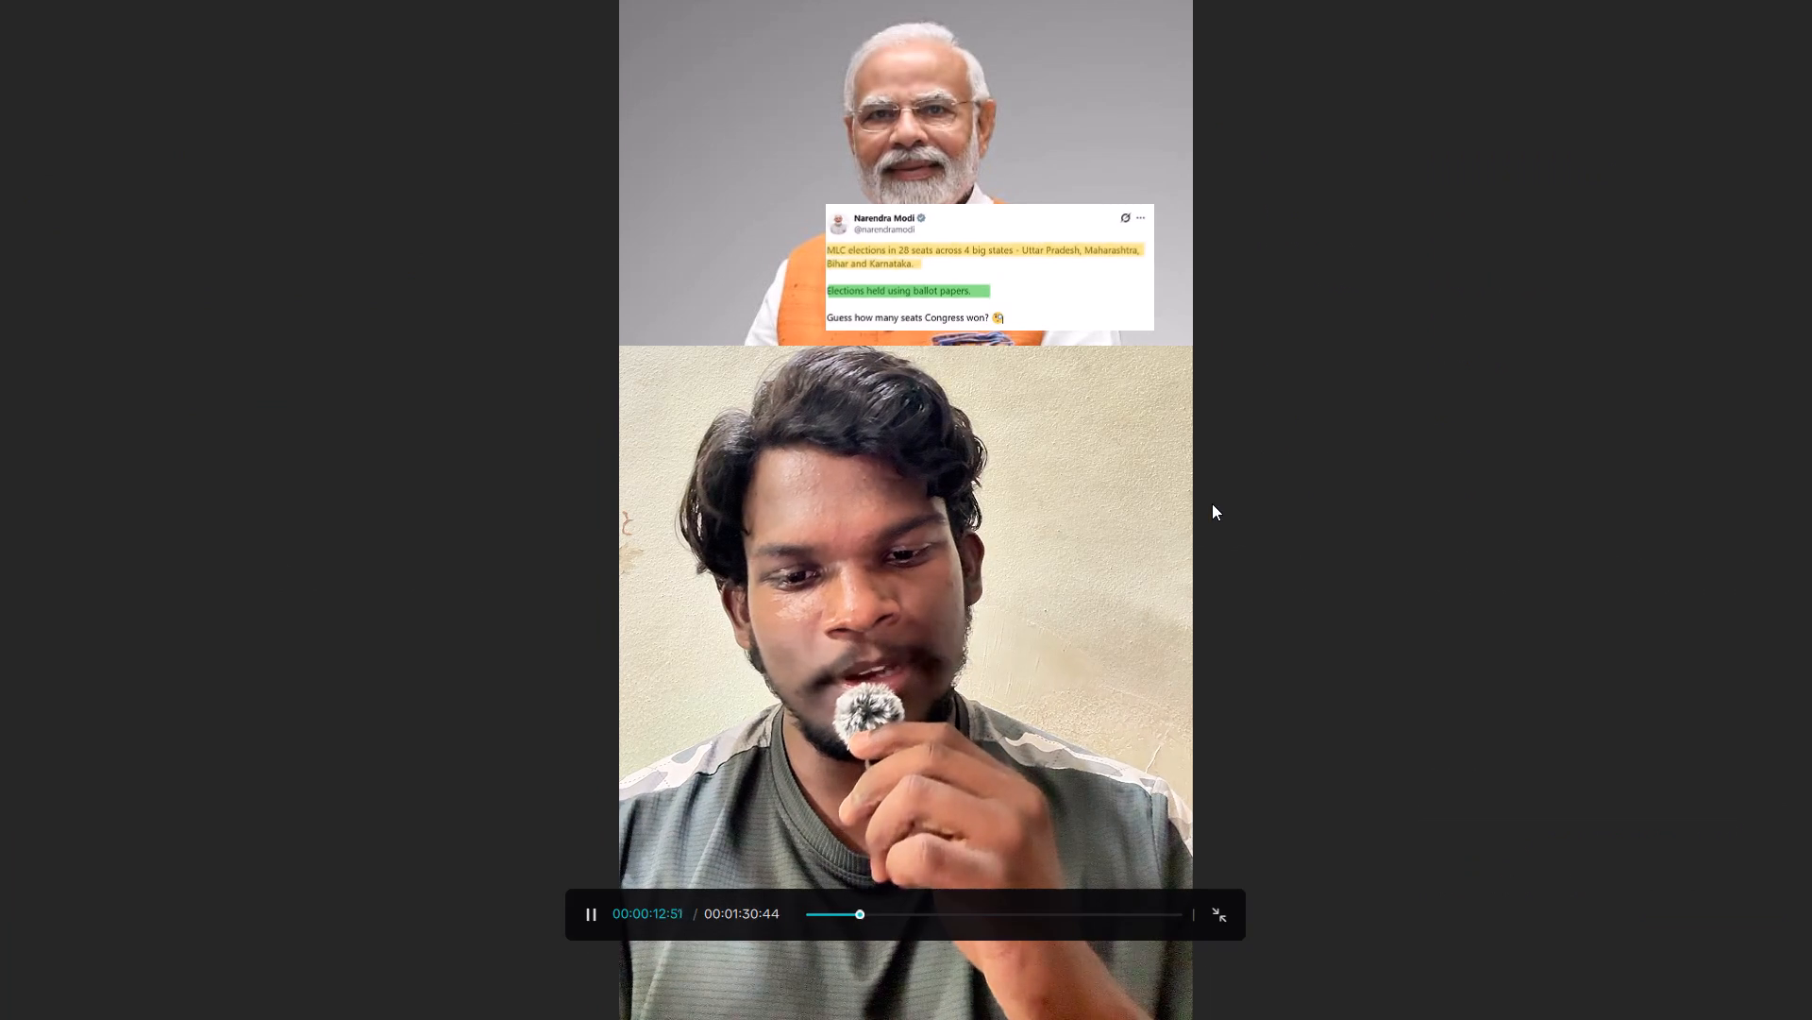
pyautogui.press('space')
pyautogui.press('Escape')
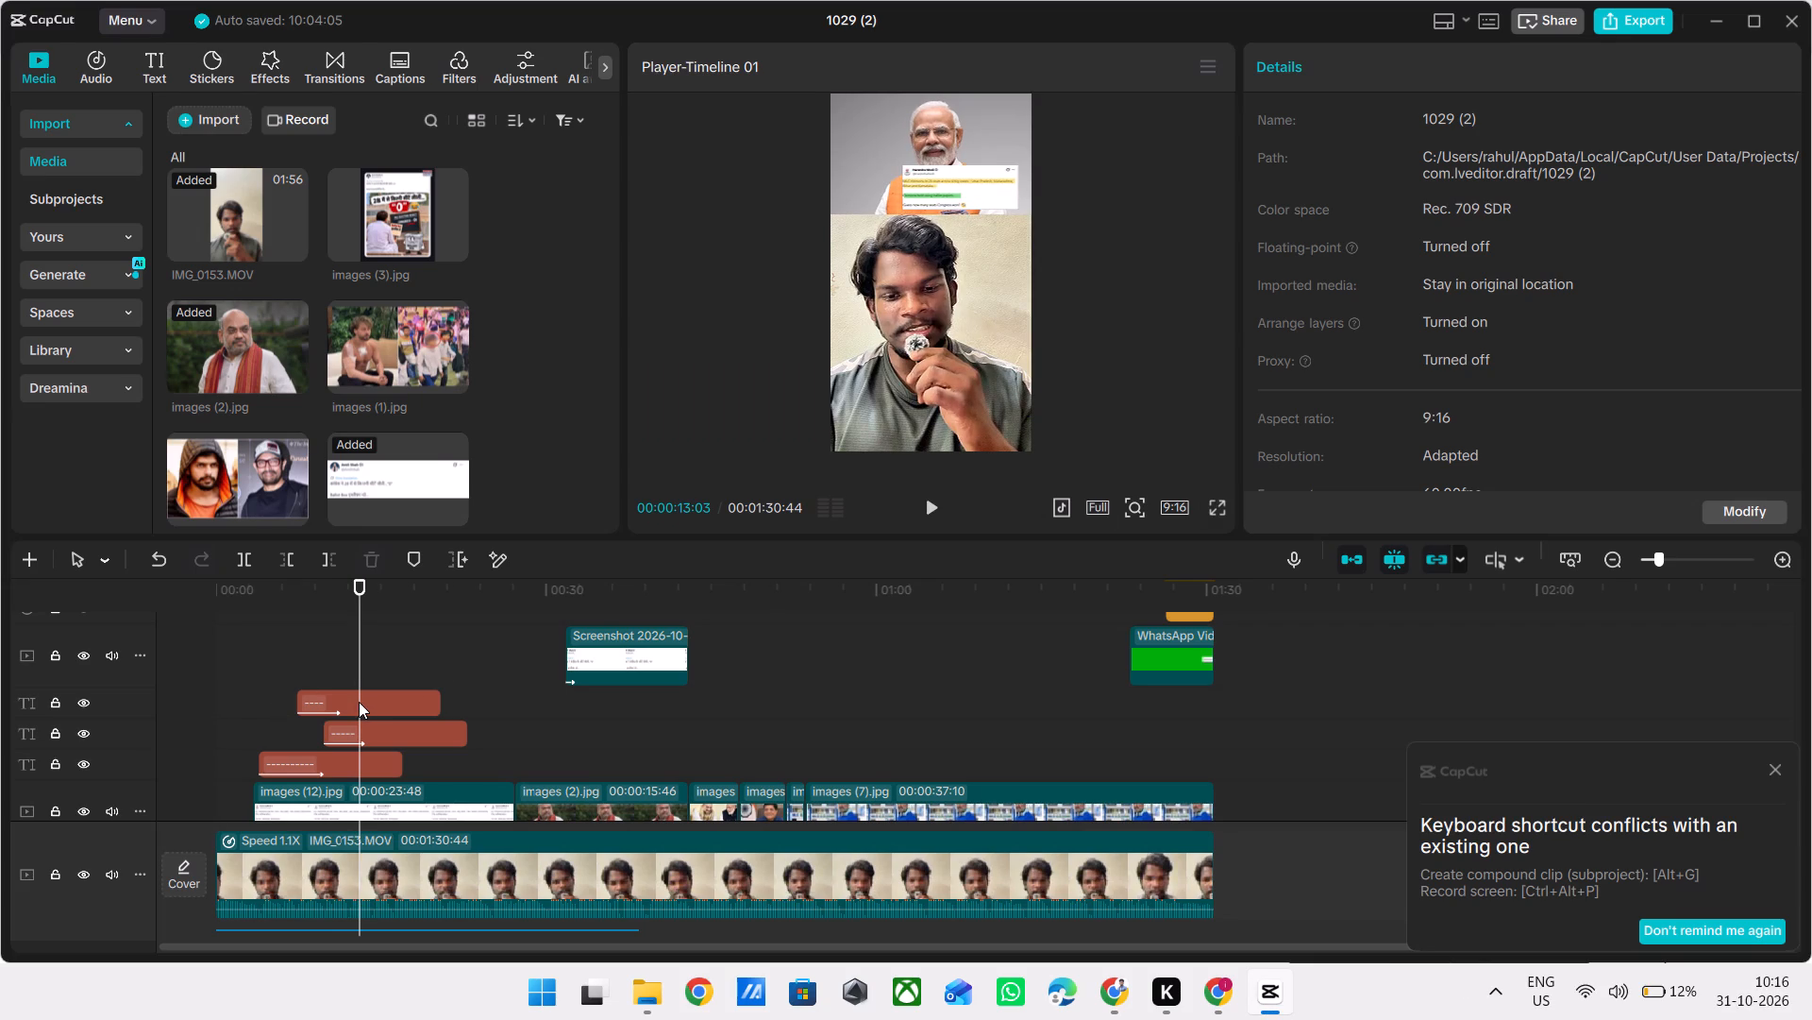
pyautogui.click(359, 702)
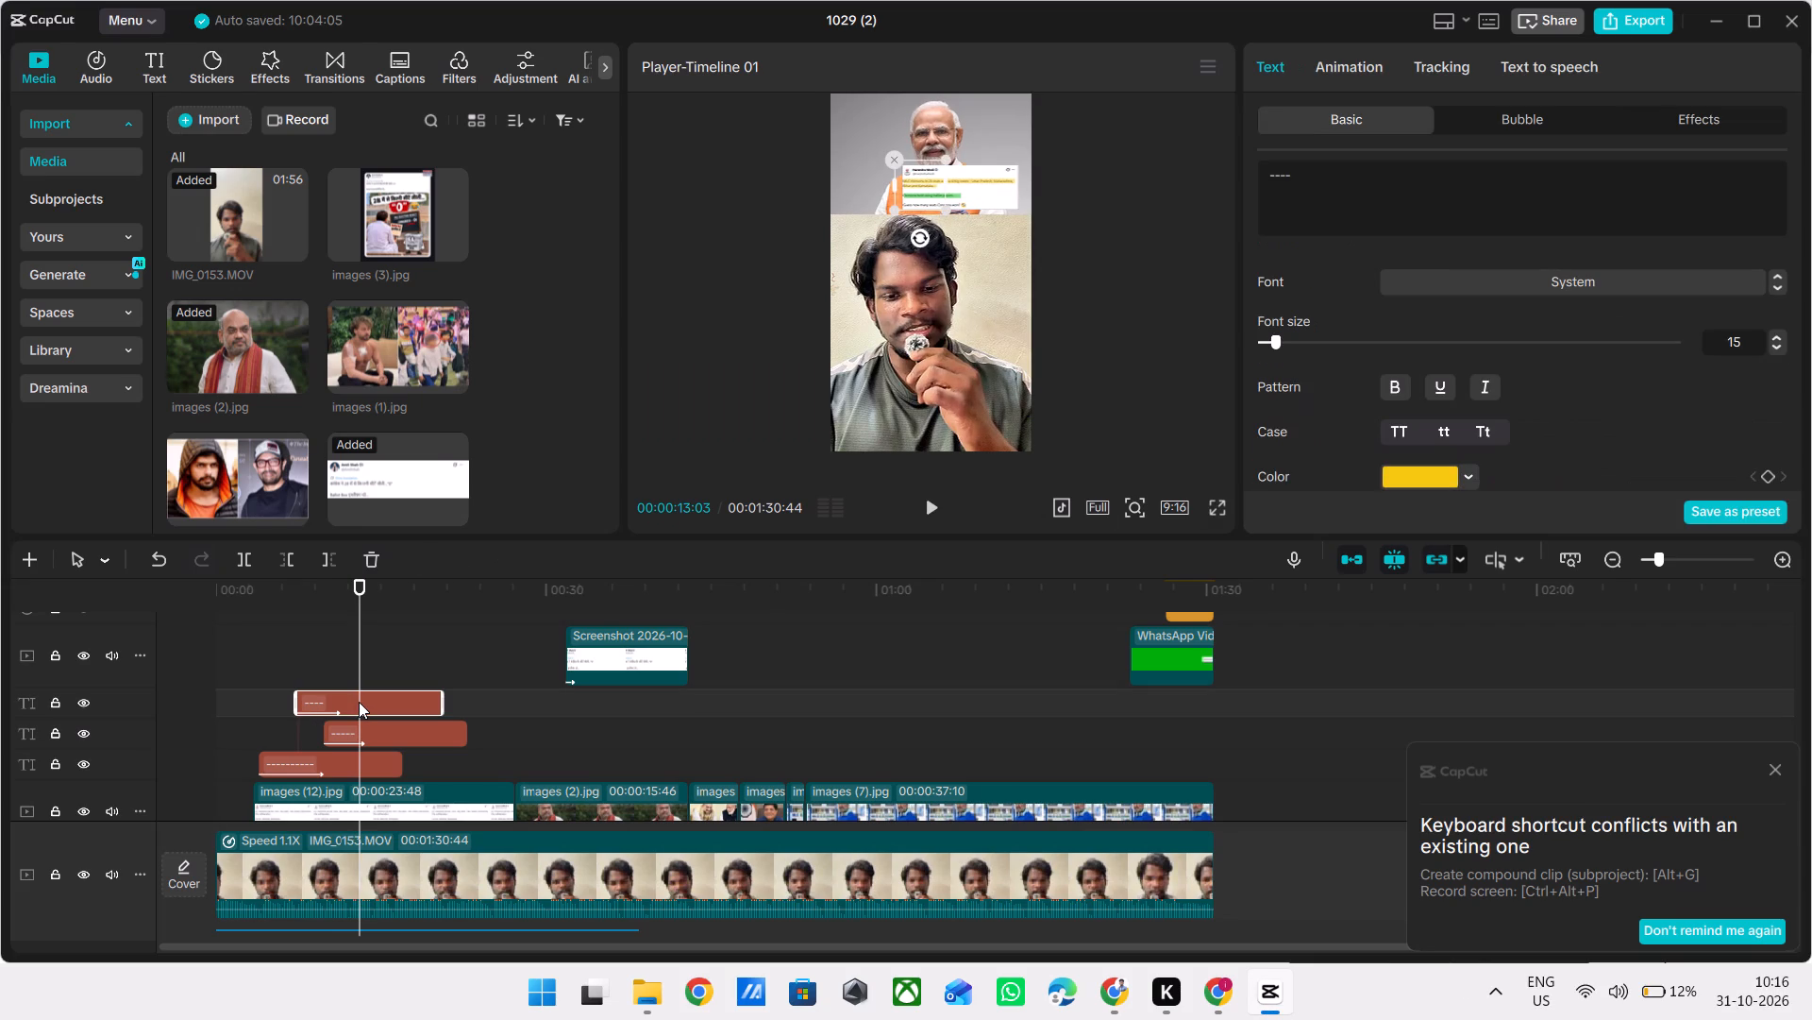
pyautogui.hotkey('ctrl', 'c')
pyautogui.hotkey('ctrl', 'v')
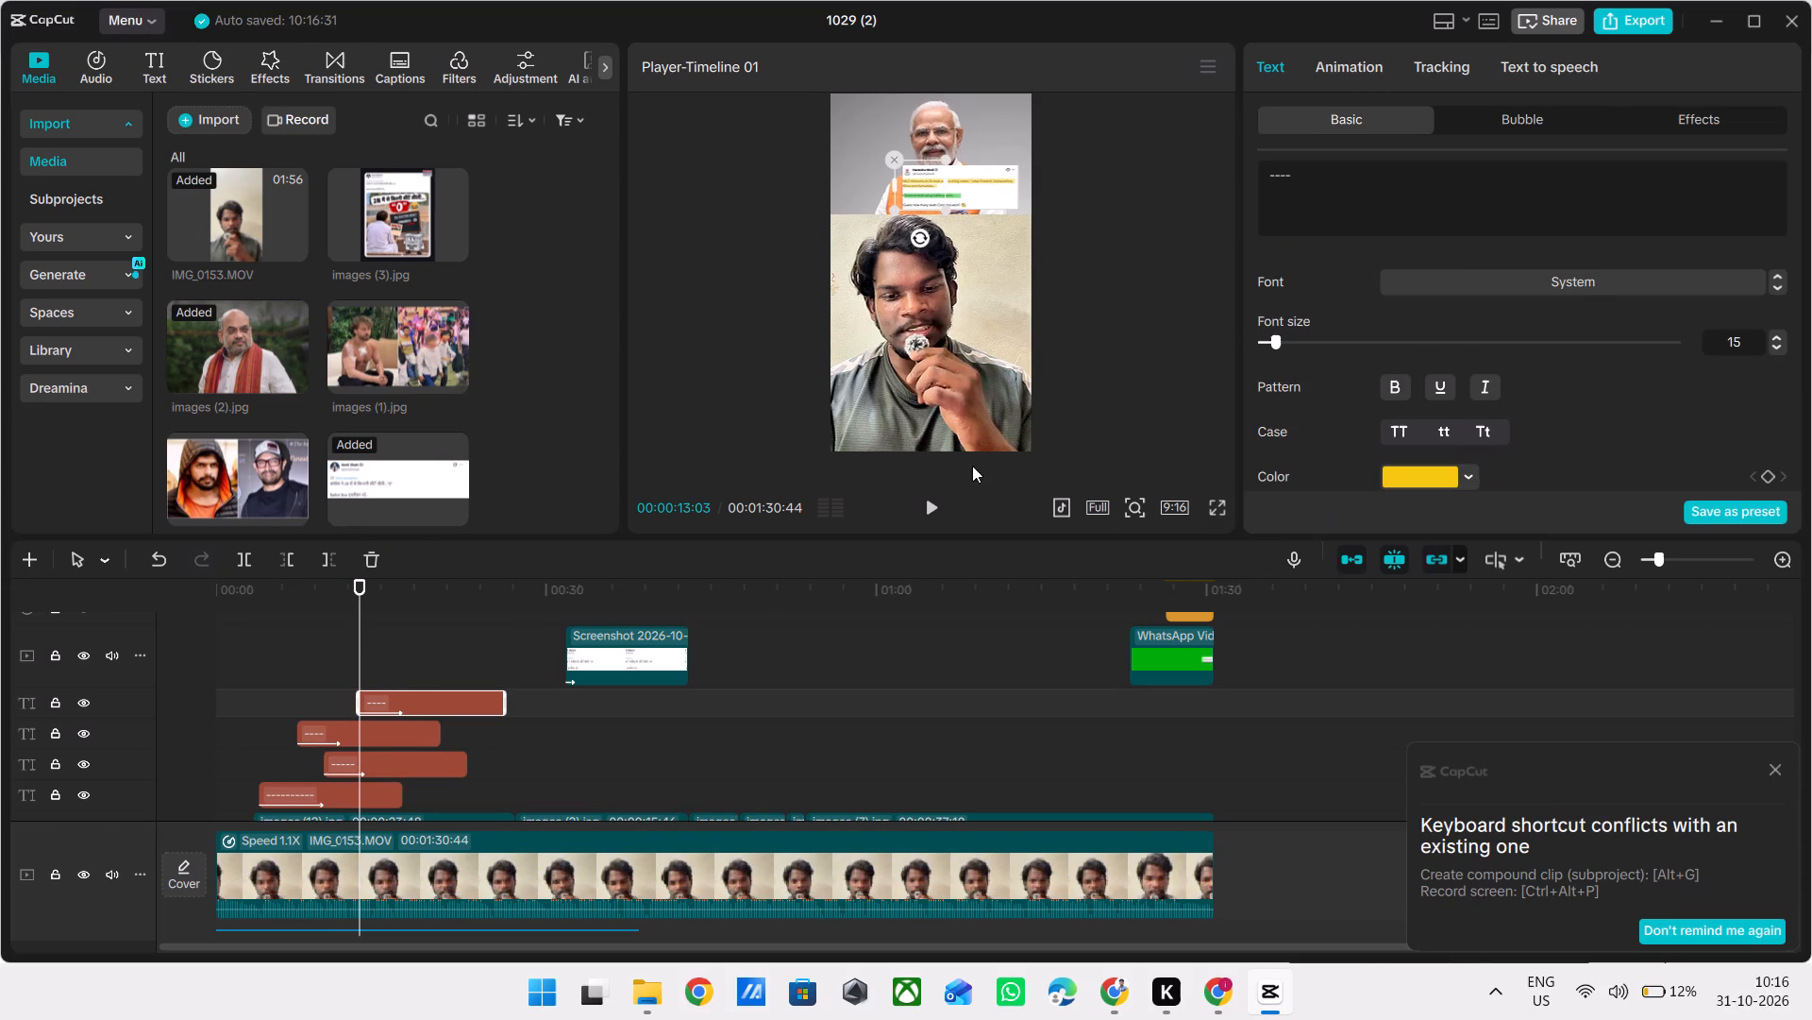
# Change the copied highlight text's color to blue 0090FF.
pyautogui.keyDown('ctrl'); pyautogui.scroll(5, 1048, 246); pyautogui.keyUp('ctrl')
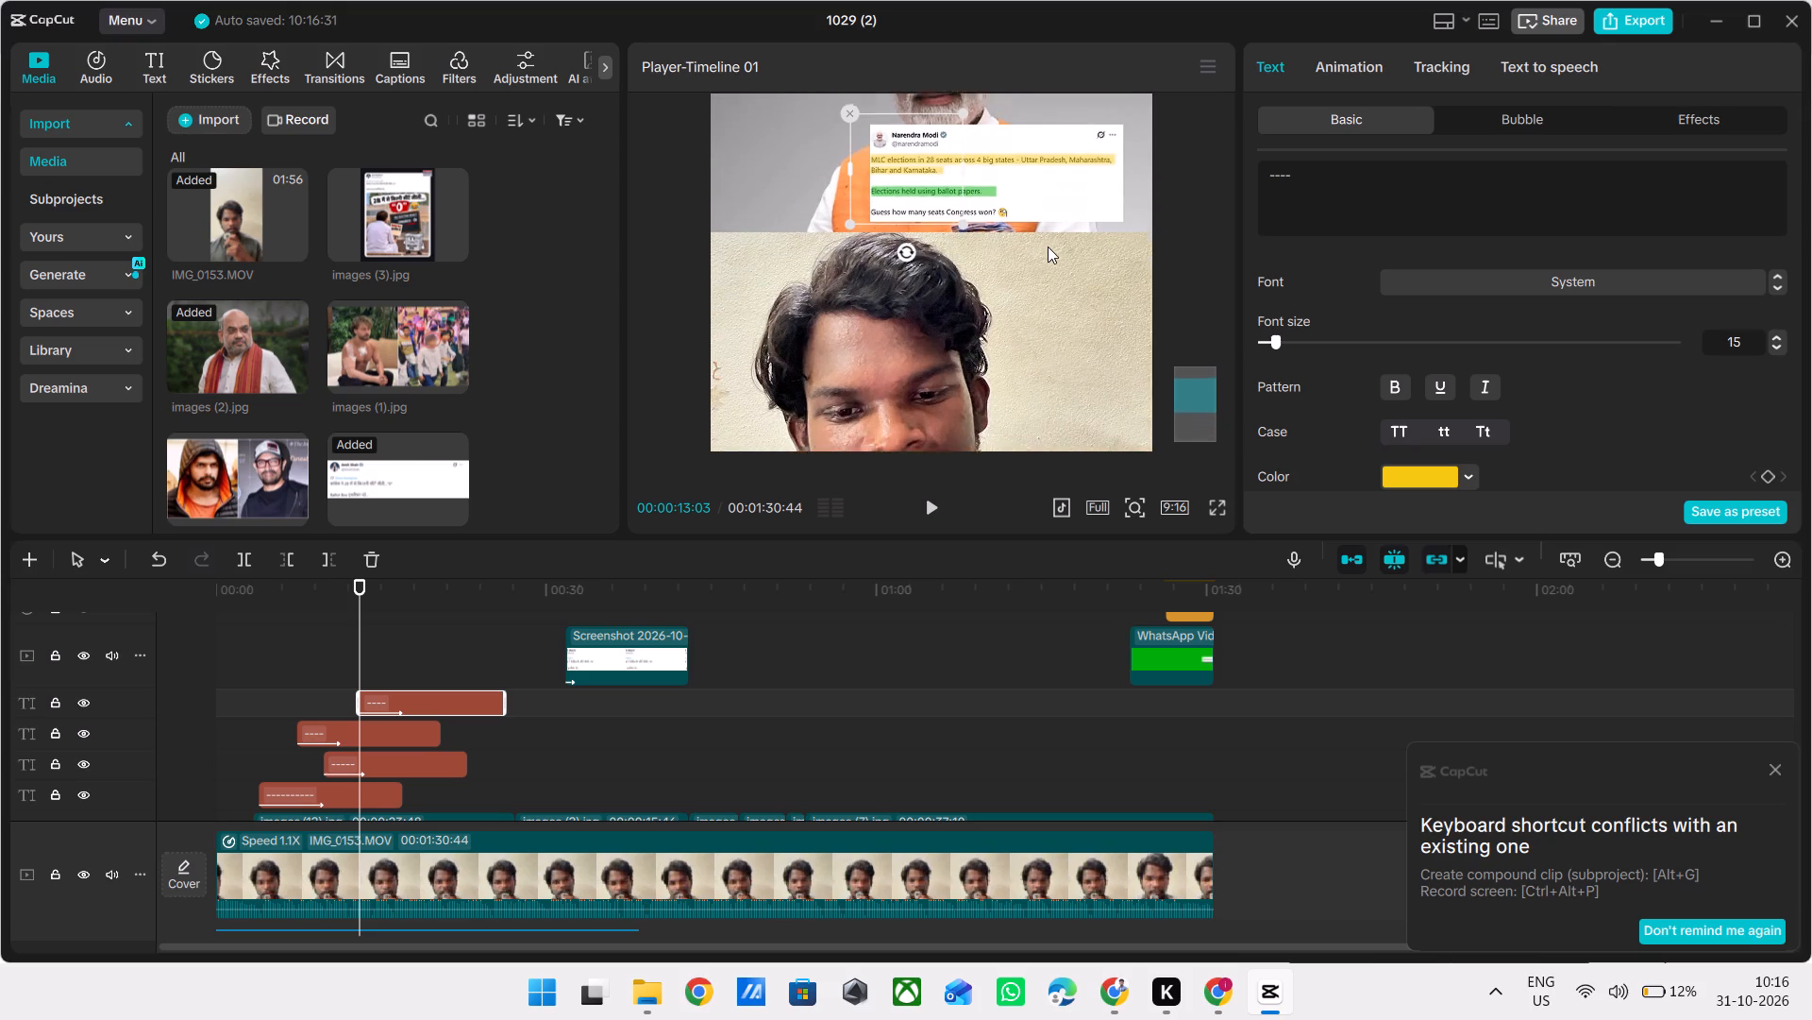
pyautogui.keyDown('ctrl'); pyautogui.scroll(3, 1048, 246); pyautogui.keyUp('ctrl')
pyautogui.scroll(-1, 1300, 345)
pyautogui.scroll(1, 1401, 331)
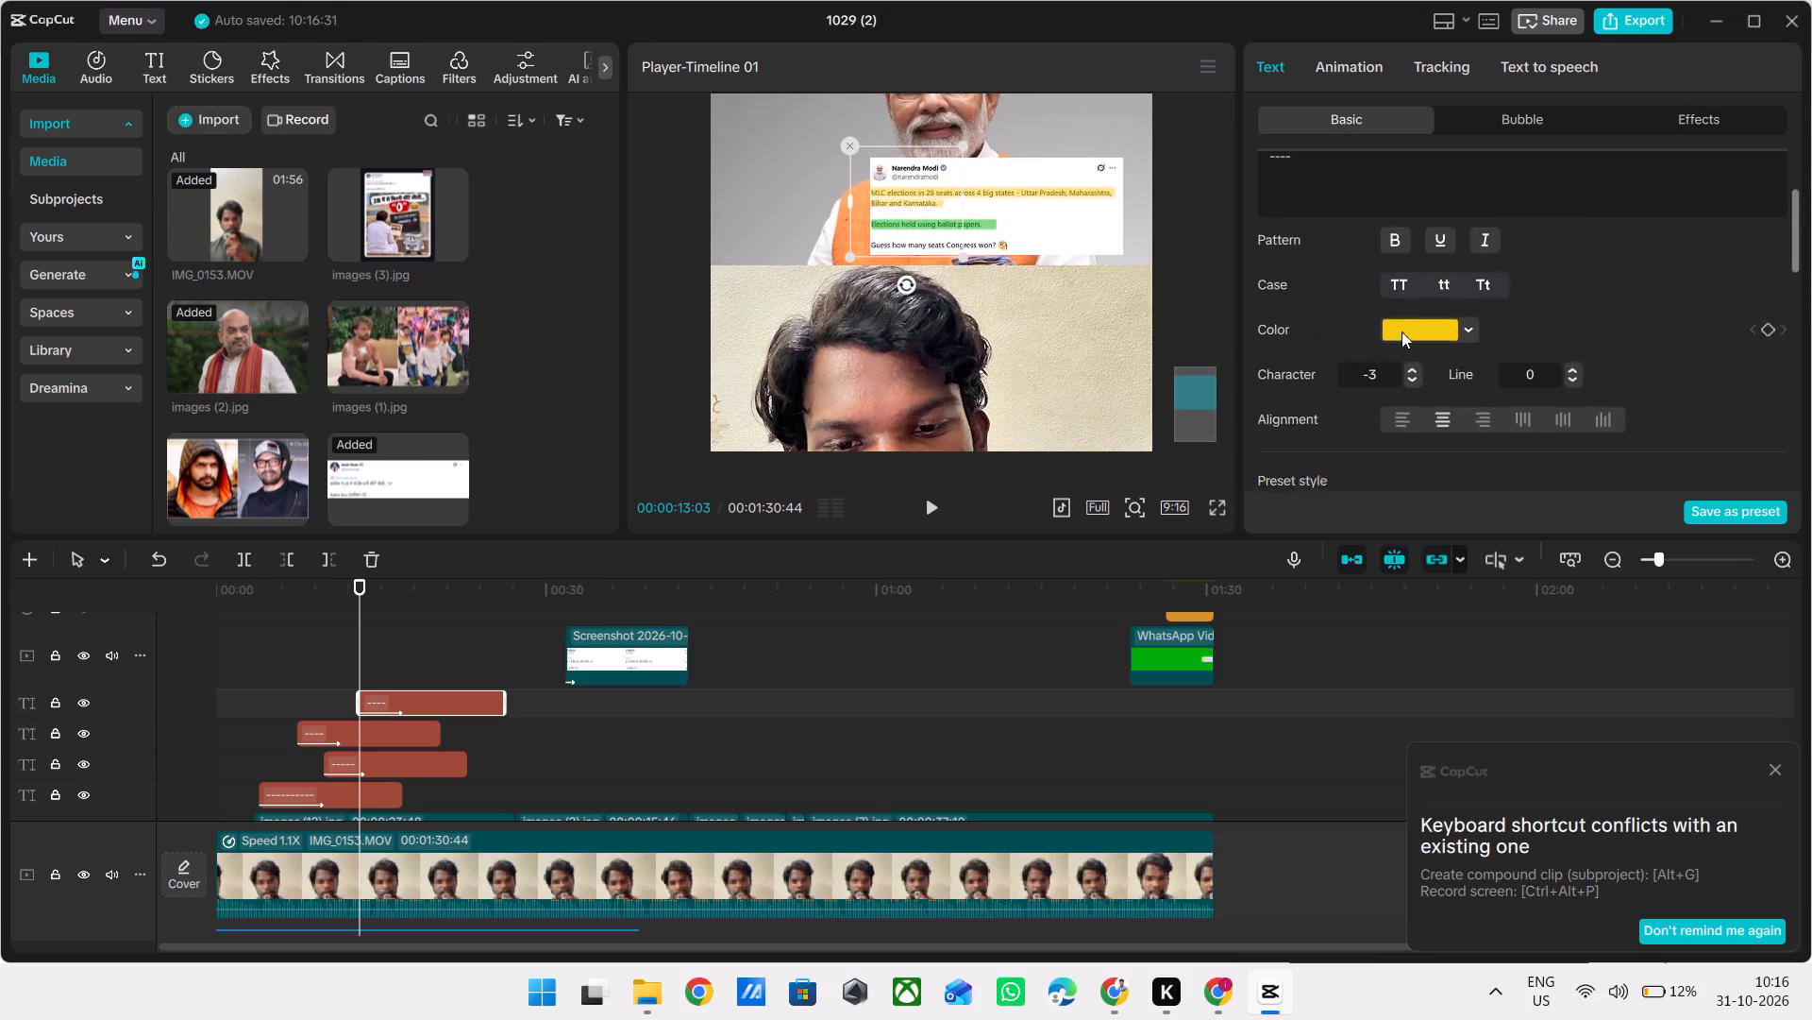
pyautogui.scroll(1, 1401, 331)
pyautogui.click(1469, 365)
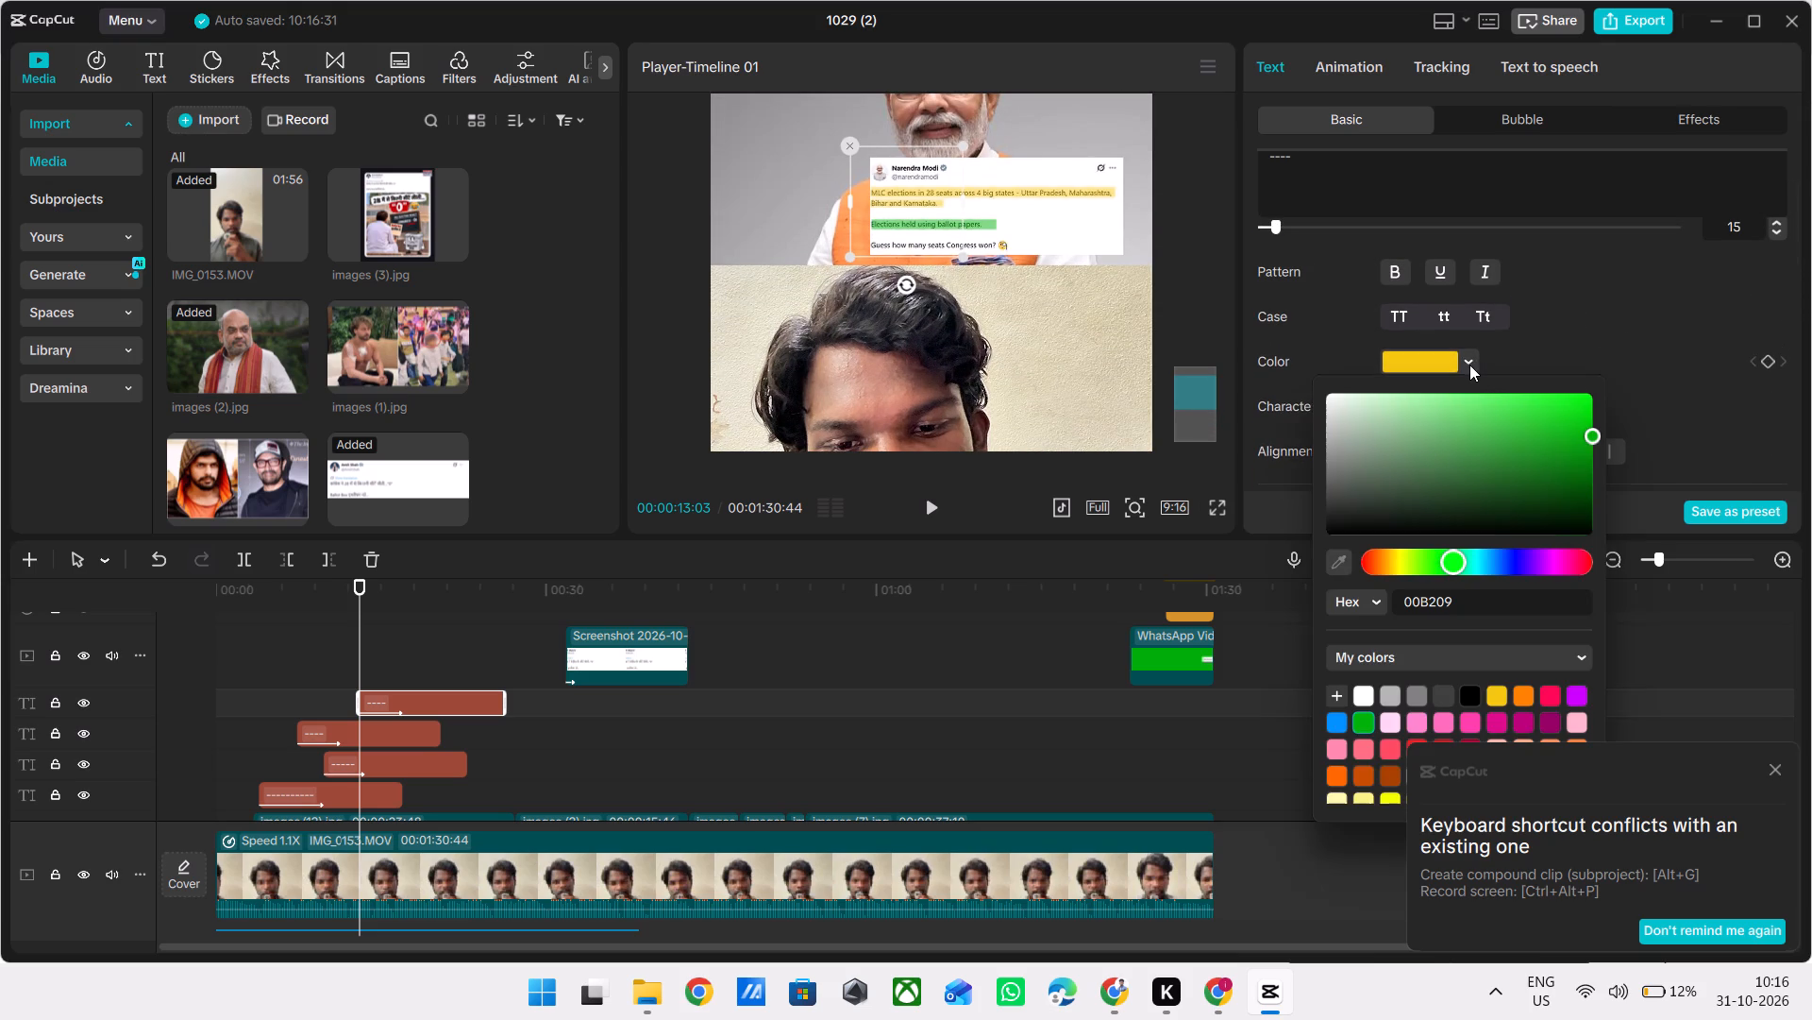
pyautogui.click(1338, 715)
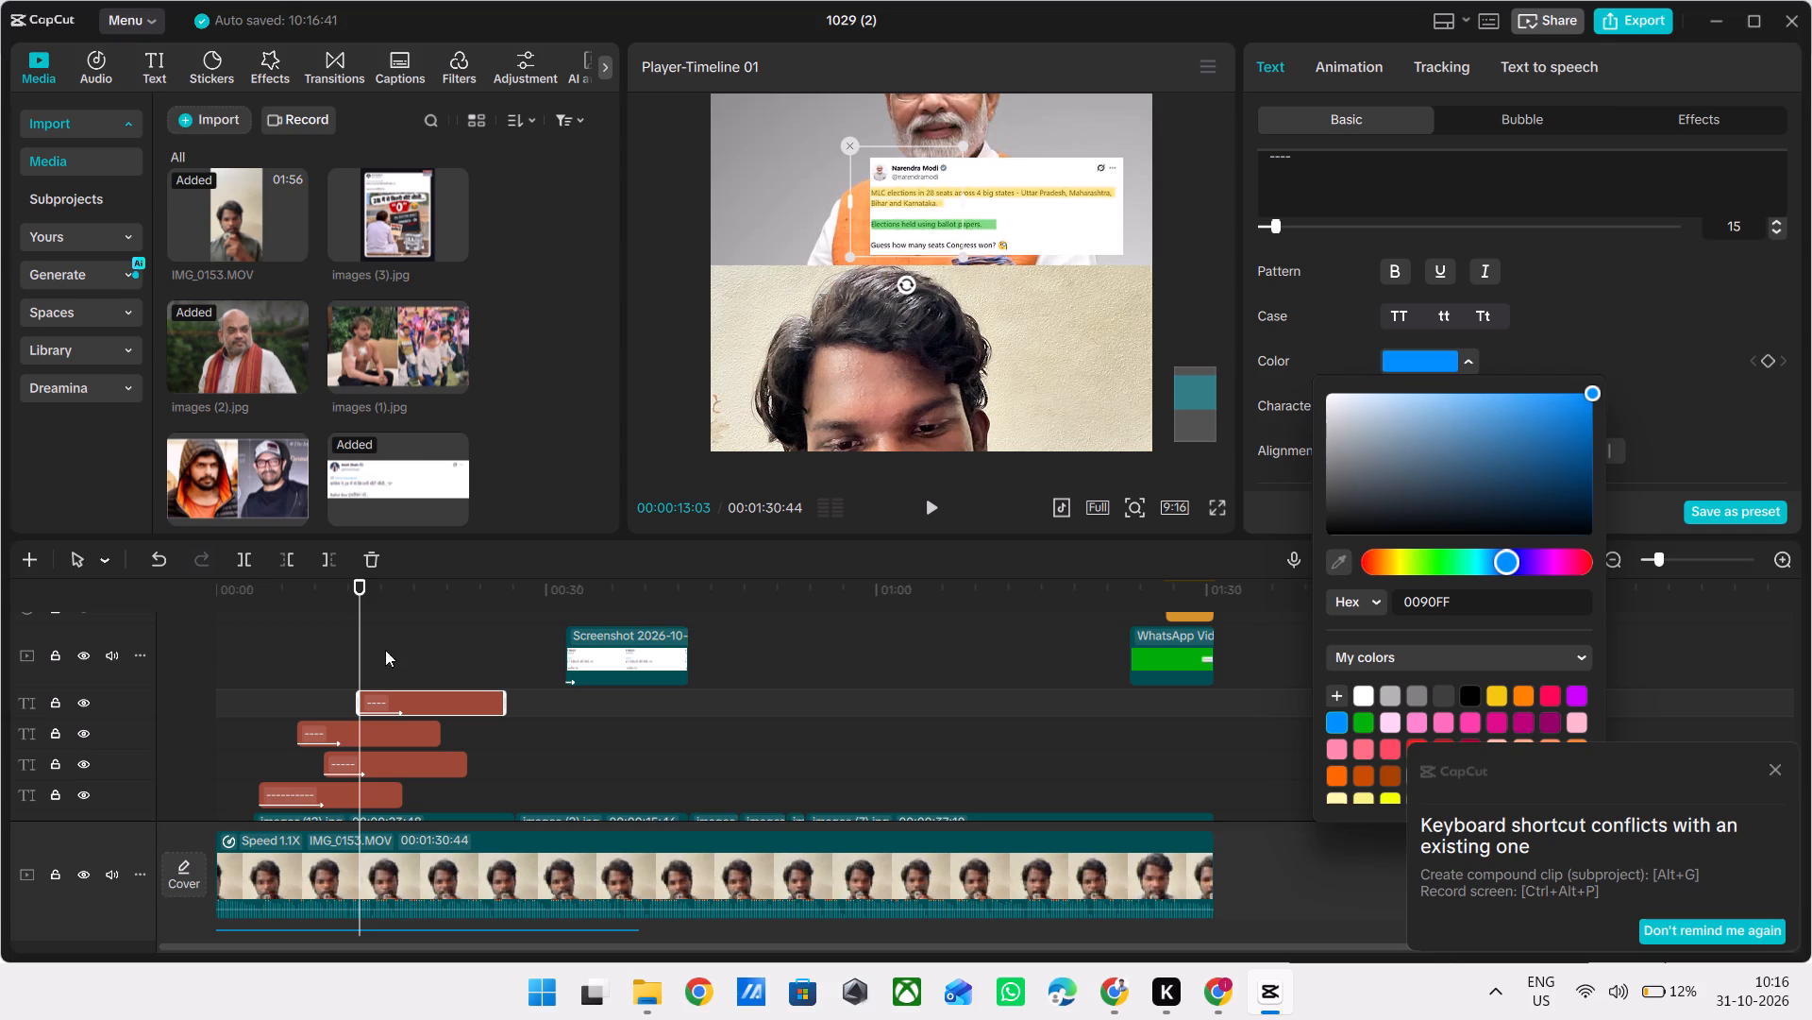
# Shift the blue highlight clip slightly earlier on the timeline and play it back briefly.
pyautogui.moveTo(462, 692); pyautogui.dragTo(447, 693)
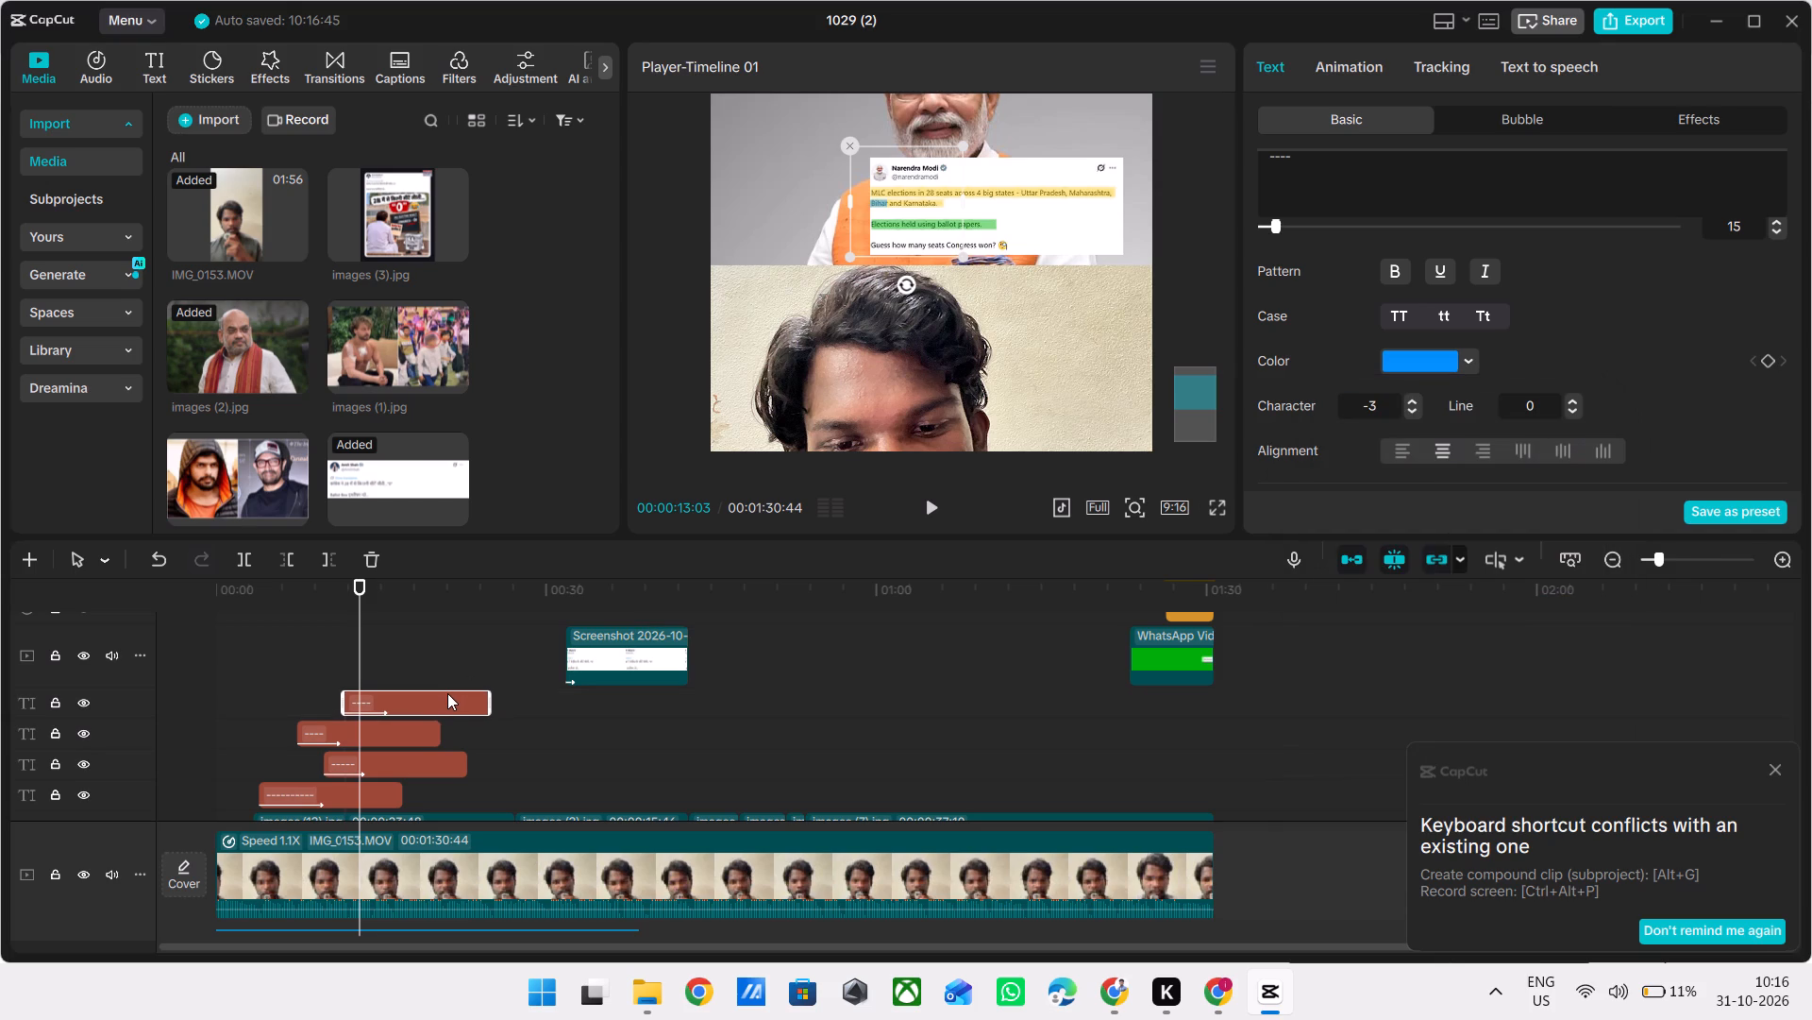
pyautogui.press('space')
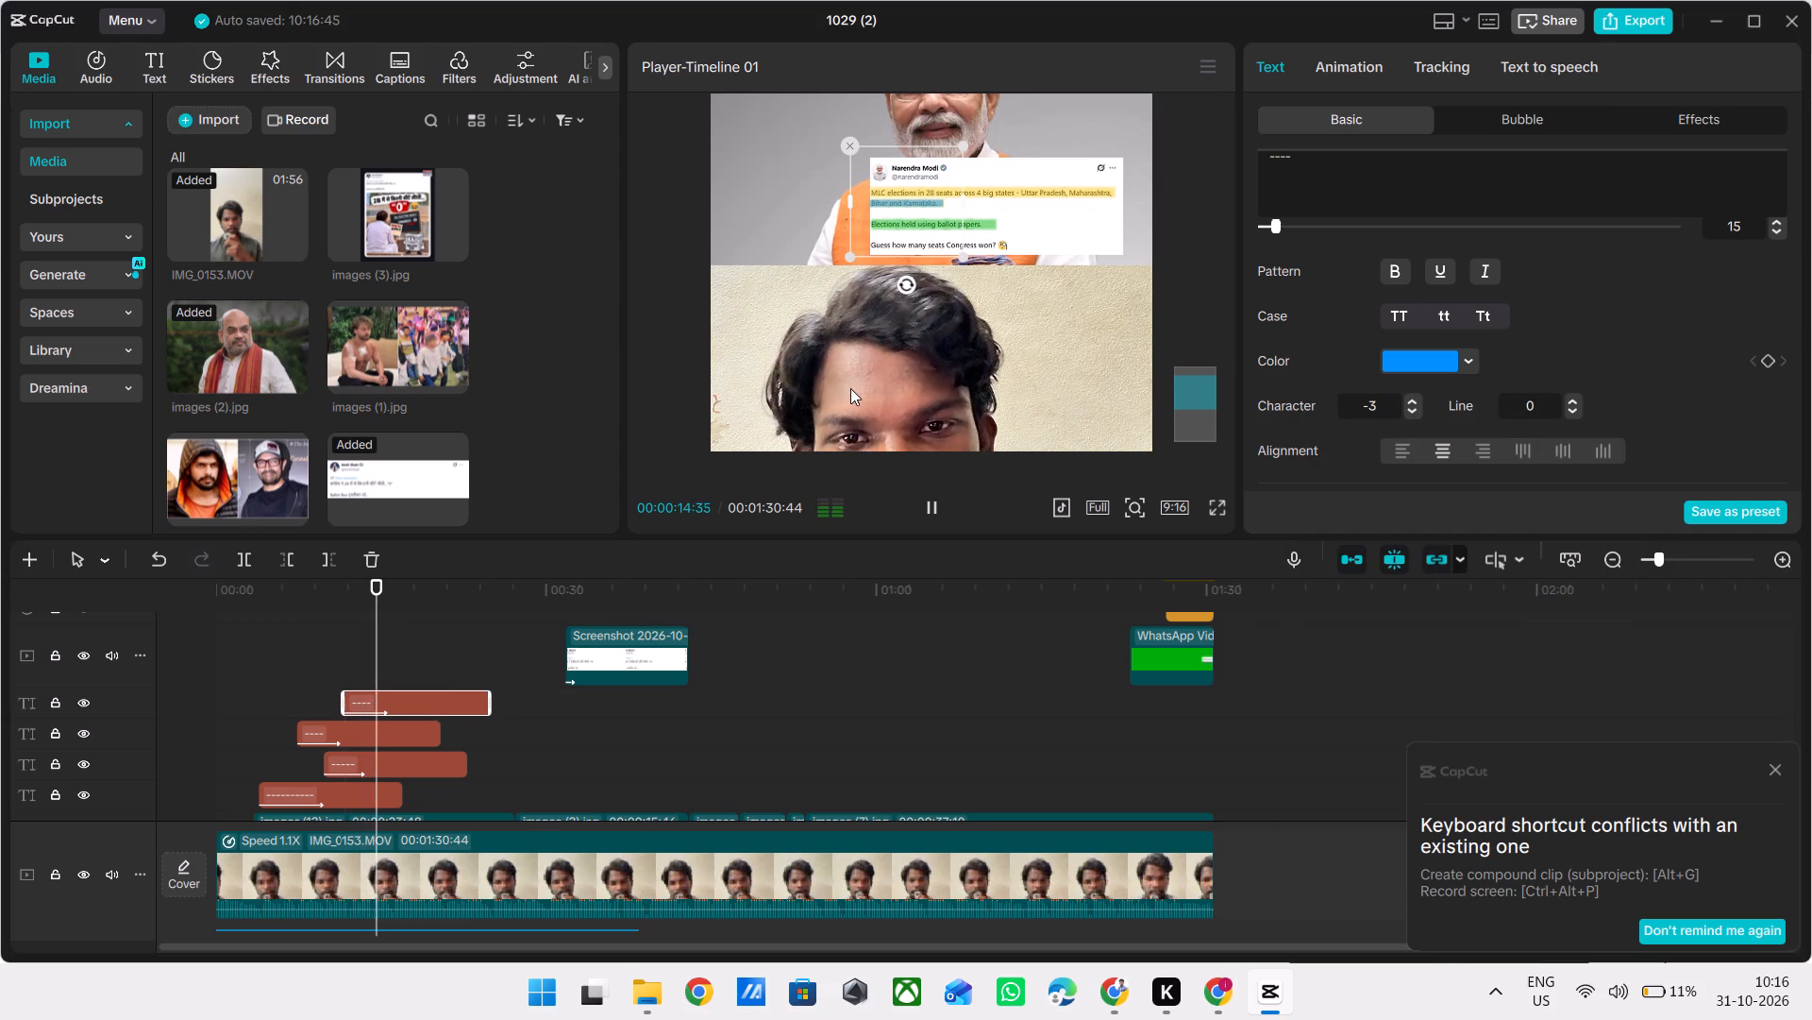
pyautogui.press('space')
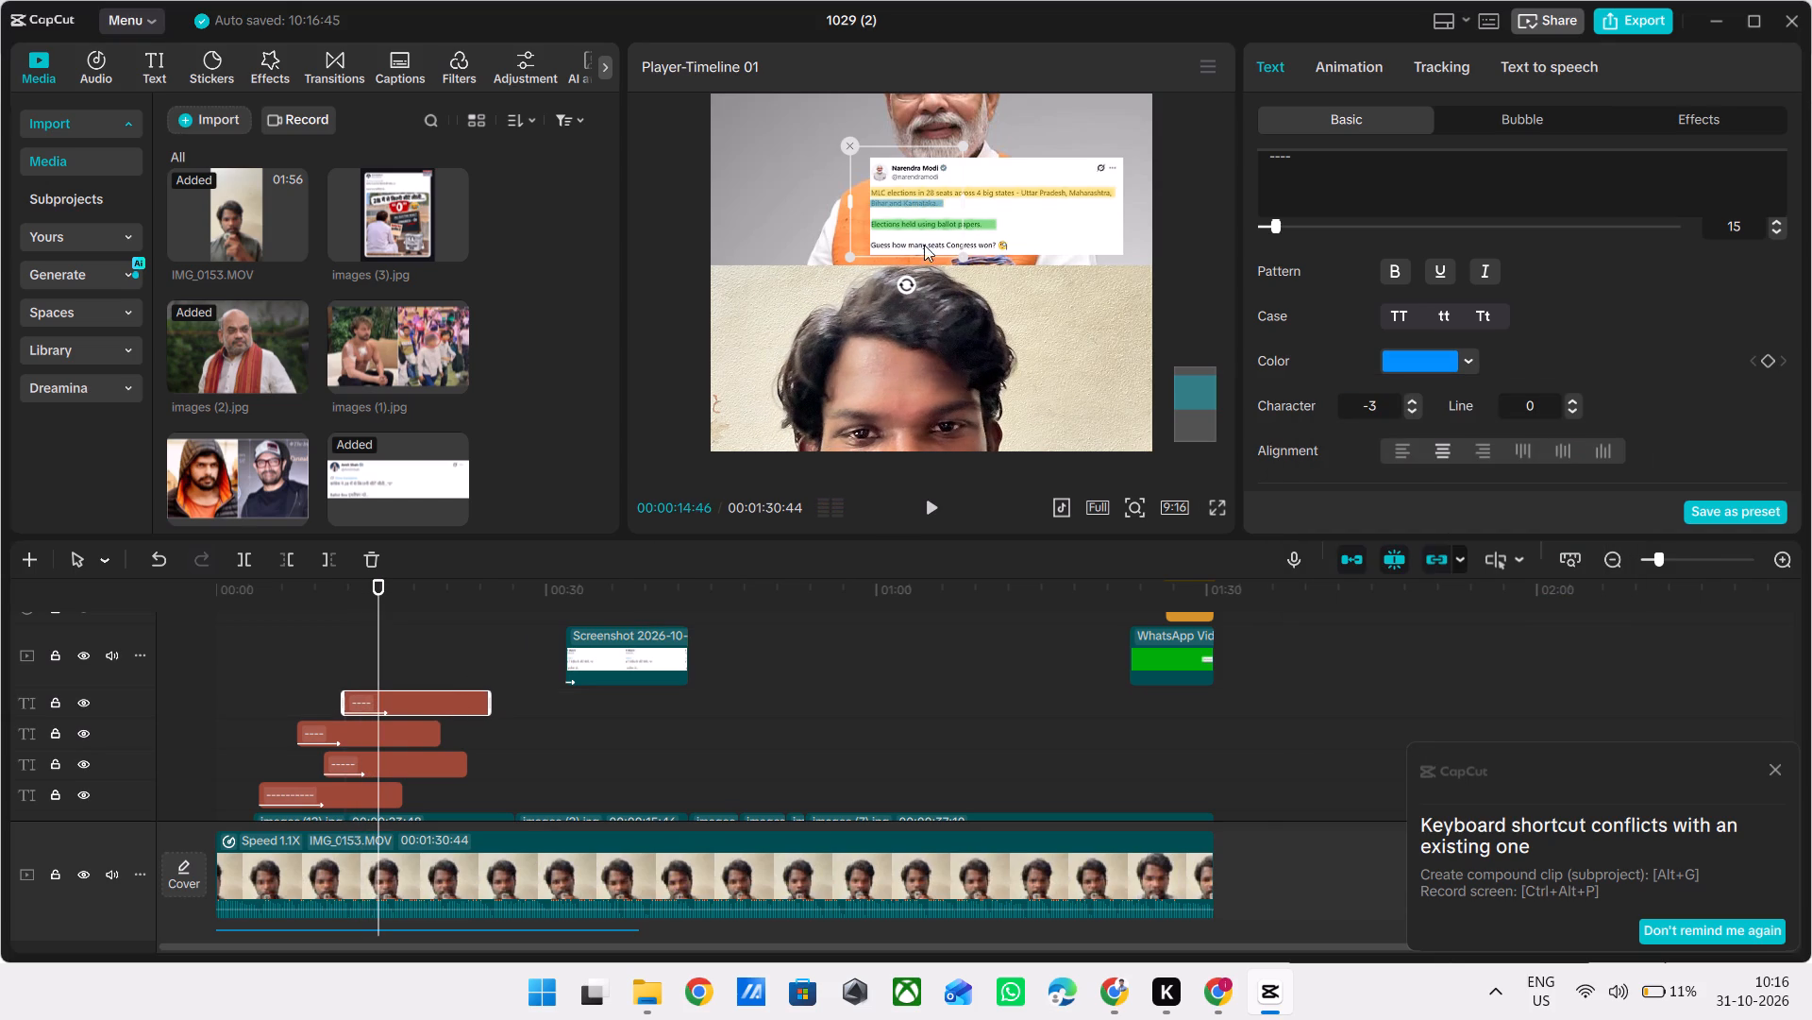
# Move the blue highlight onto the tweet's line "Guess how many seats Congress won?" and play a moment of it.
pyautogui.moveTo(938, 229); pyautogui.dragTo(1034, 136)
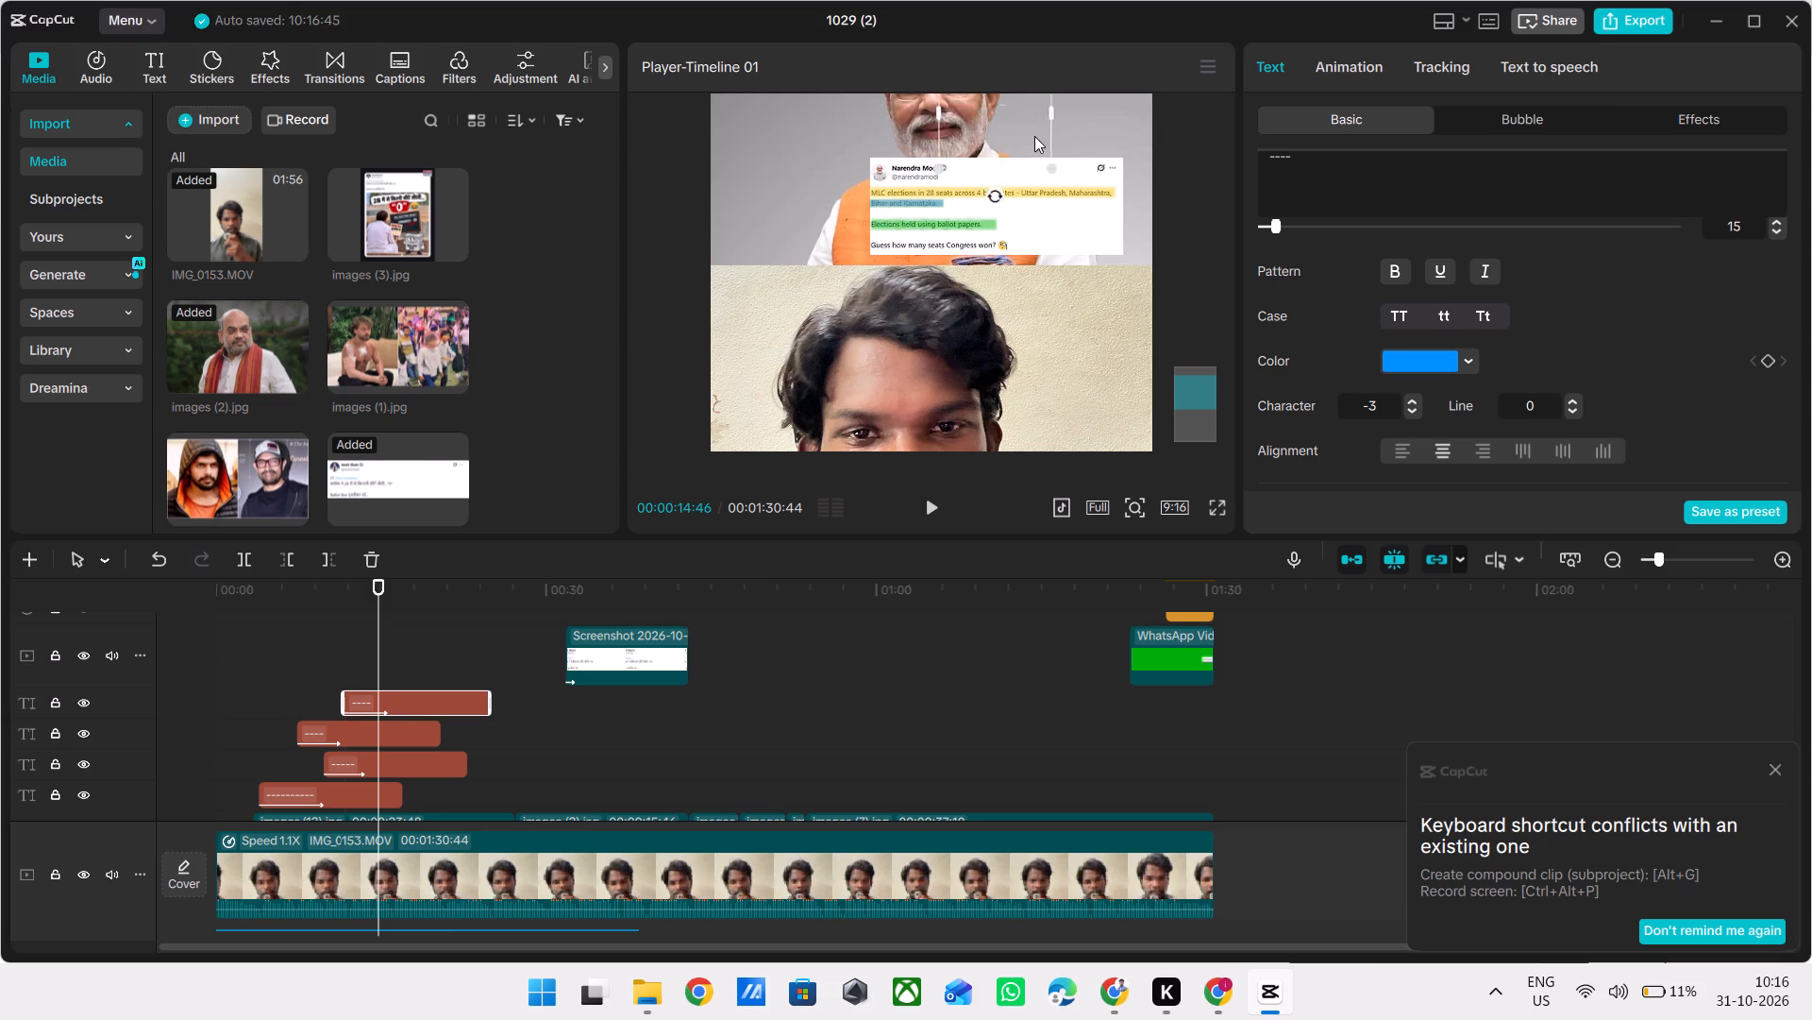
pyautogui.moveTo(1034, 136); pyautogui.dragTo(941, 268)
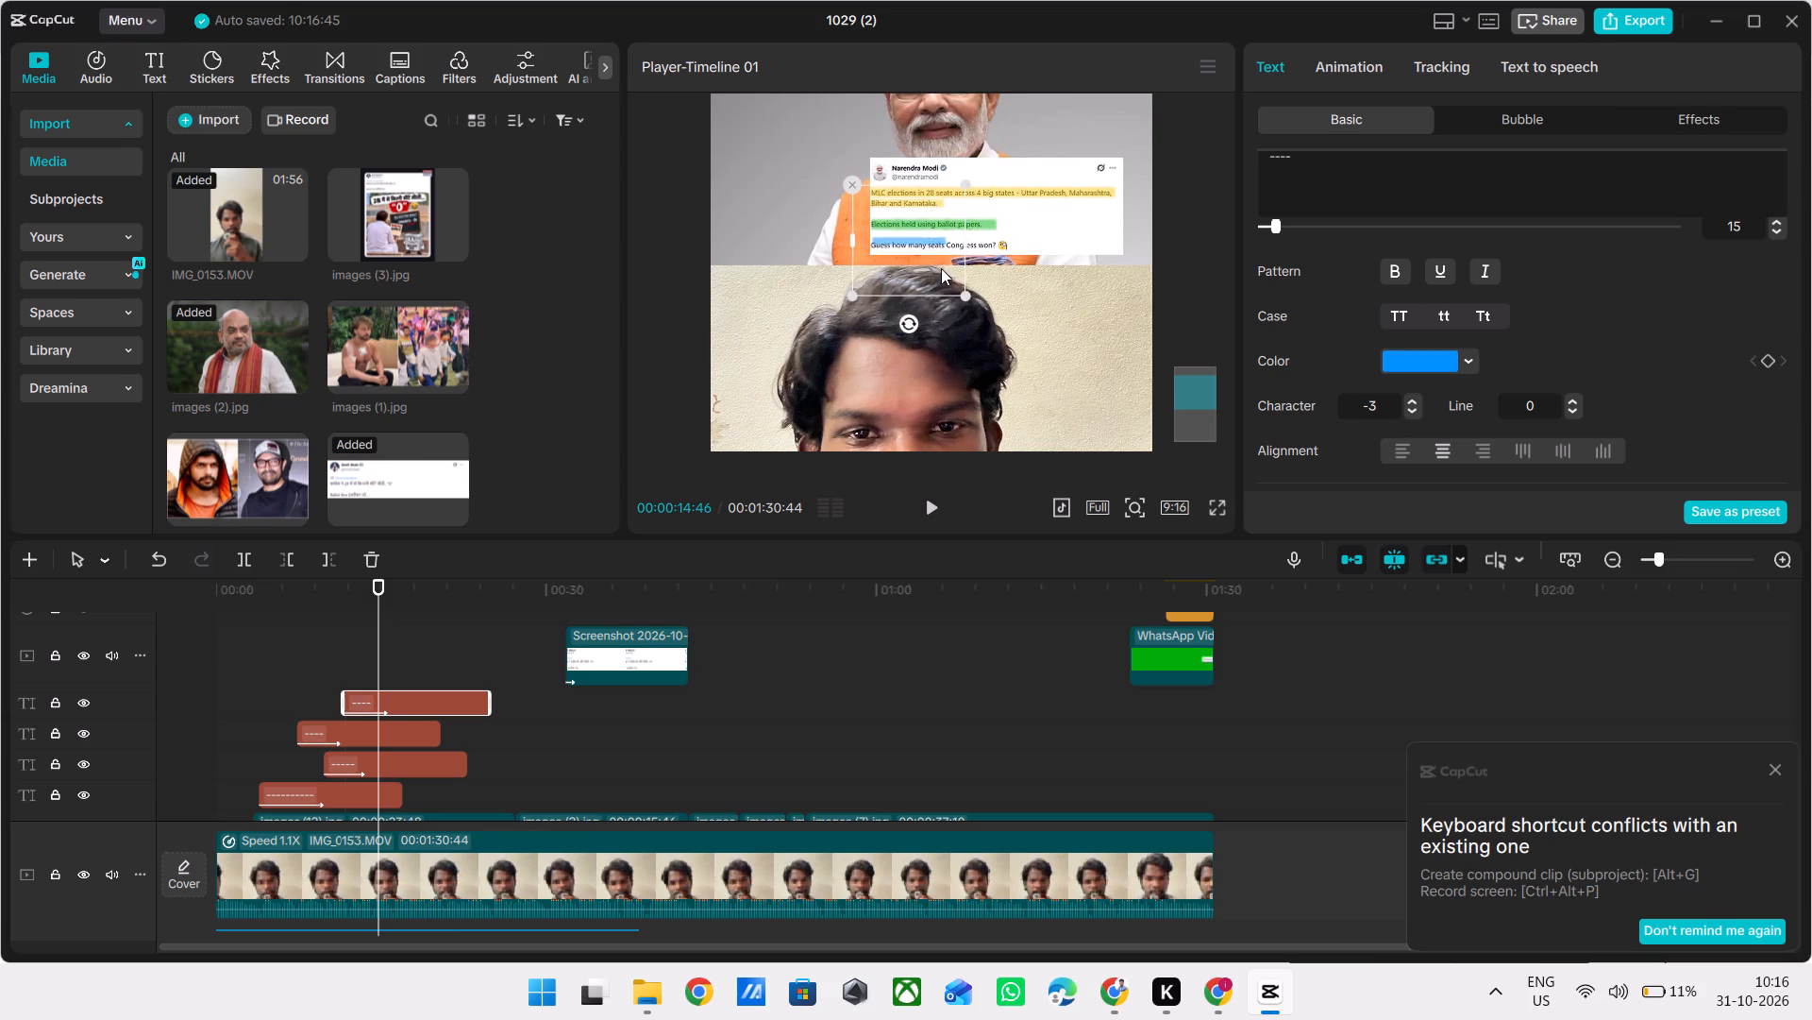
pyautogui.moveTo(941, 268); pyautogui.dragTo(943, 270)
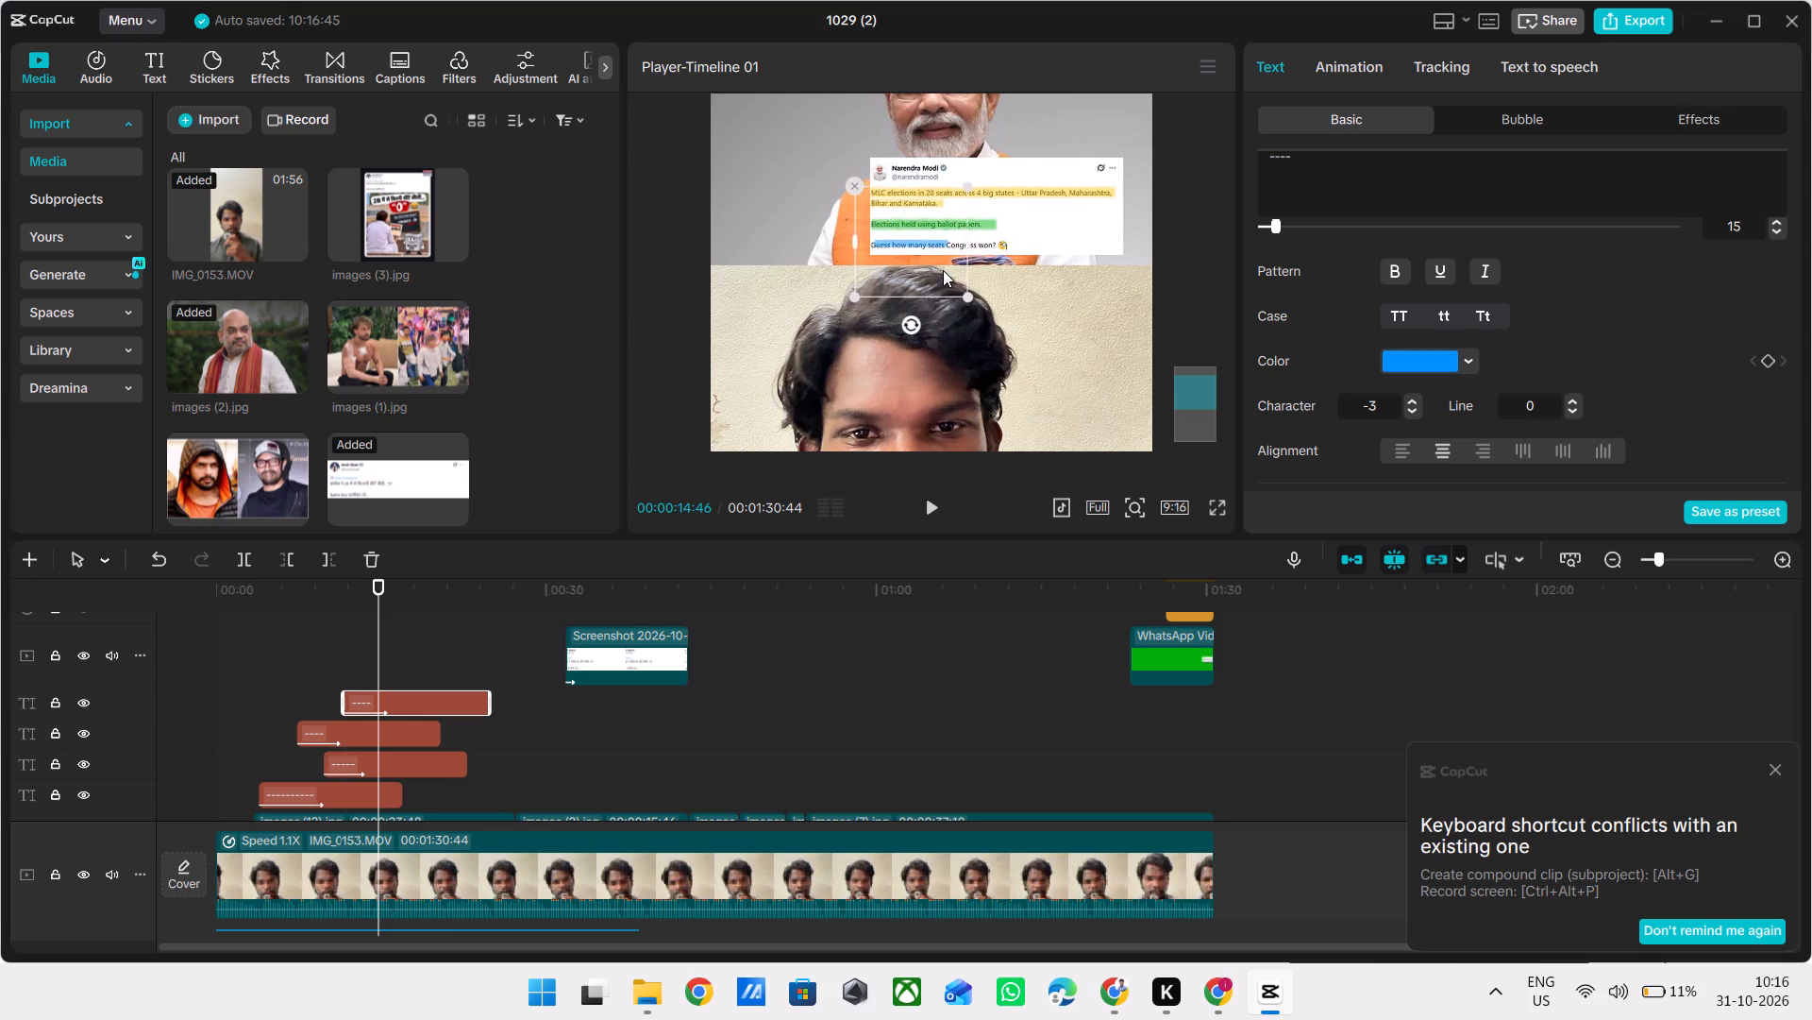
pyautogui.moveTo(943, 270); pyautogui.dragTo(943, 272)
pyautogui.press('space')
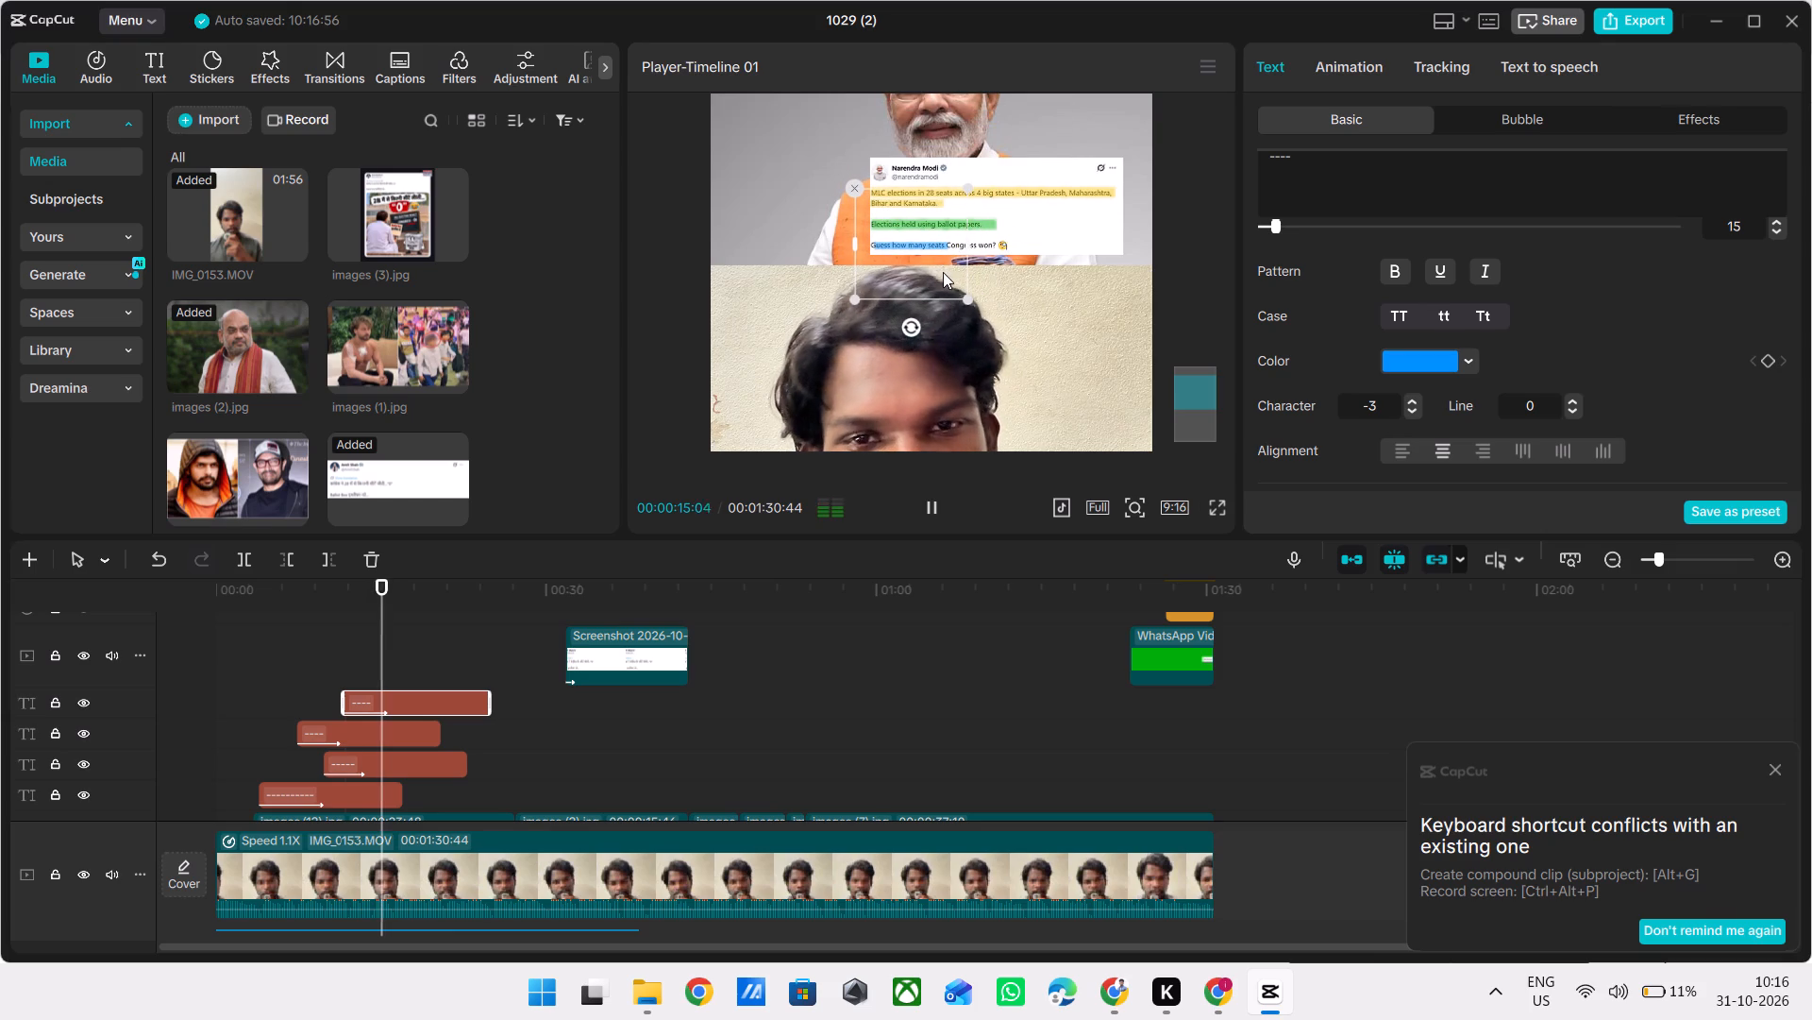
pyautogui.press('space')
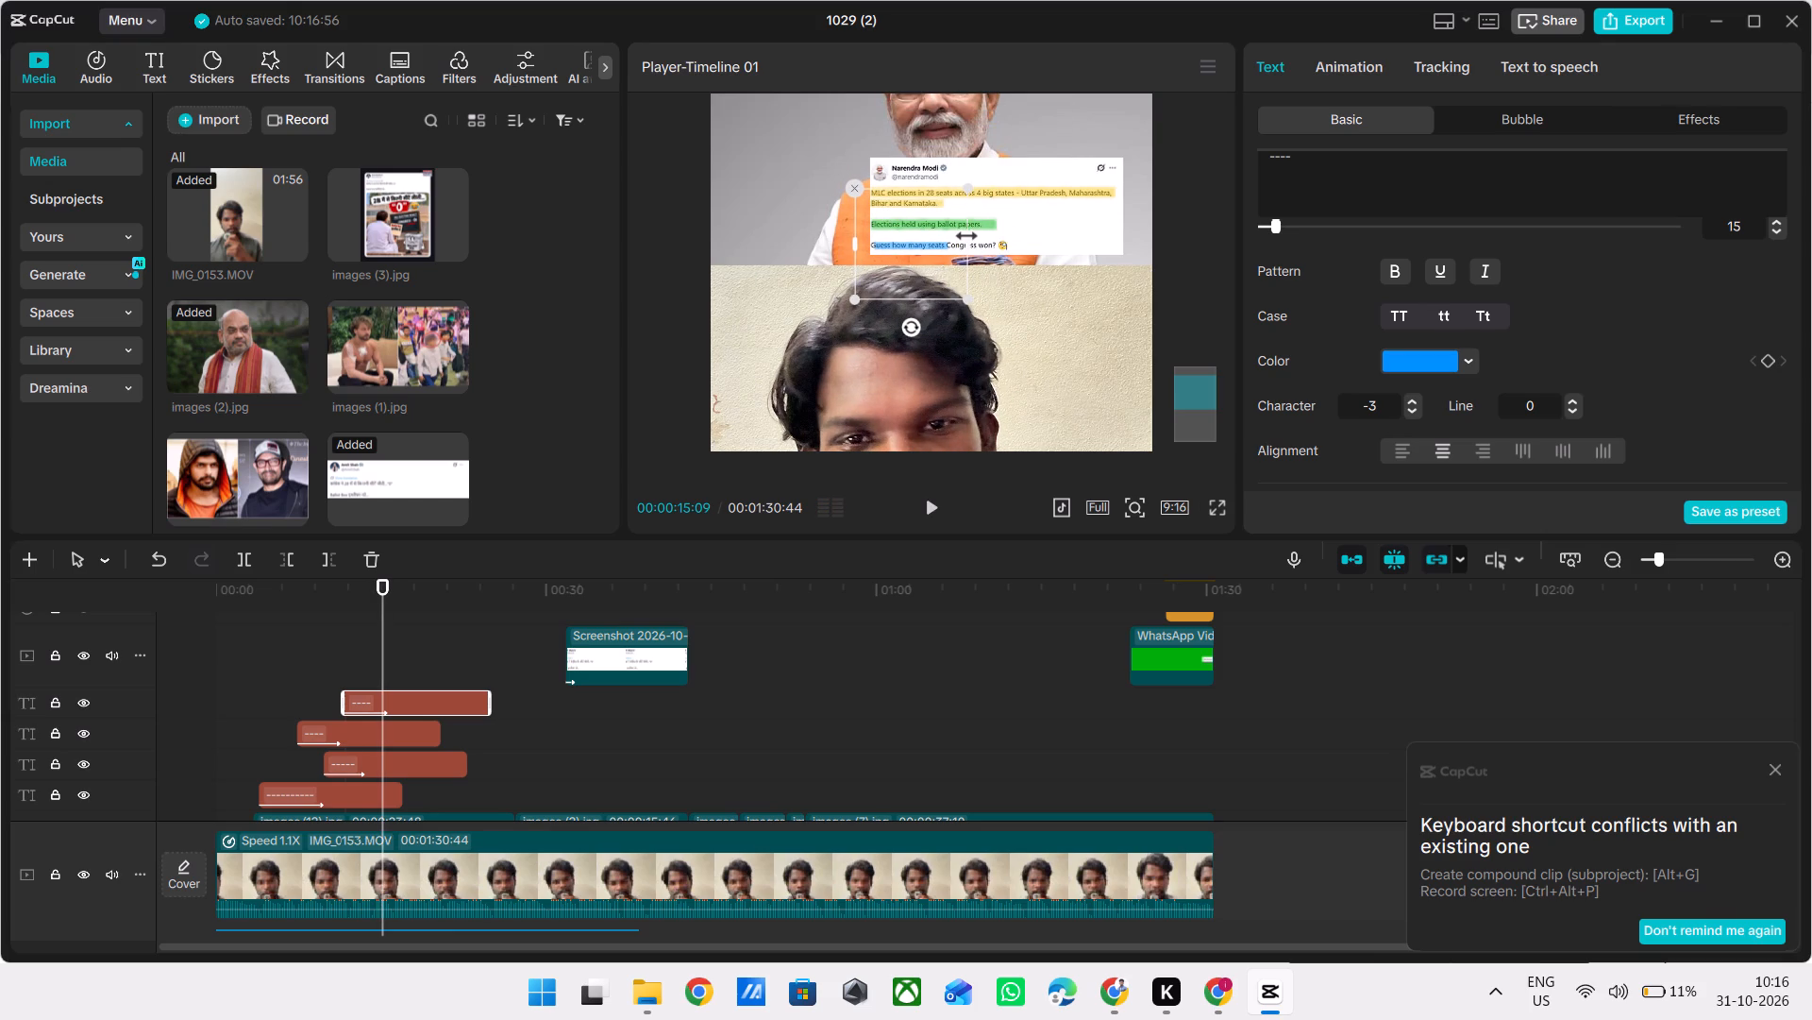
# Lengthen the blue highlight text to eight dashes and align it over the tweet's question line.
pyautogui.click(1293, 164)
pyautogui.write('-----')
pyautogui.press('BackSpace')
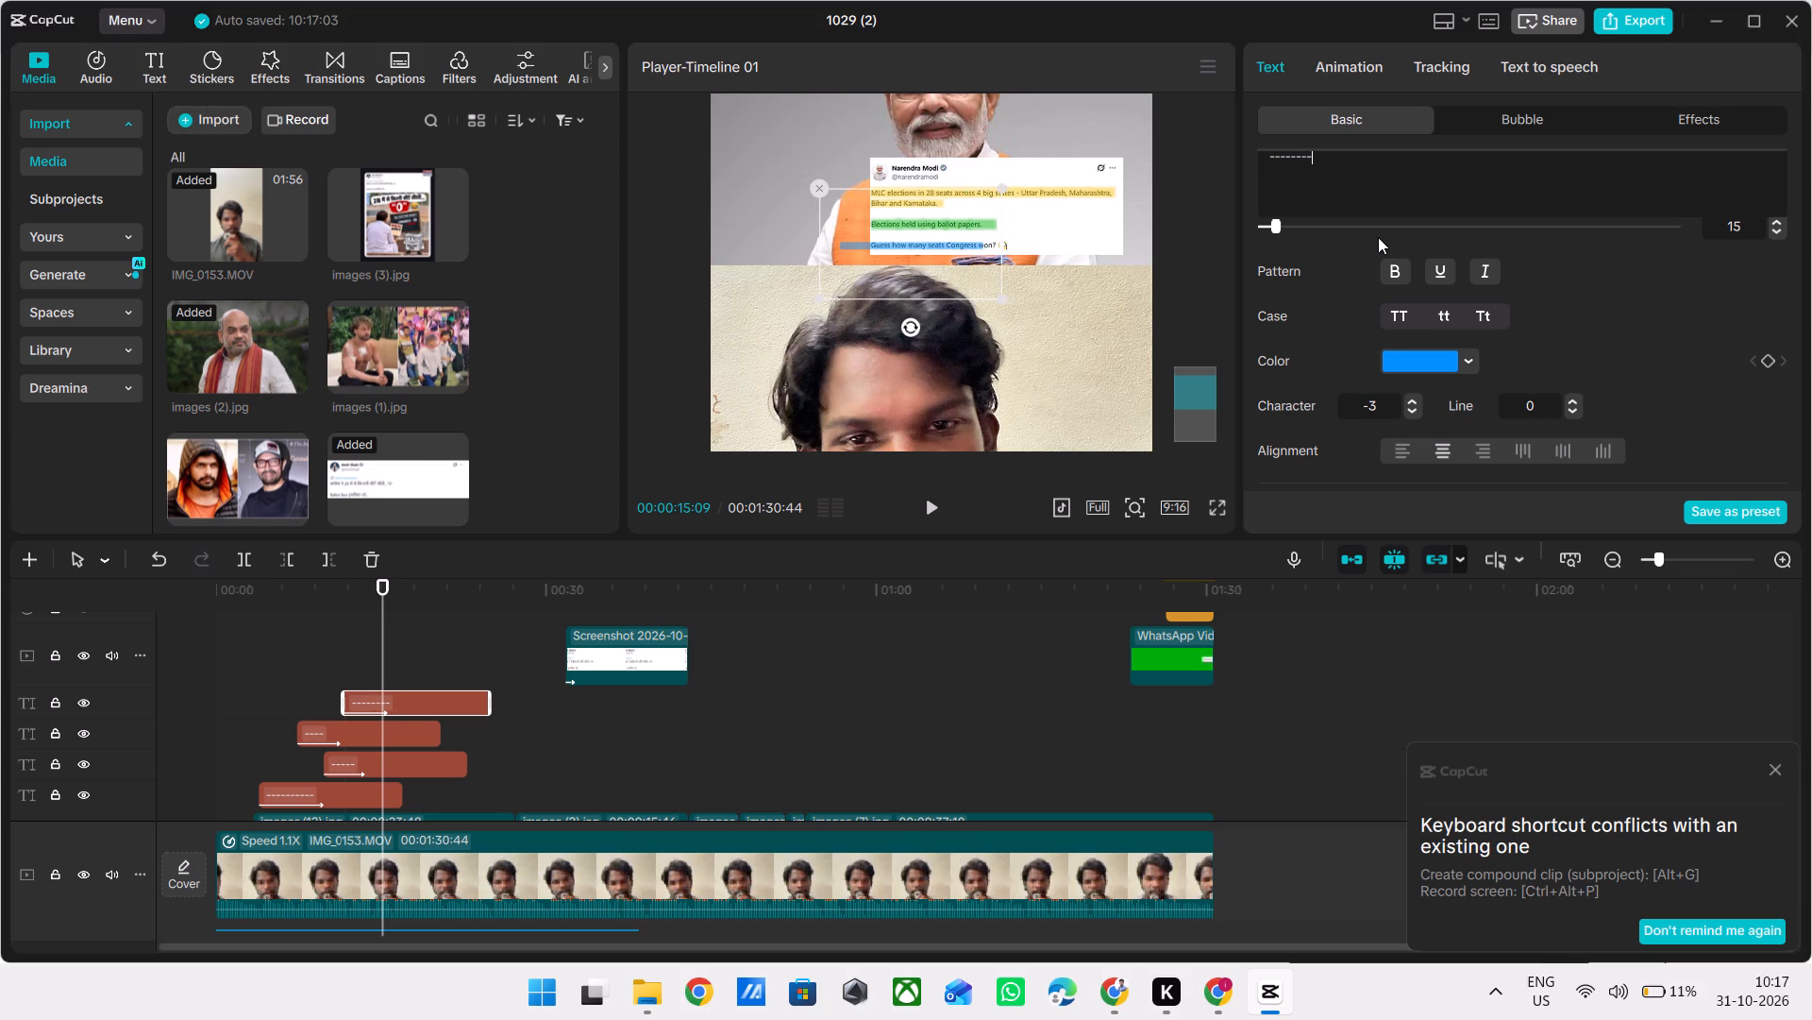
pyautogui.moveTo(965, 255); pyautogui.dragTo(987, 257)
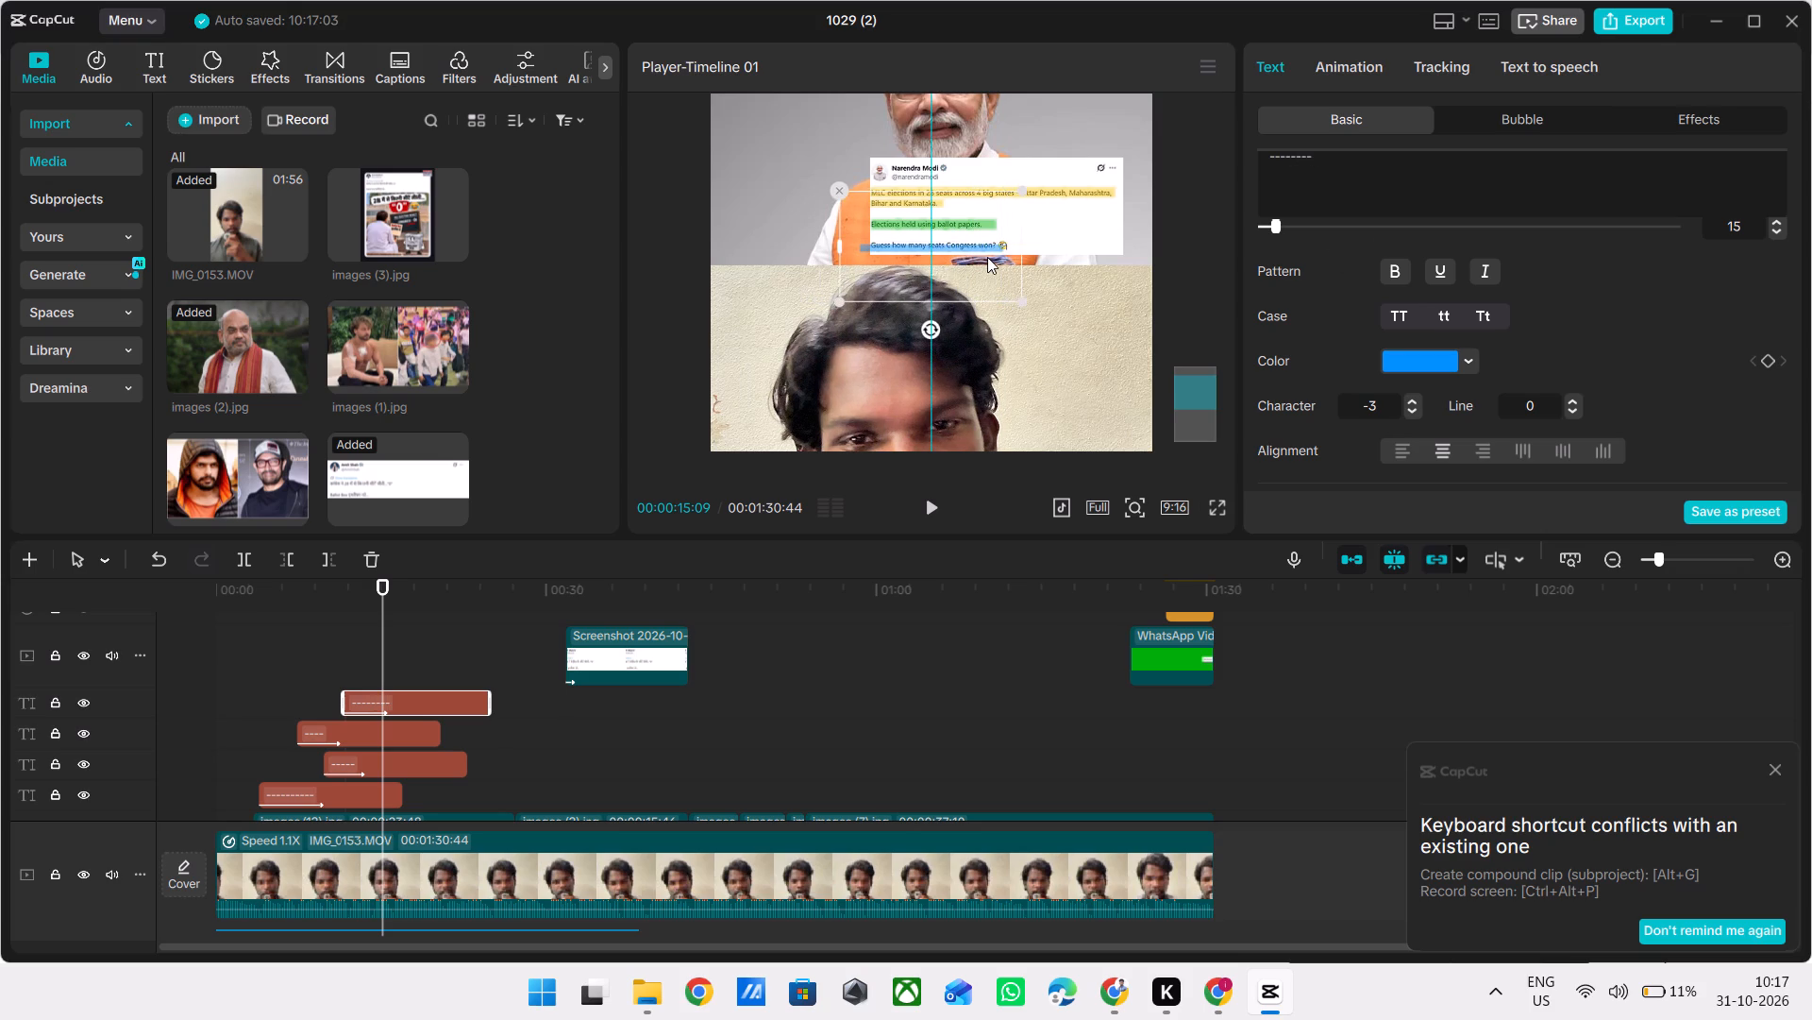
pyautogui.moveTo(987, 257); pyautogui.dragTo(998, 253)
pyautogui.keyDown('ctrl'); pyautogui.scroll(5, 998, 253); pyautogui.keyUp('ctrl')
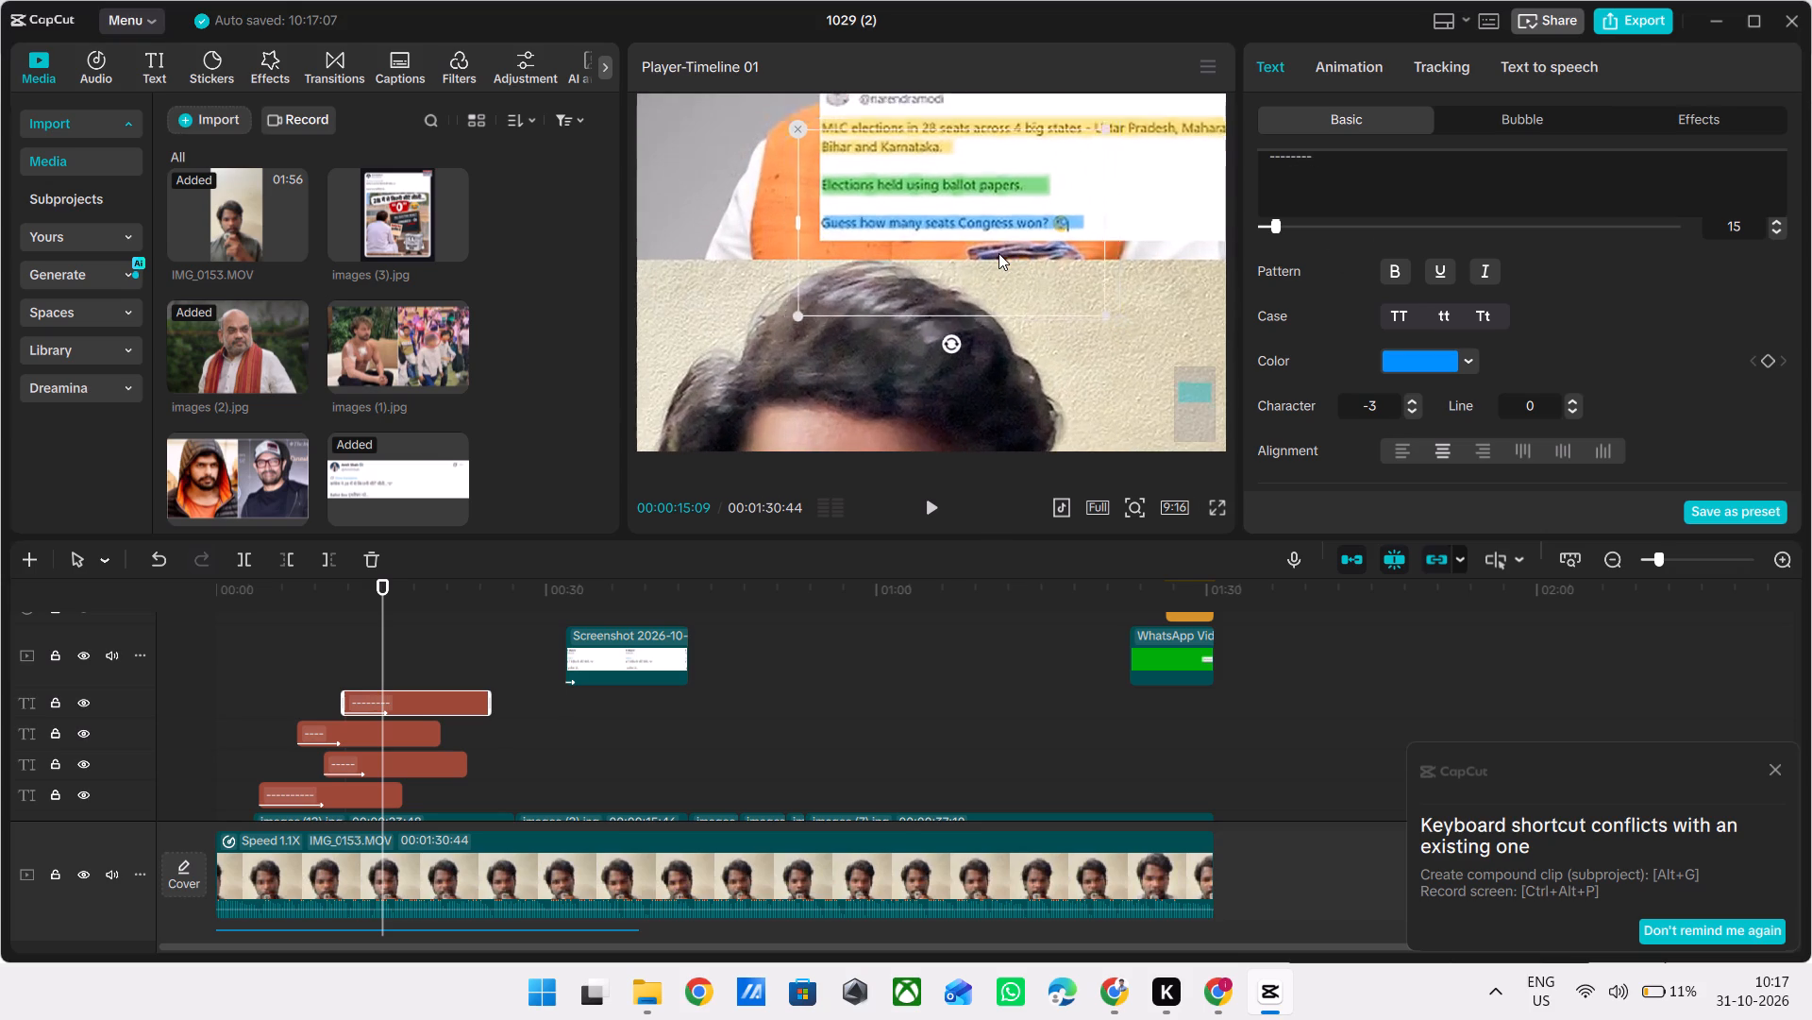
pyautogui.keyDown('ctrl'); pyautogui.scroll(7, 998, 253); pyautogui.keyUp('ctrl')
pyautogui.click(1014, 253)
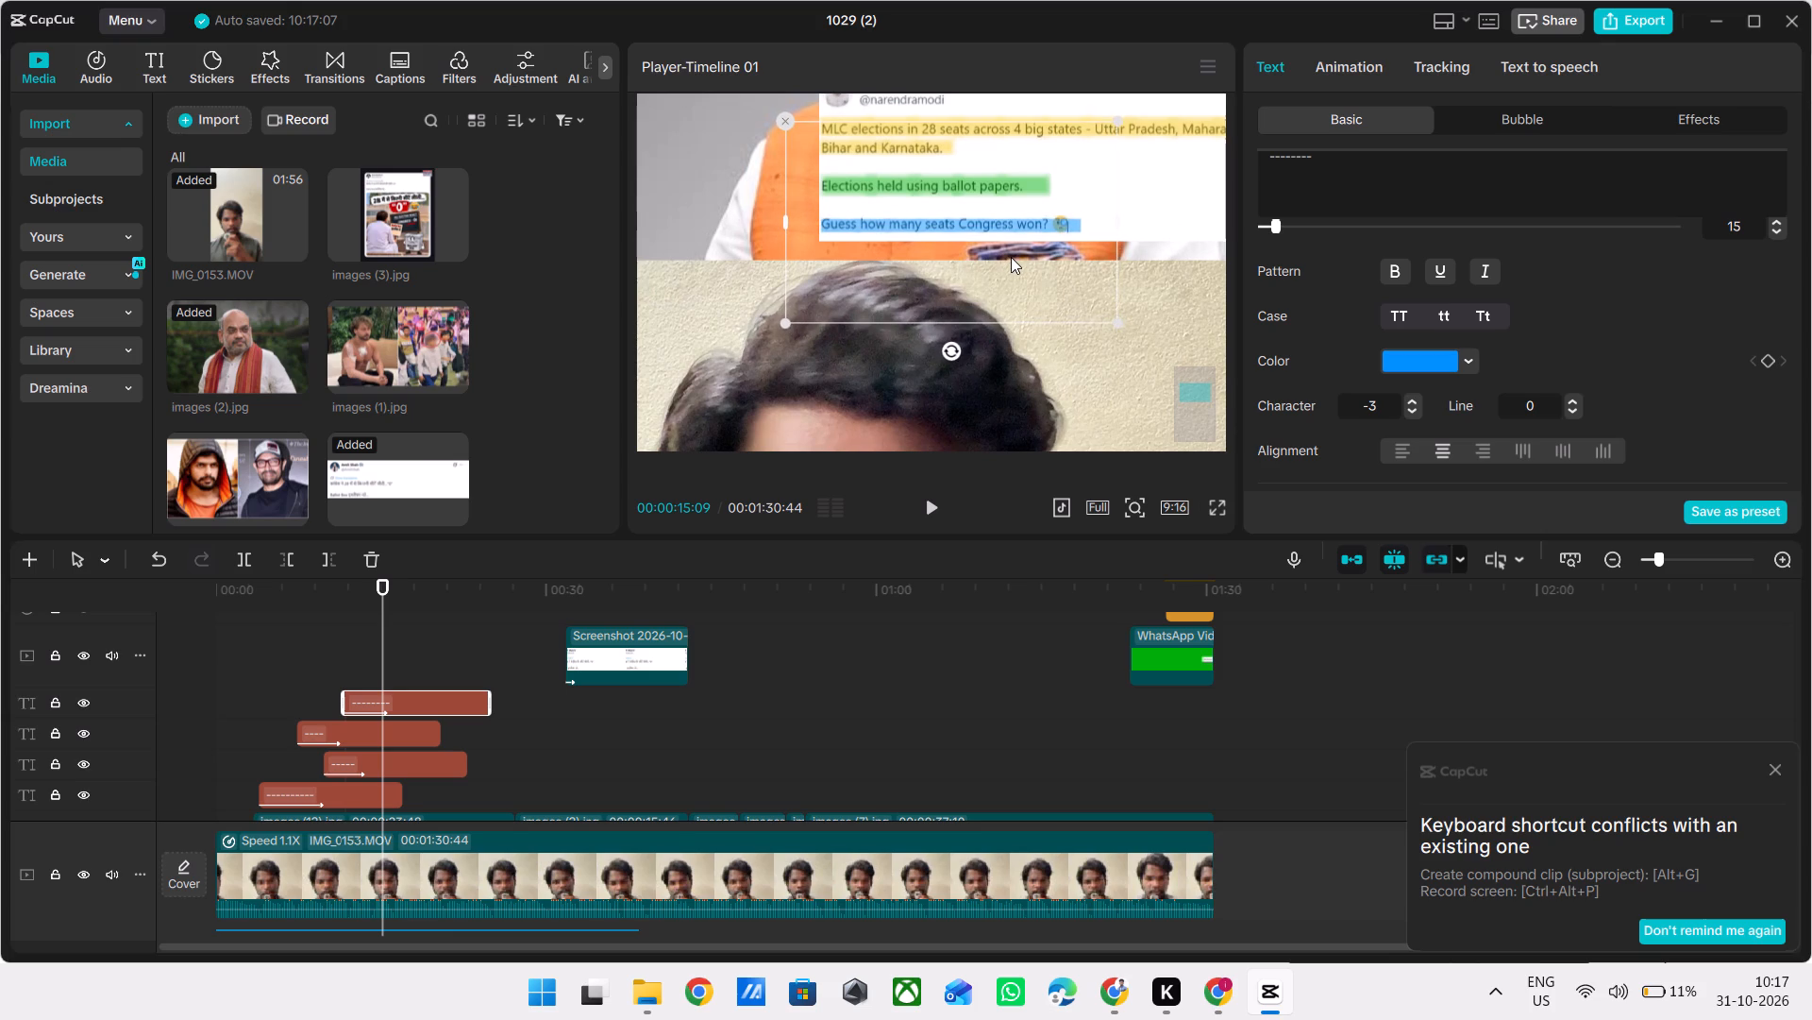
pyautogui.scroll(1, 1324, 216)
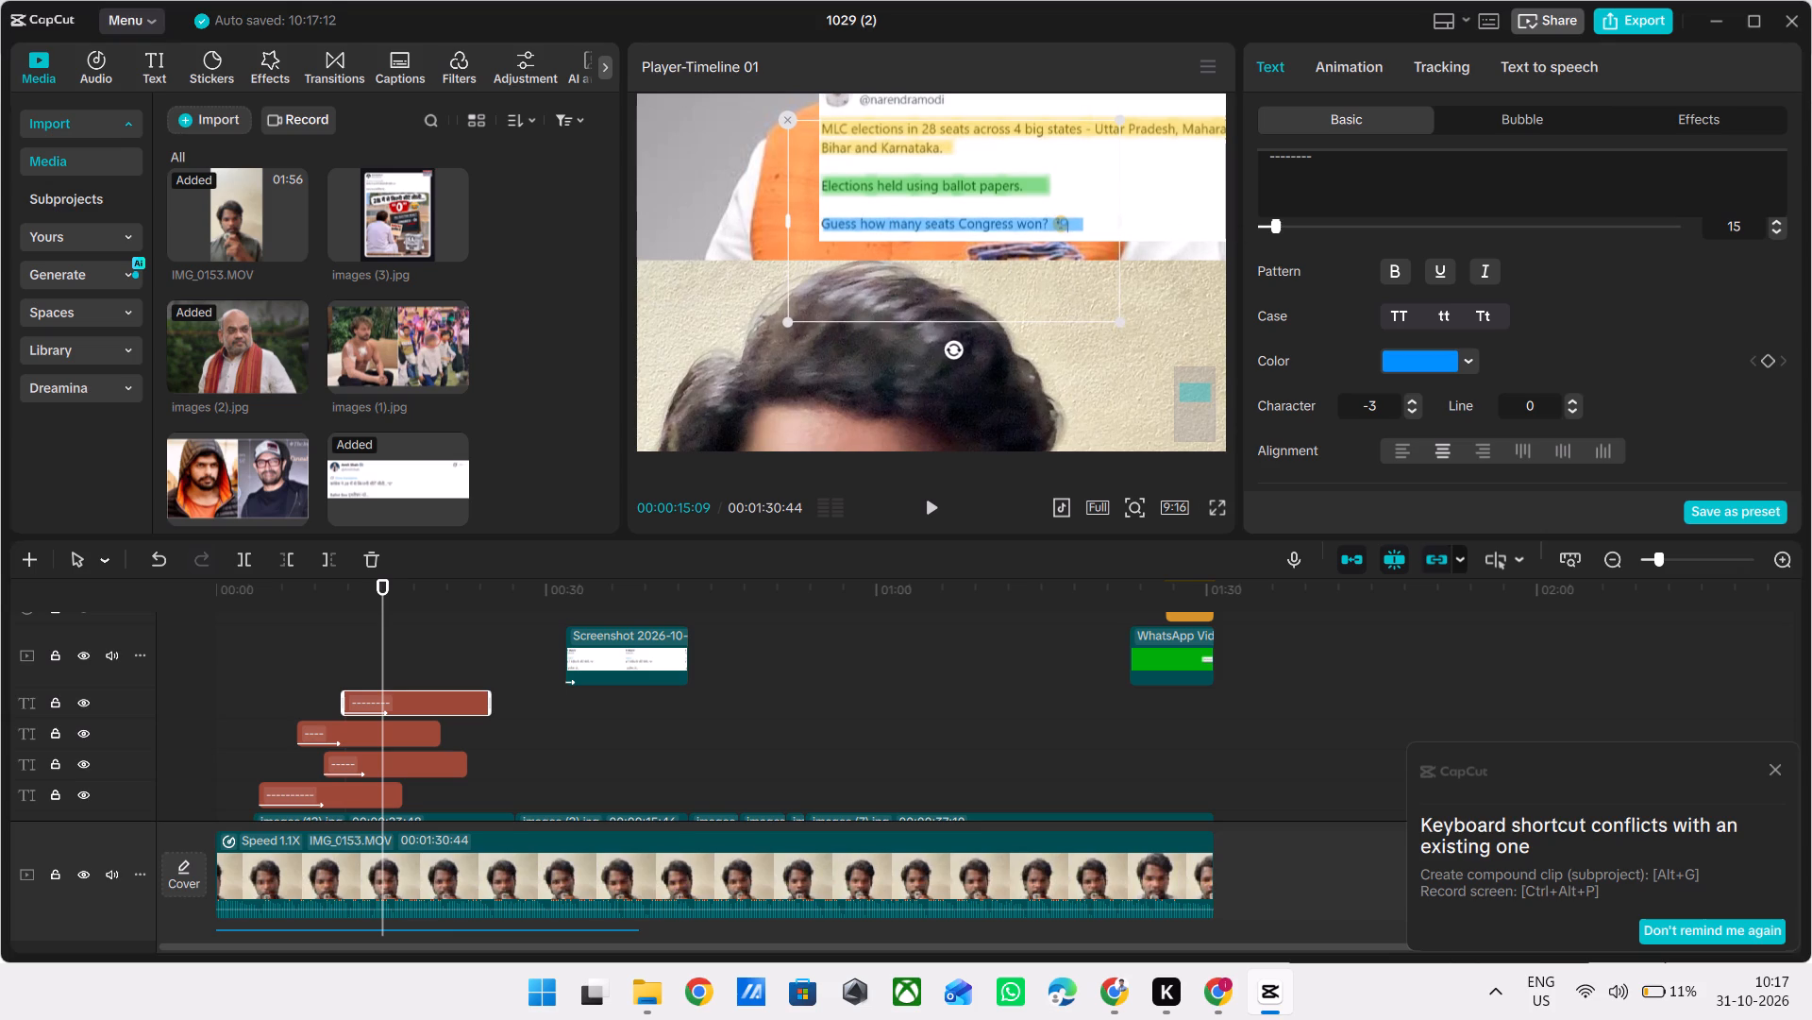
pyautogui.scroll(2, 1324, 216)
# Shorten the blue highlight text to six dashes and realign its start with the word "Guess".
pyautogui.click(1316, 163)
pyautogui.press('BackSpace')
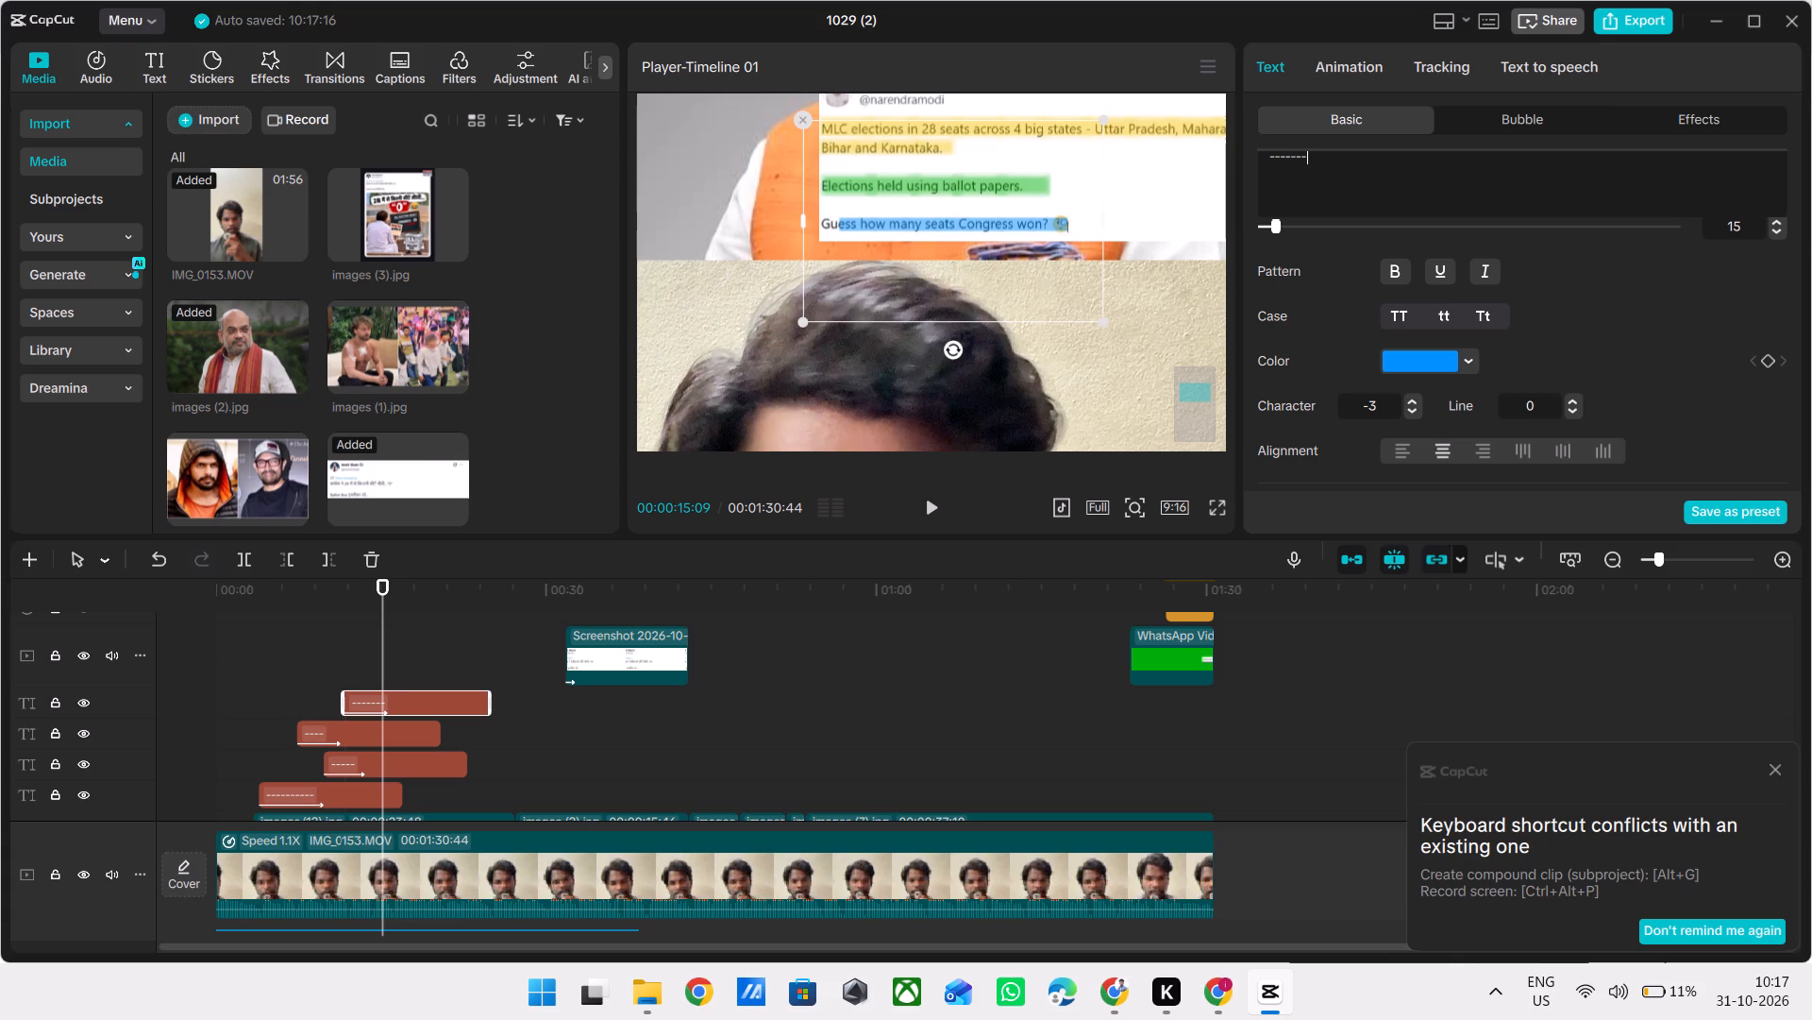
pyautogui.press('BackSpace')
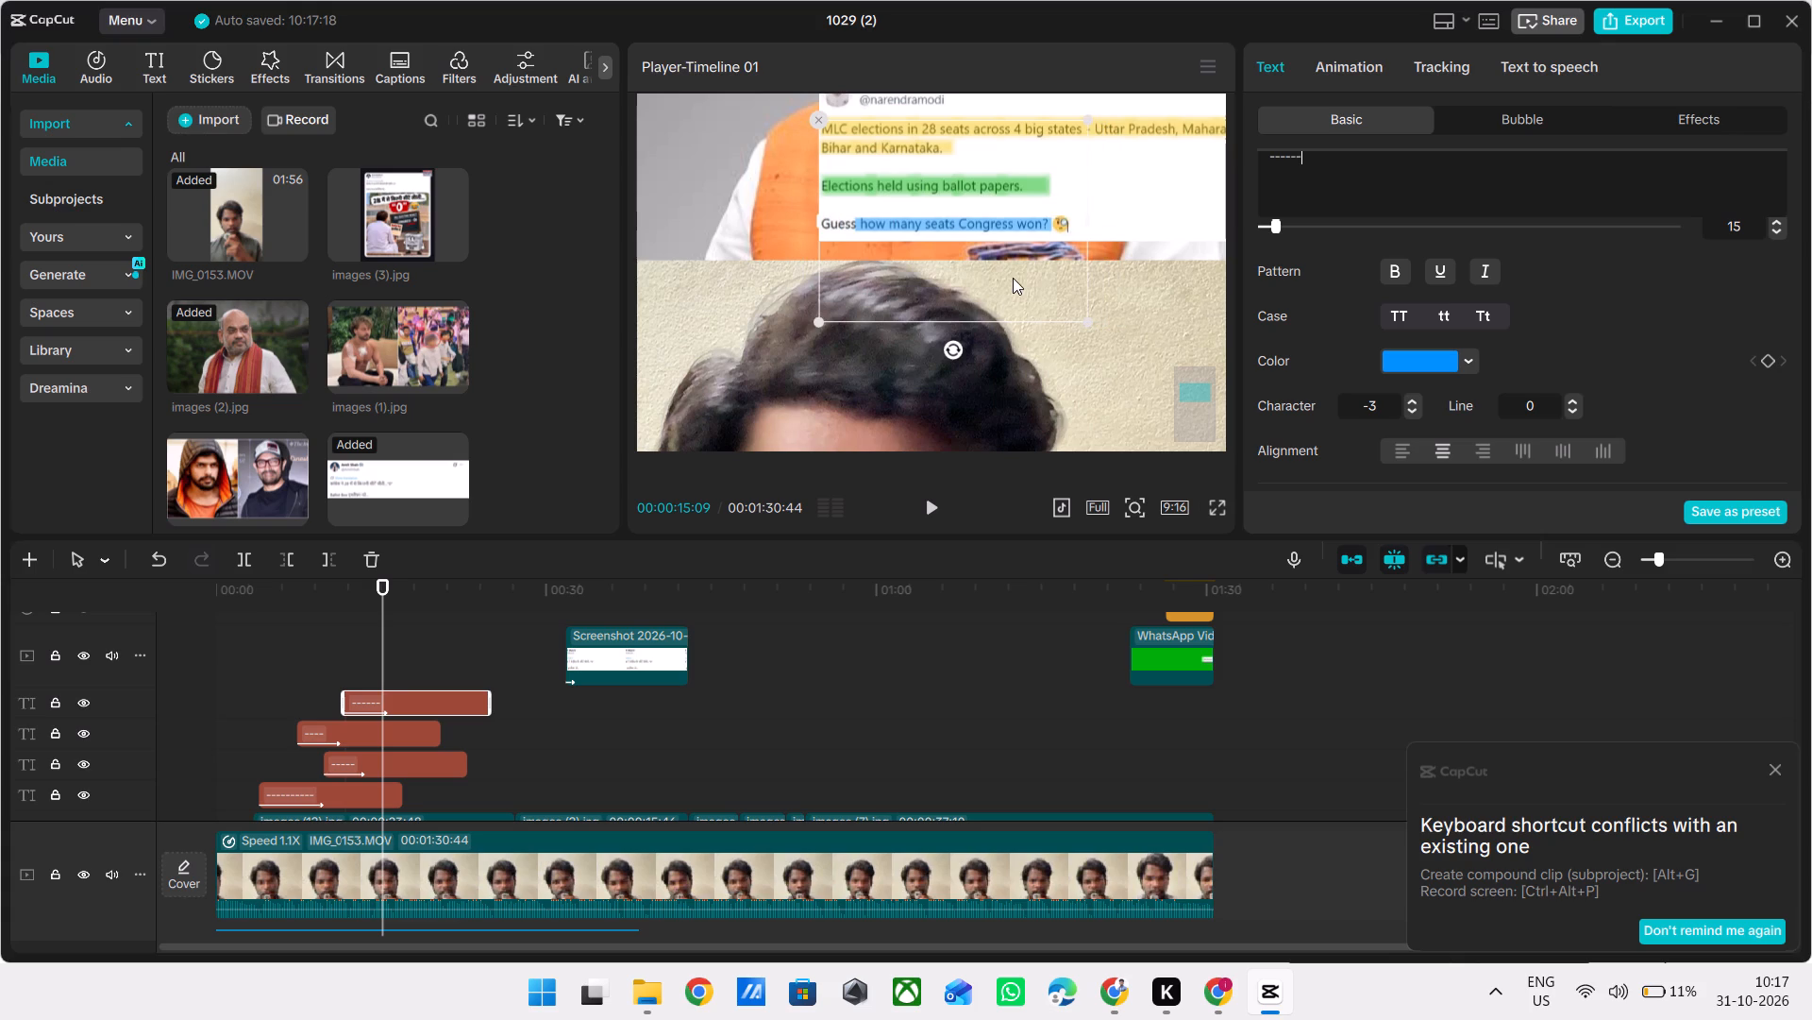
pyautogui.moveTo(1013, 278); pyautogui.dragTo(983, 276)
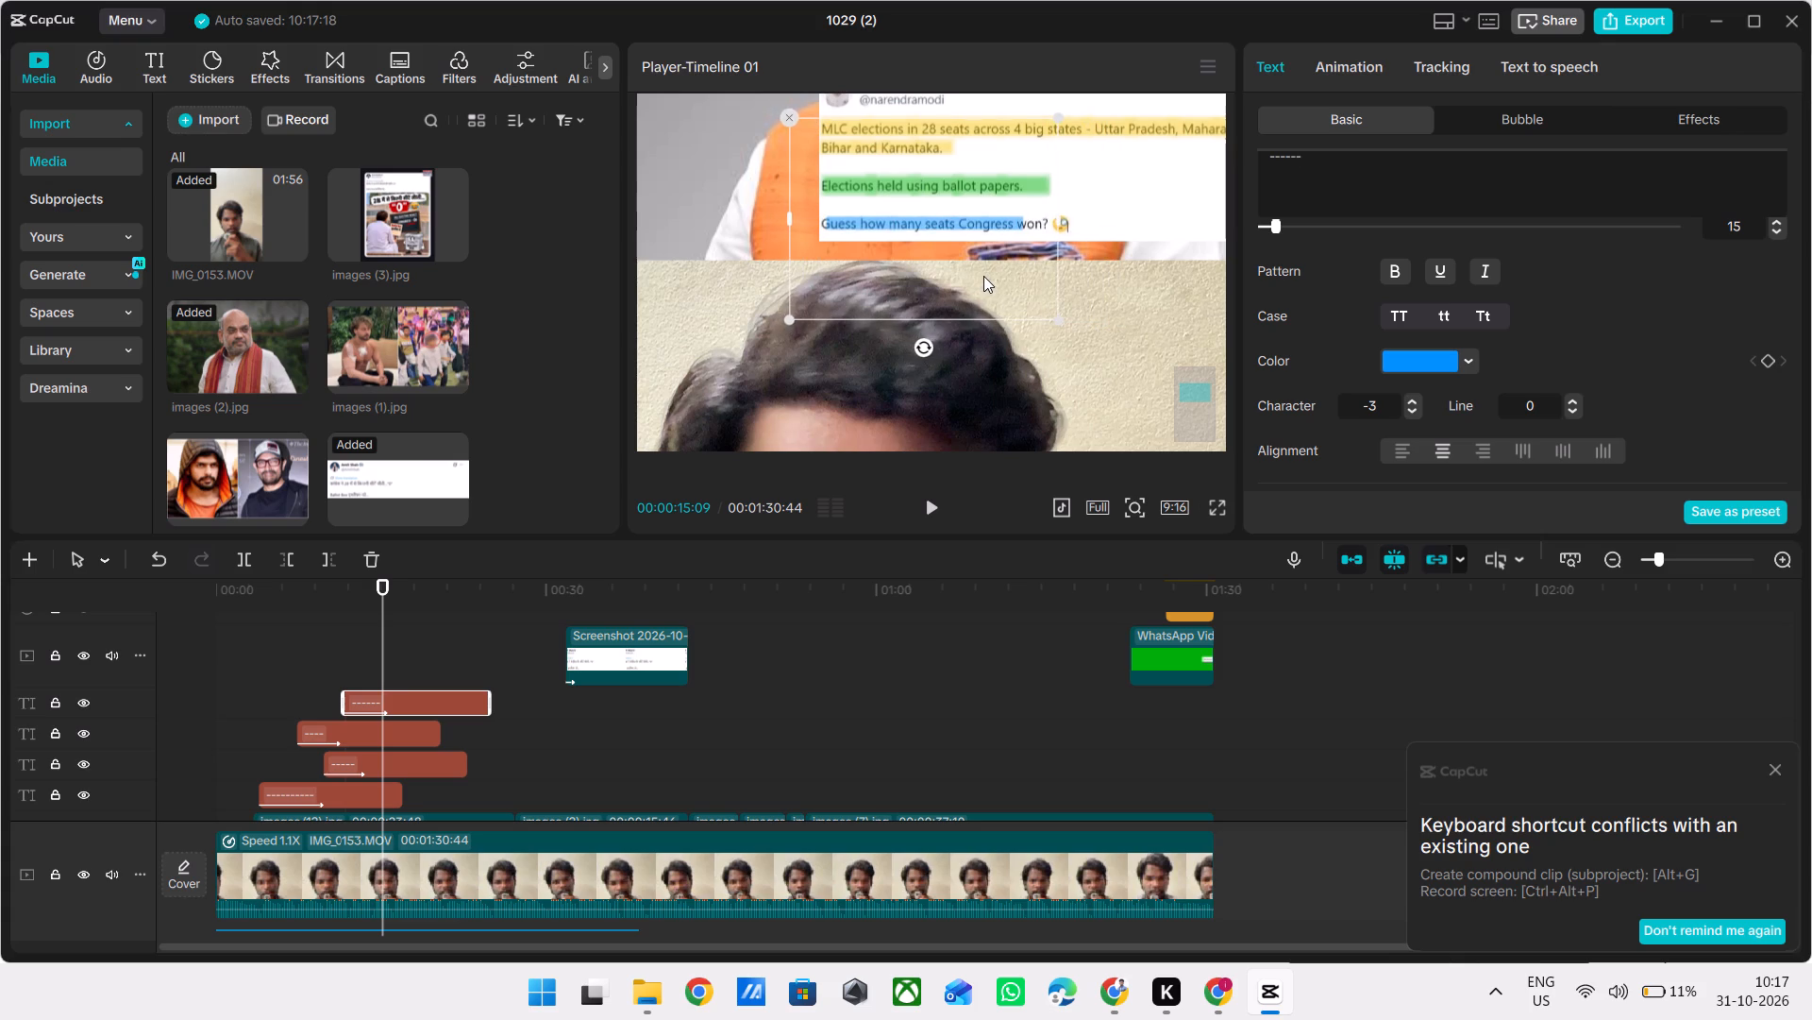
pyautogui.moveTo(983, 276); pyautogui.dragTo(980, 277)
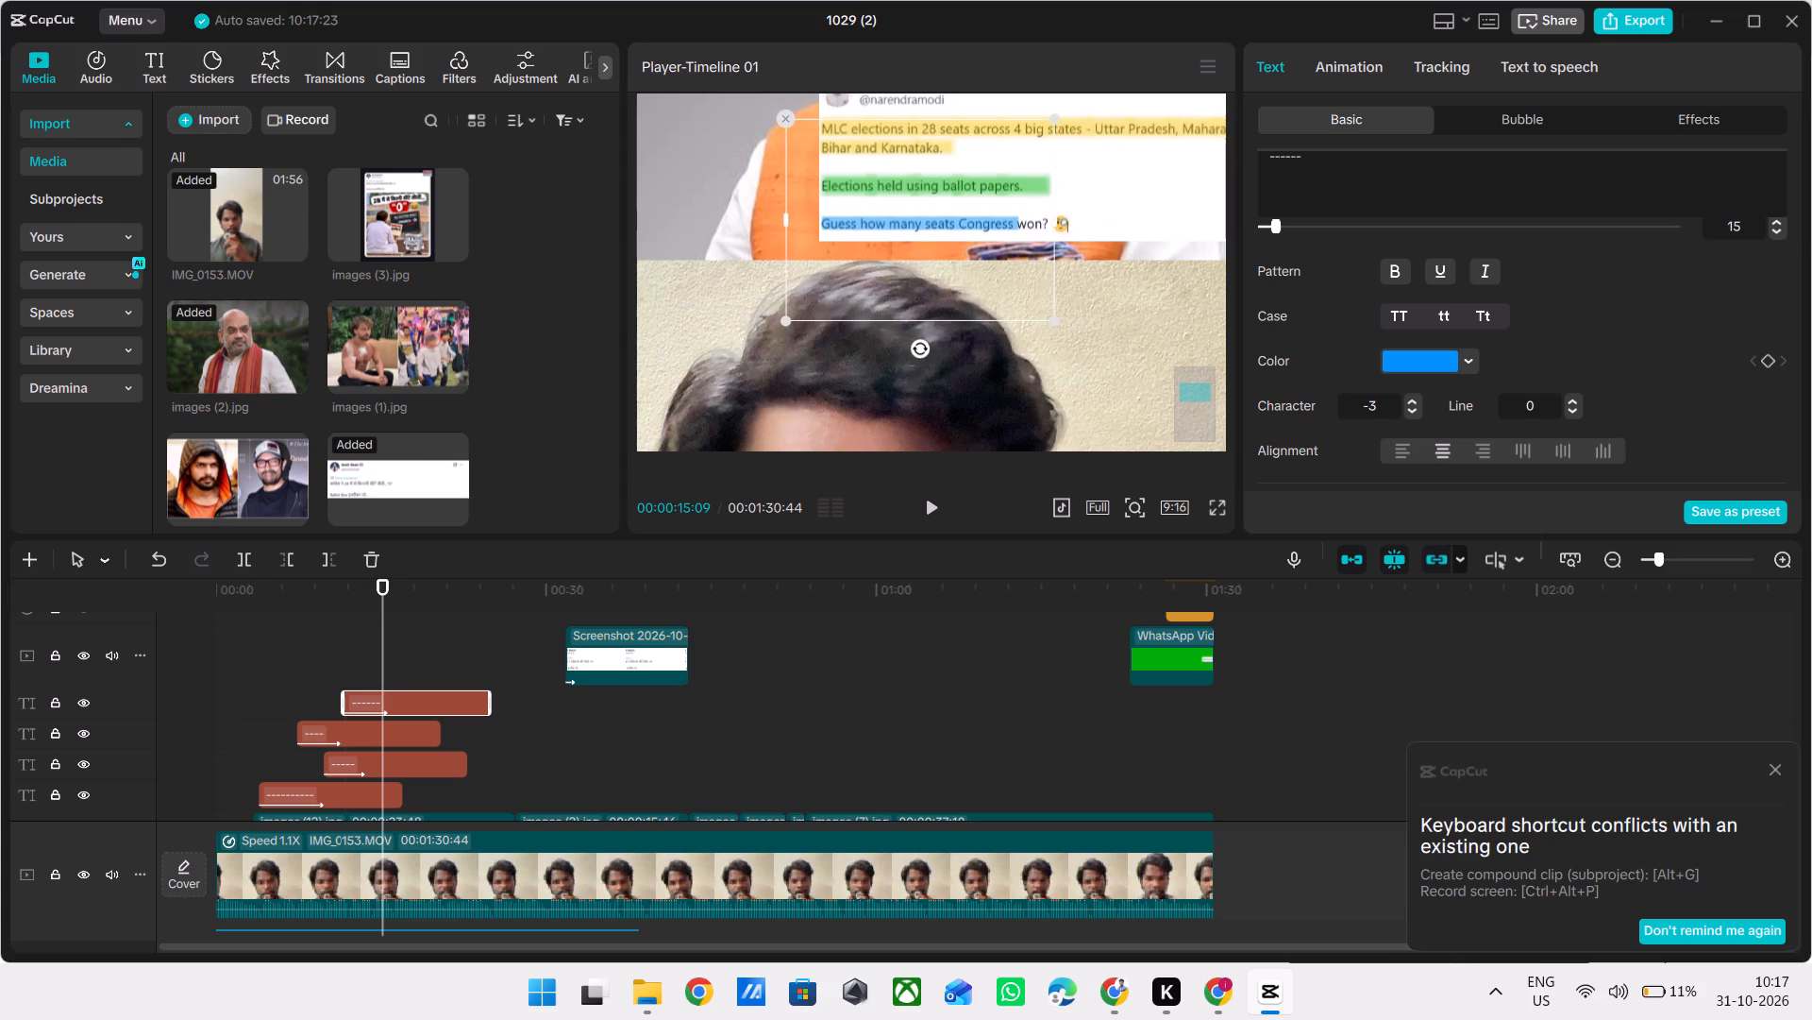
# Add two spaces after the dashes in the blue highlight text and realign it with the start of the question line.
pyautogui.click(1322, 158)
pyautogui.press('space')
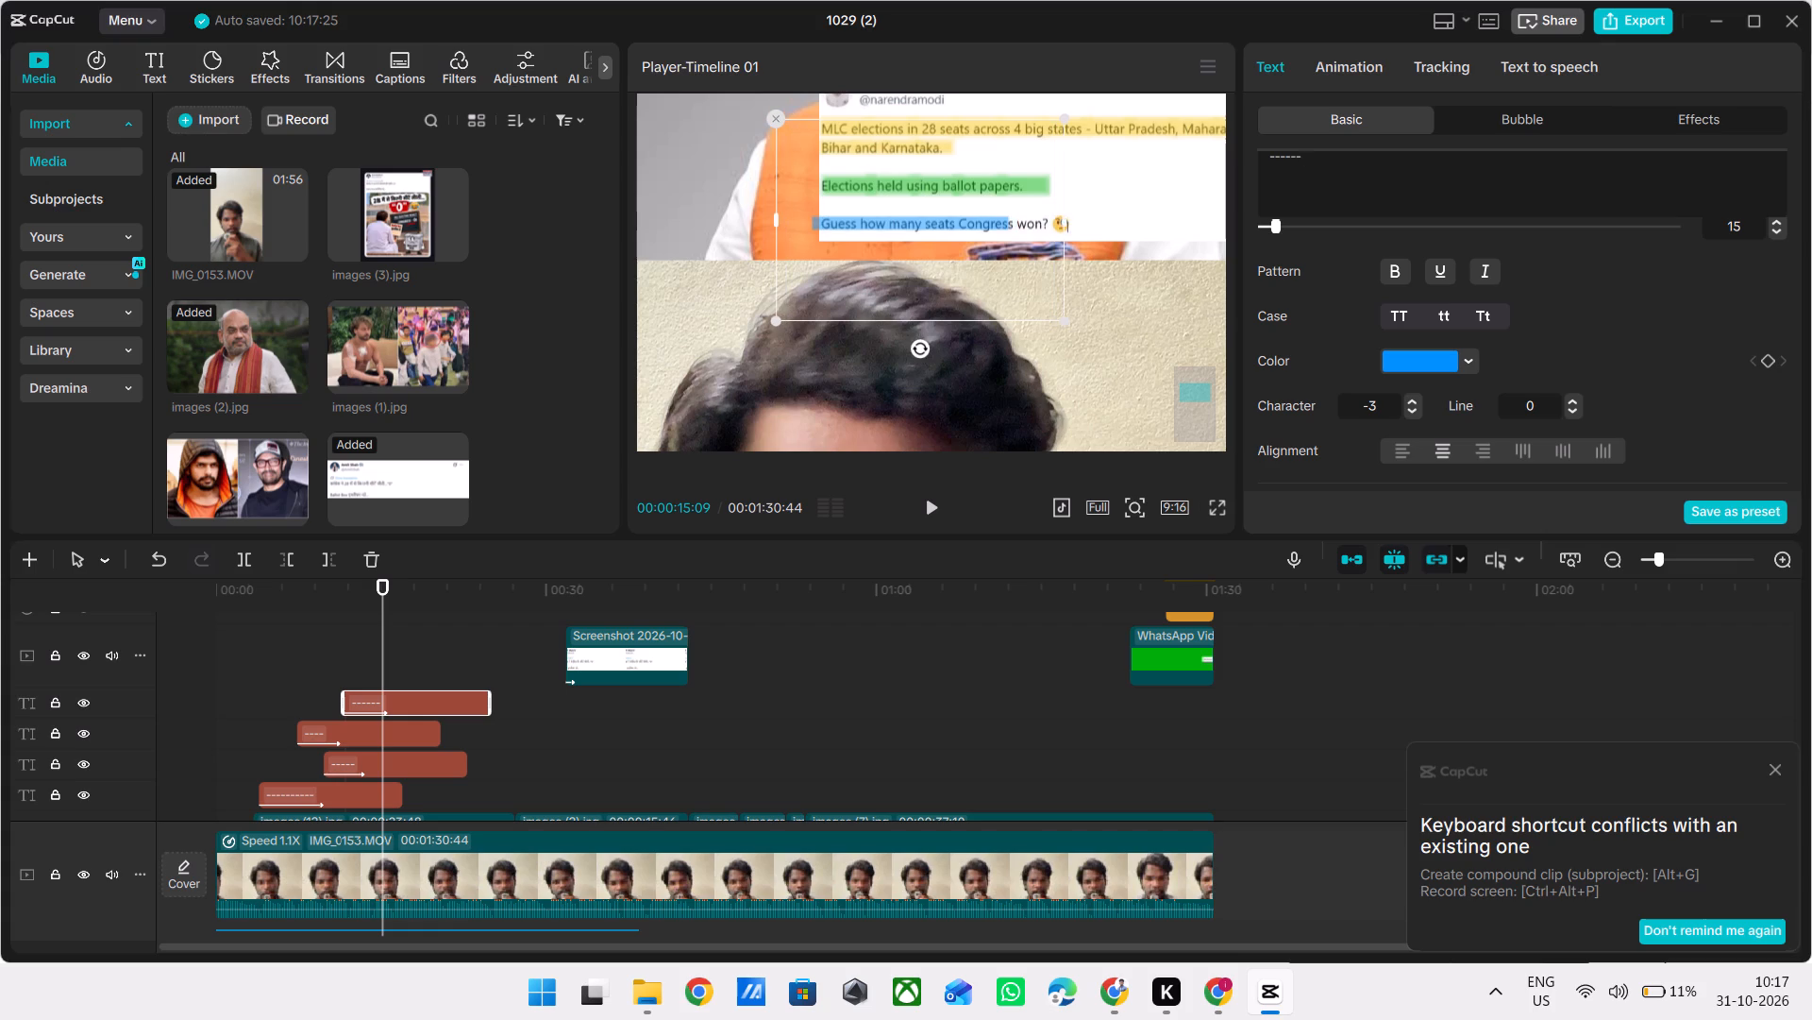
pyautogui.press('space')
pyautogui.moveTo(965, 265); pyautogui.dragTo(985, 265)
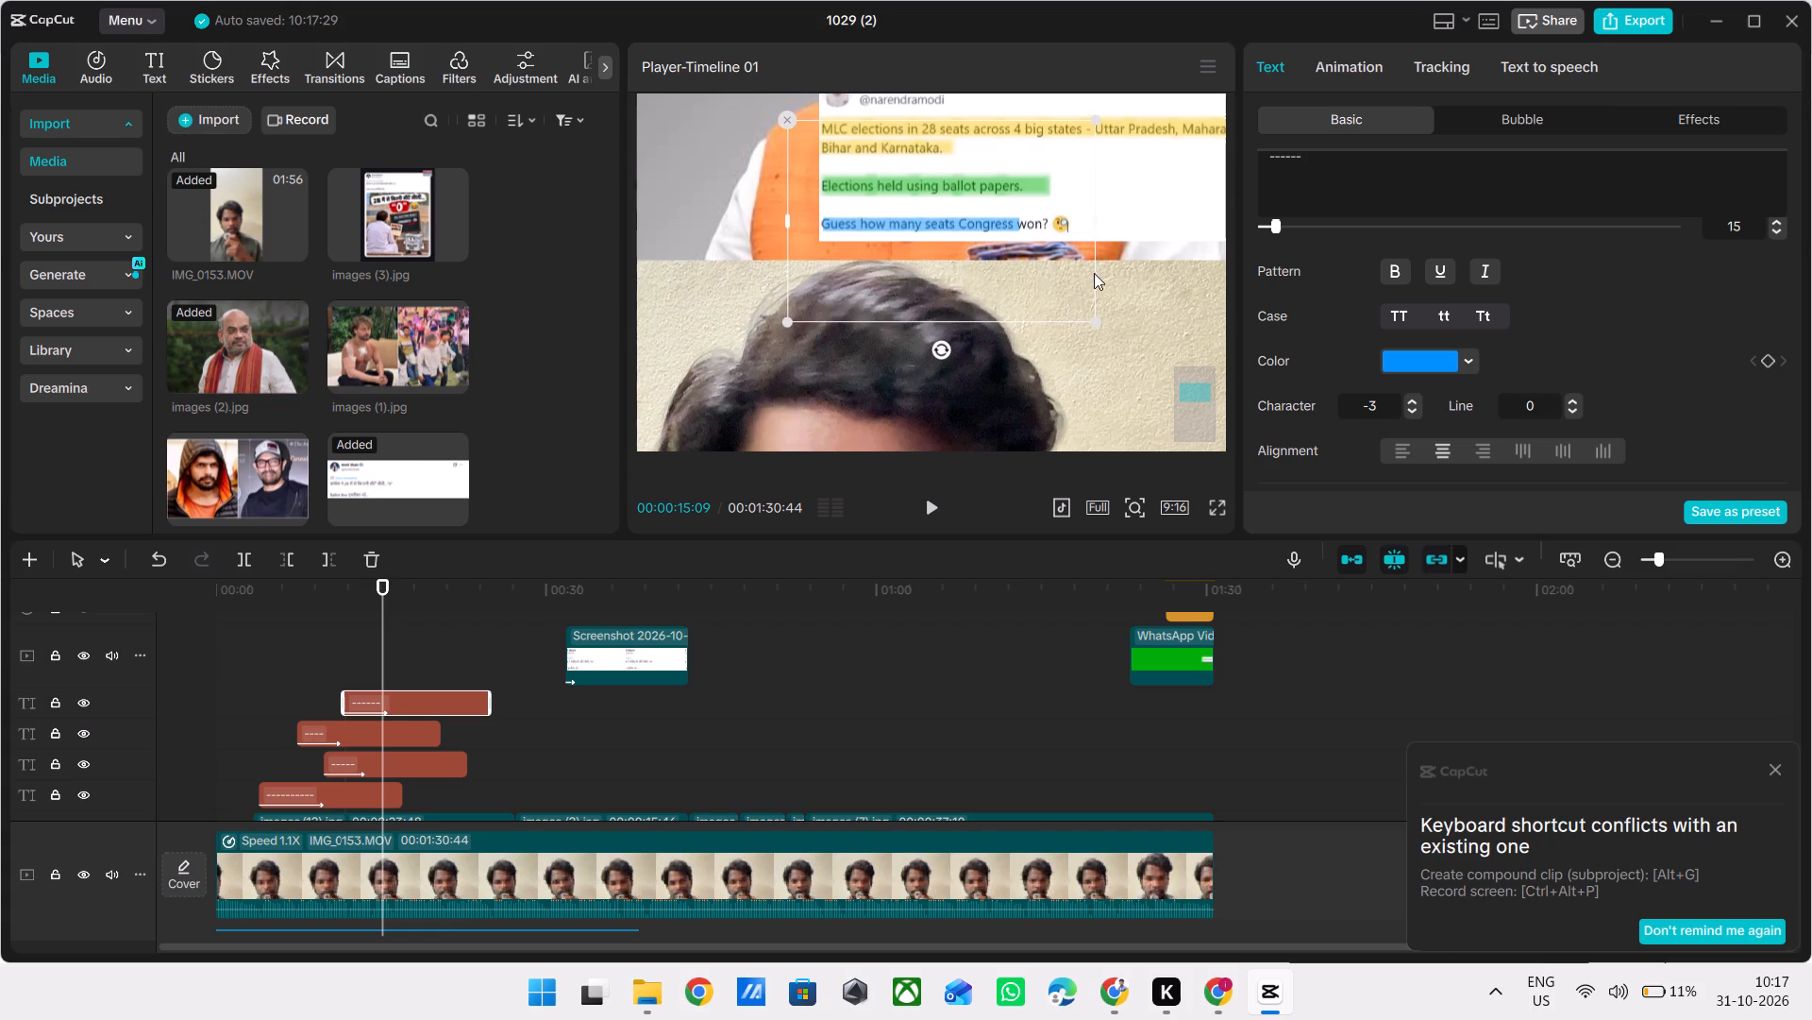
# Enlarge the blue highlight and reposition it so it spans the whole question line from "Guess" to "won?".
pyautogui.moveTo(1093, 111); pyautogui.dragTo(1102, 109)
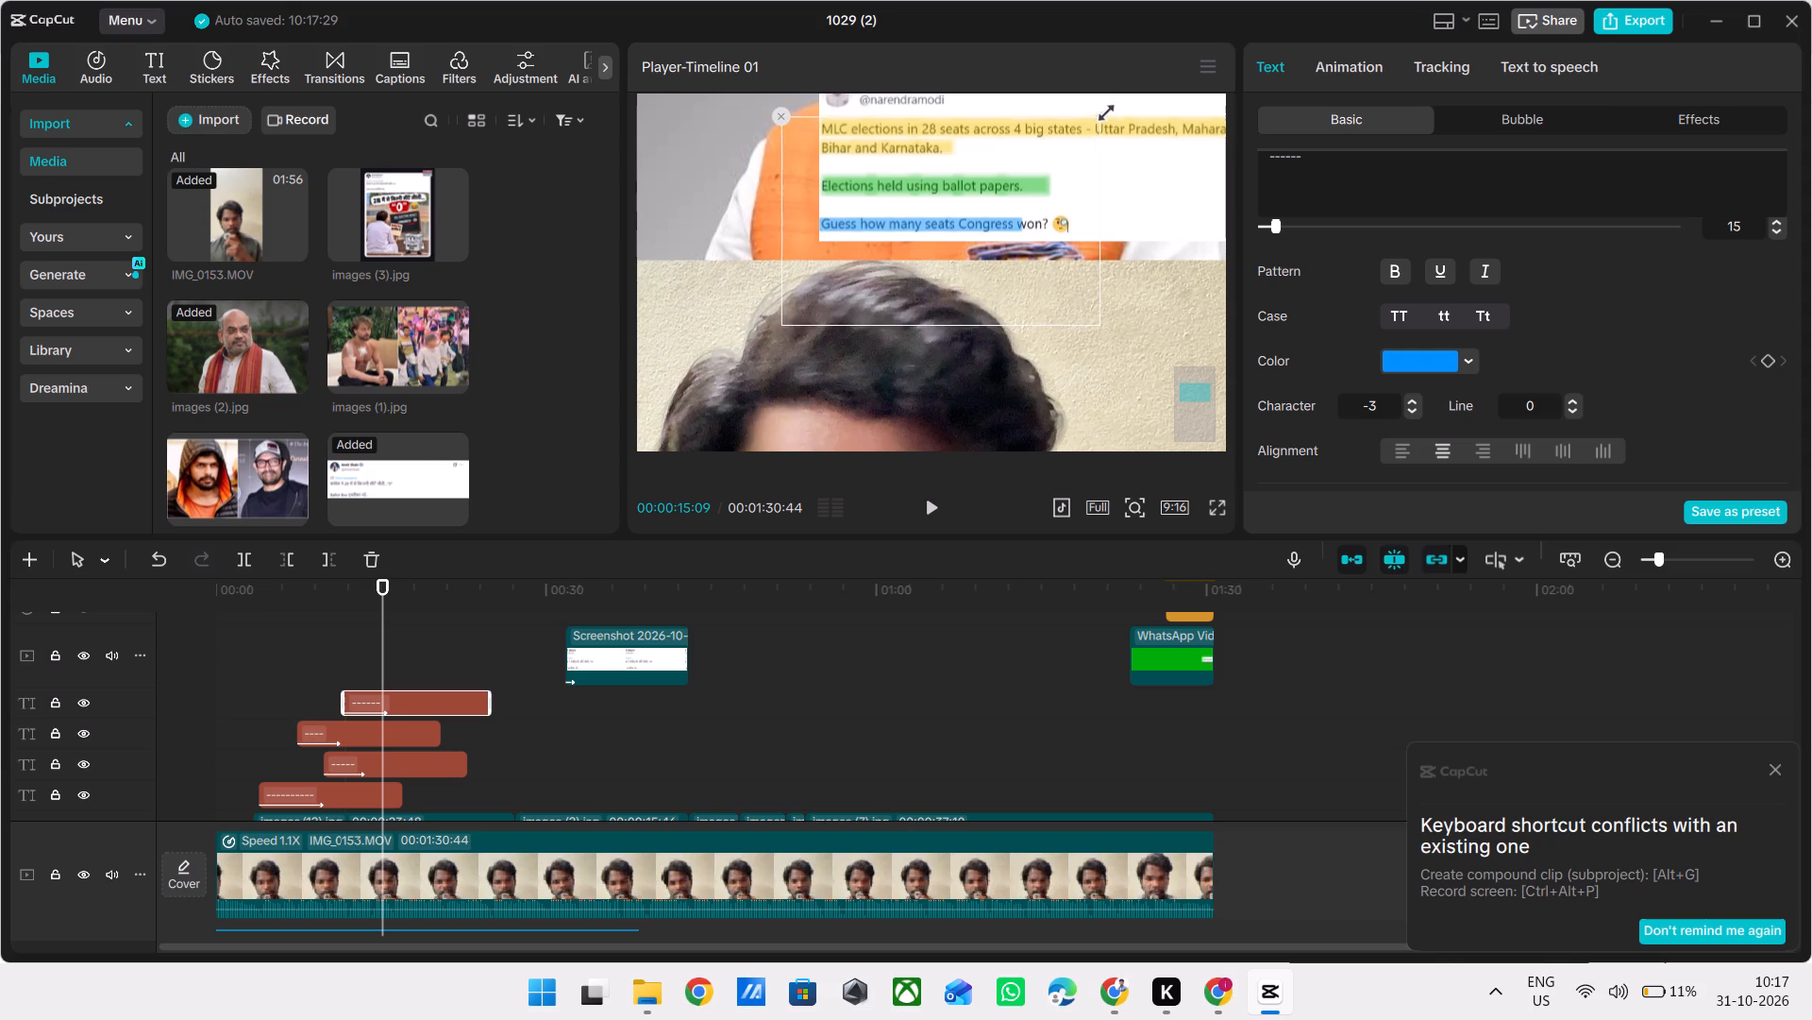
pyautogui.moveTo(1102, 109); pyautogui.dragTo(1118, 105)
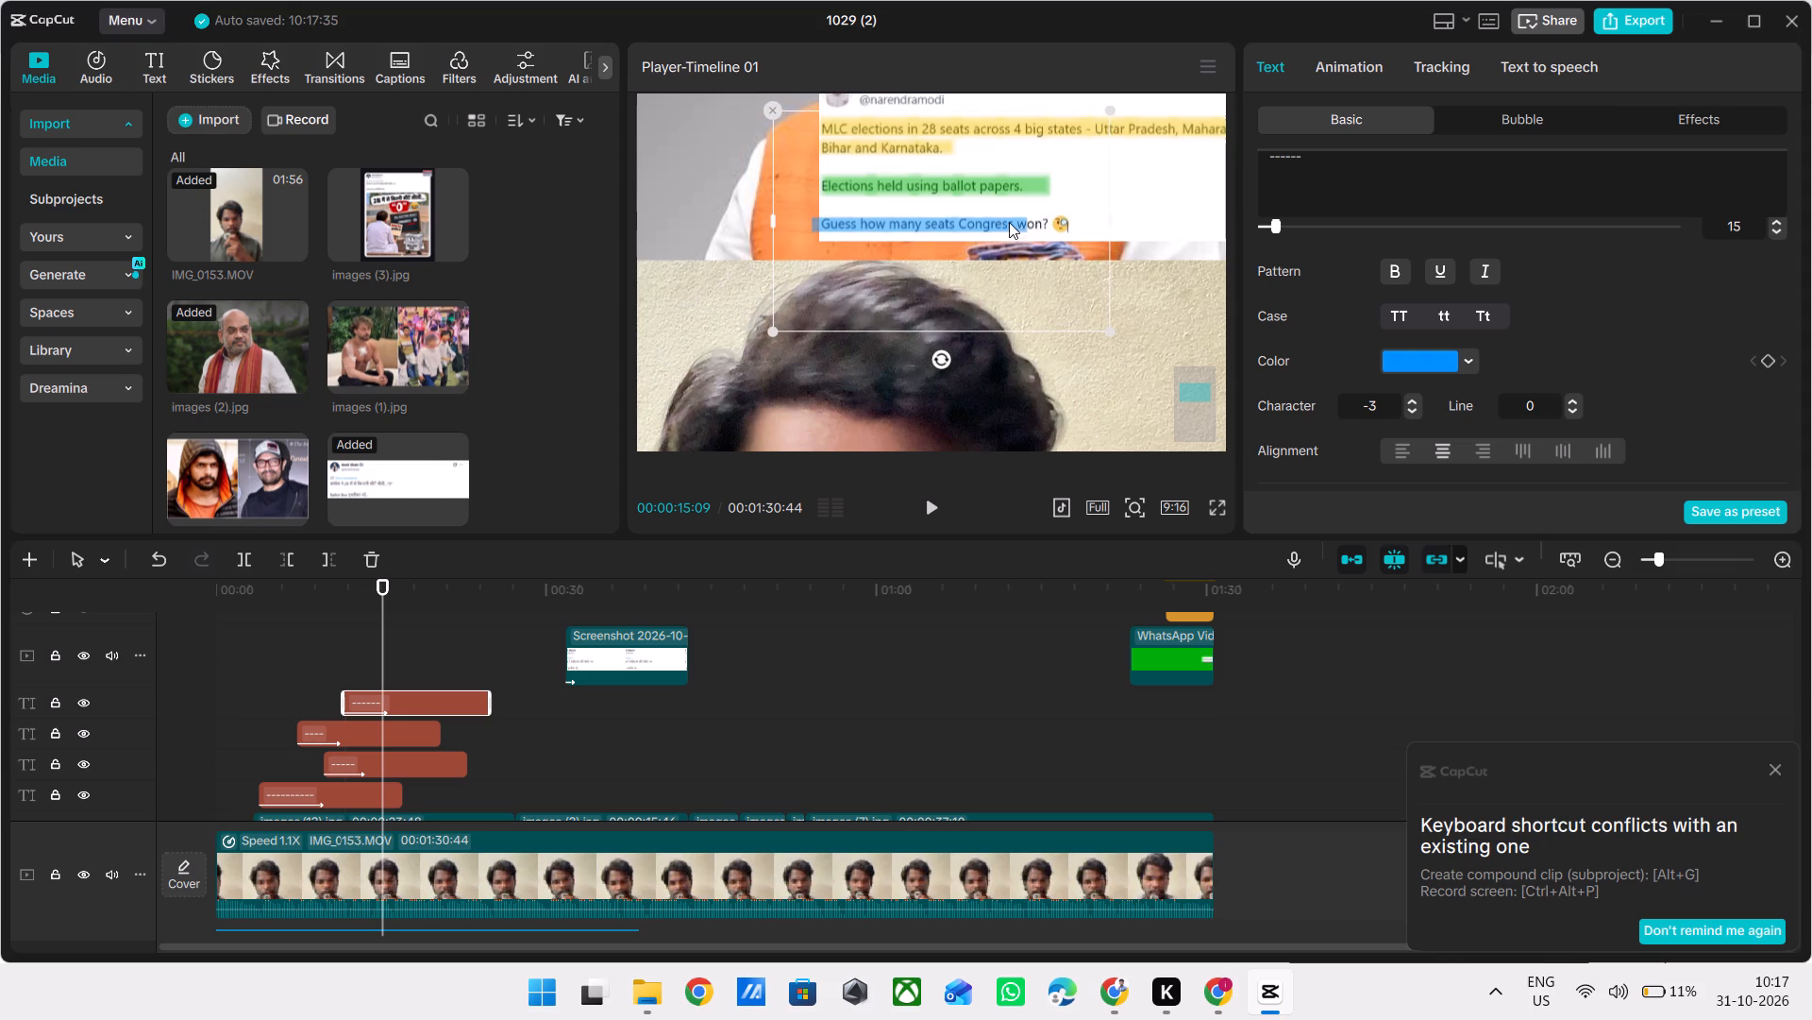
pyautogui.moveTo(1009, 228); pyautogui.dragTo(1019, 225)
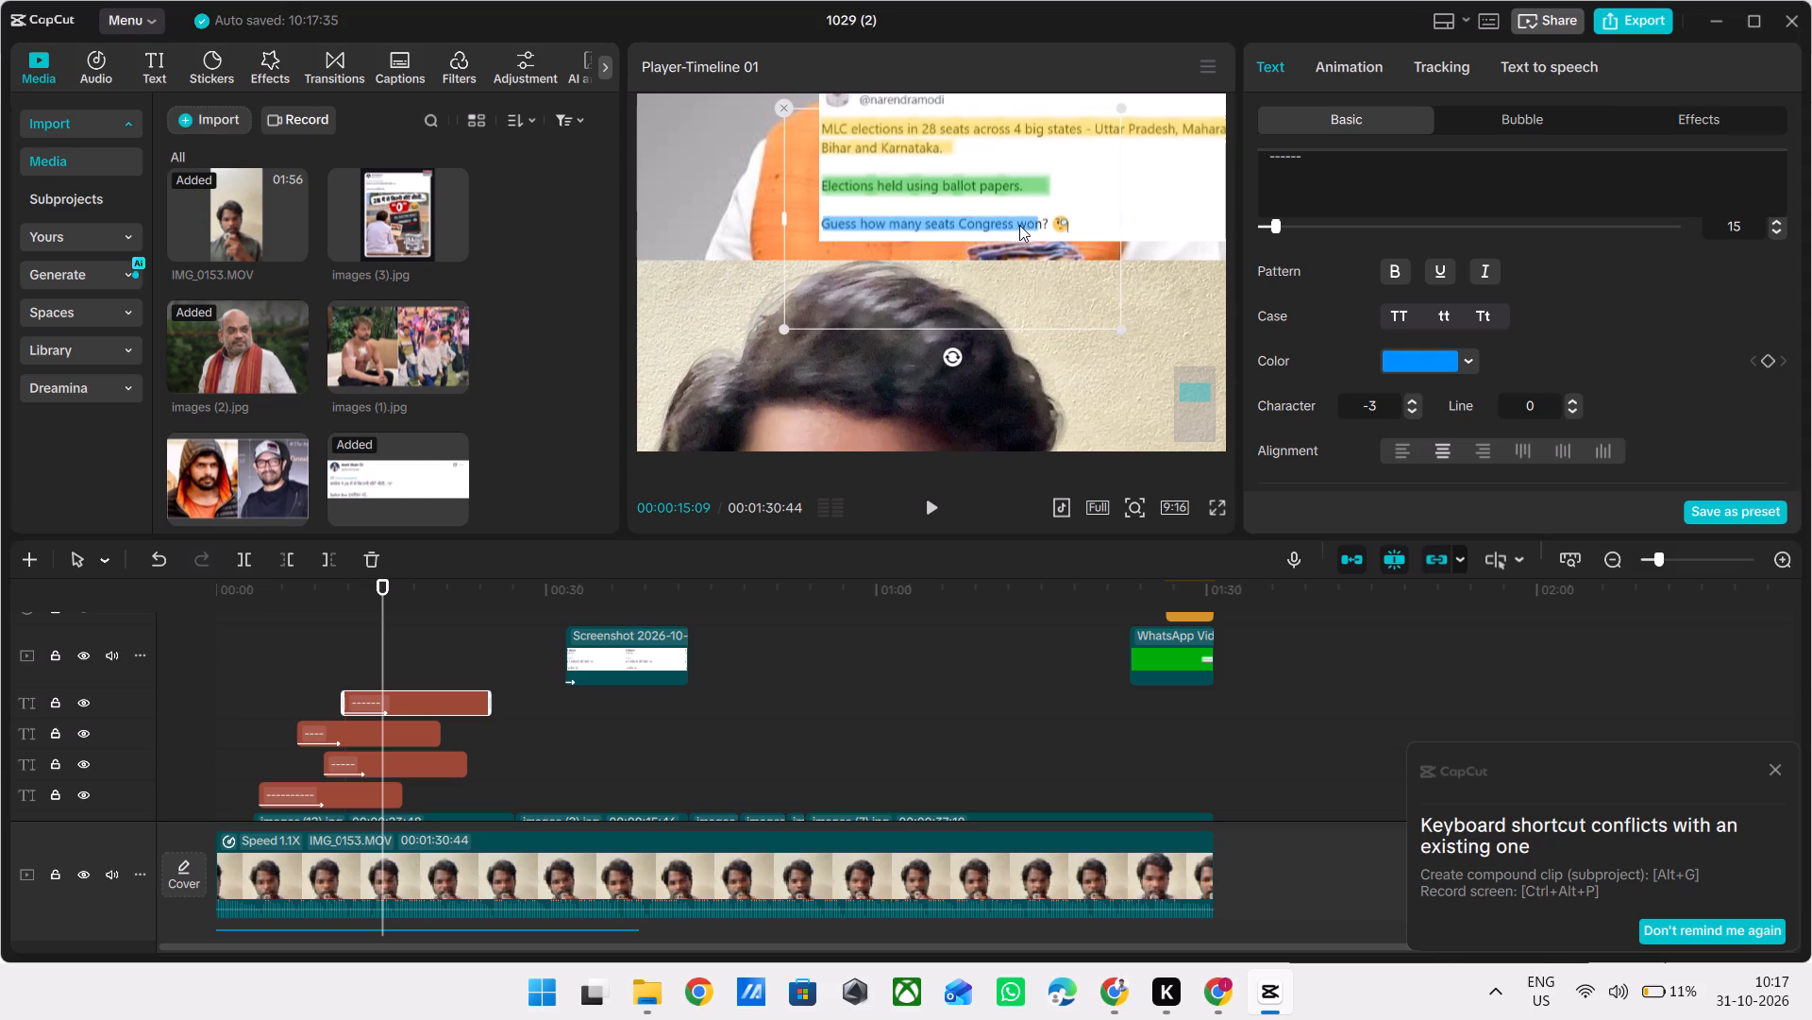
pyautogui.moveTo(1122, 331); pyautogui.dragTo(1142, 342)
pyautogui.click(1066, 317)
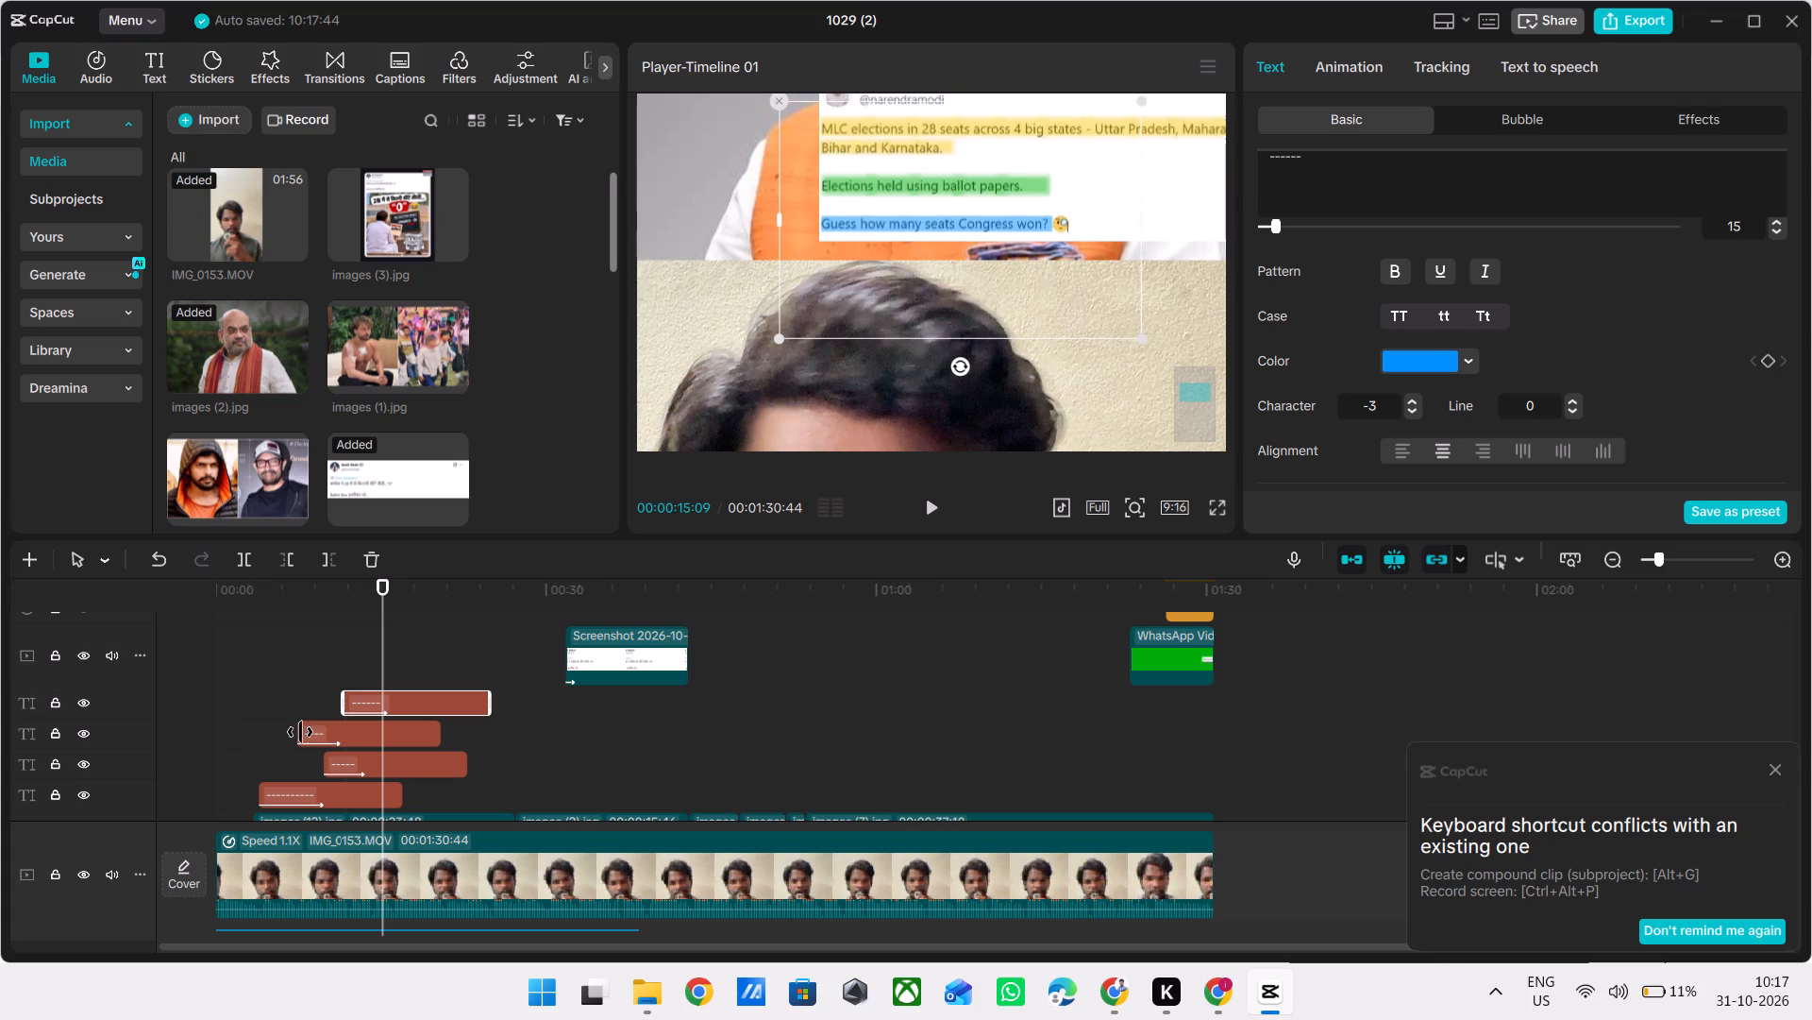
# Play the video from about 00:00:12 to check the timing of the tweet highlights.
pyautogui.click(352, 668)
pyautogui.press('space')
pyautogui.press('space')
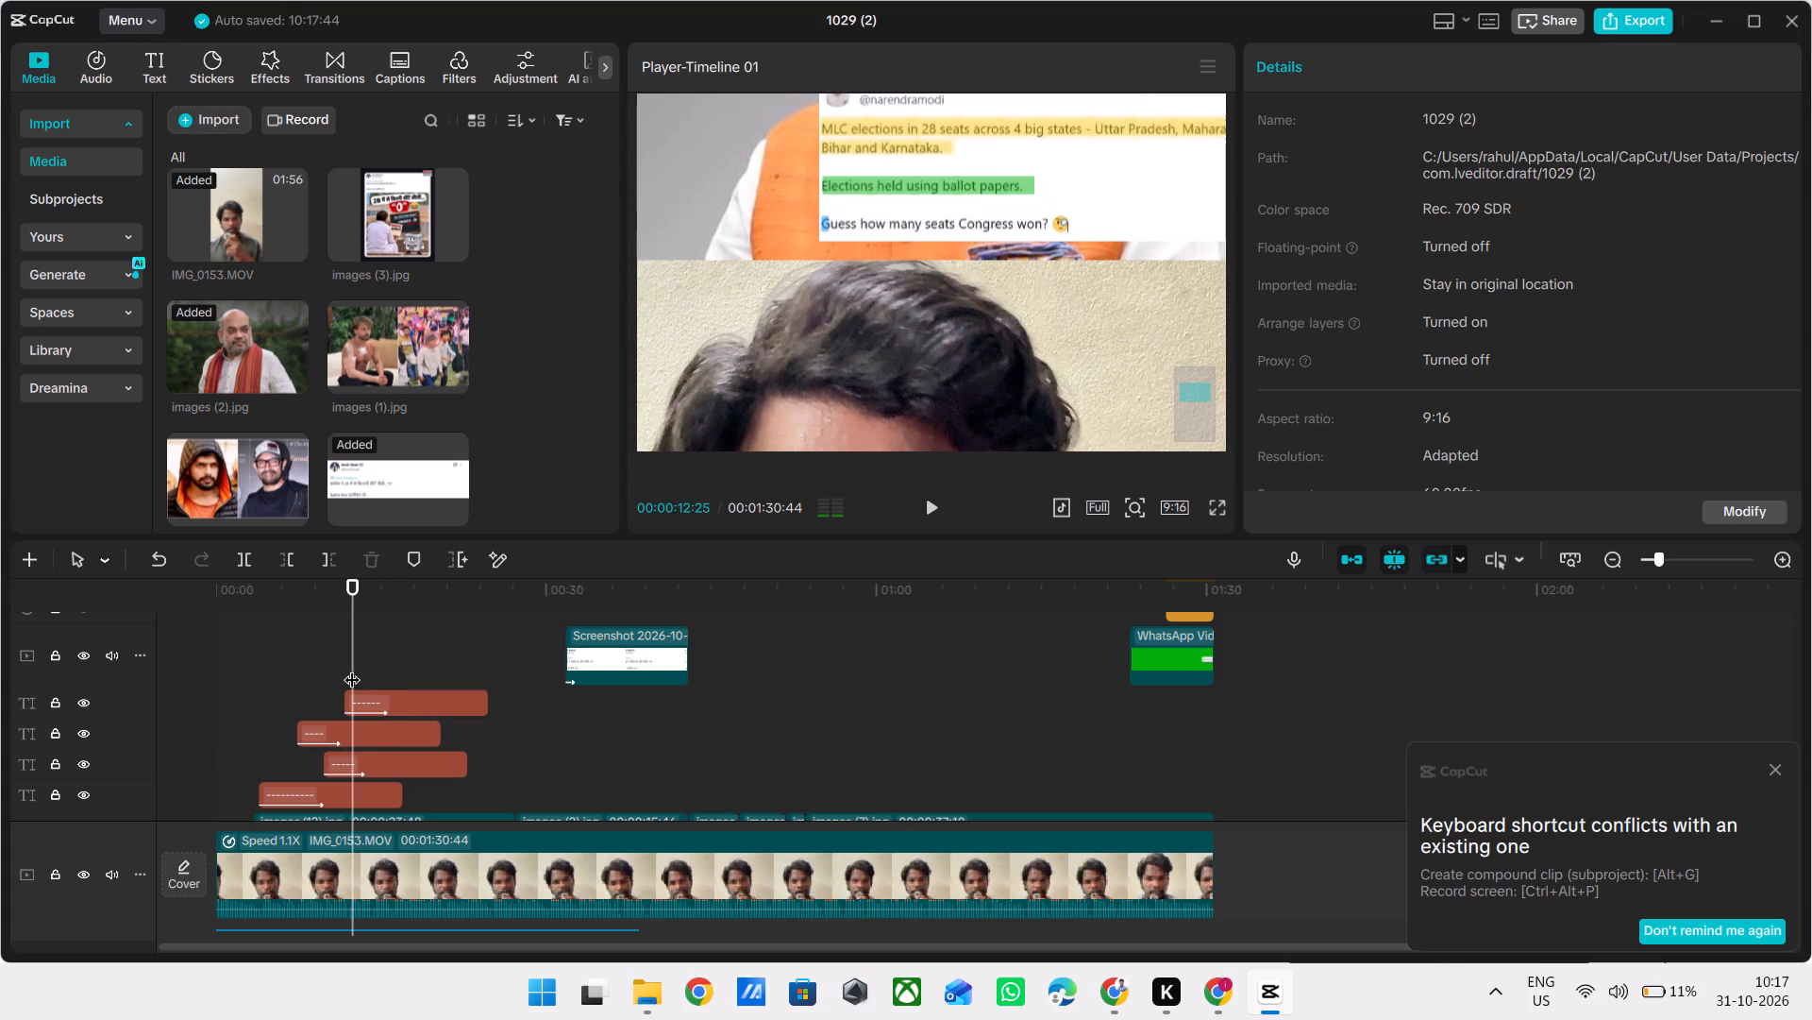
pyautogui.press('space')
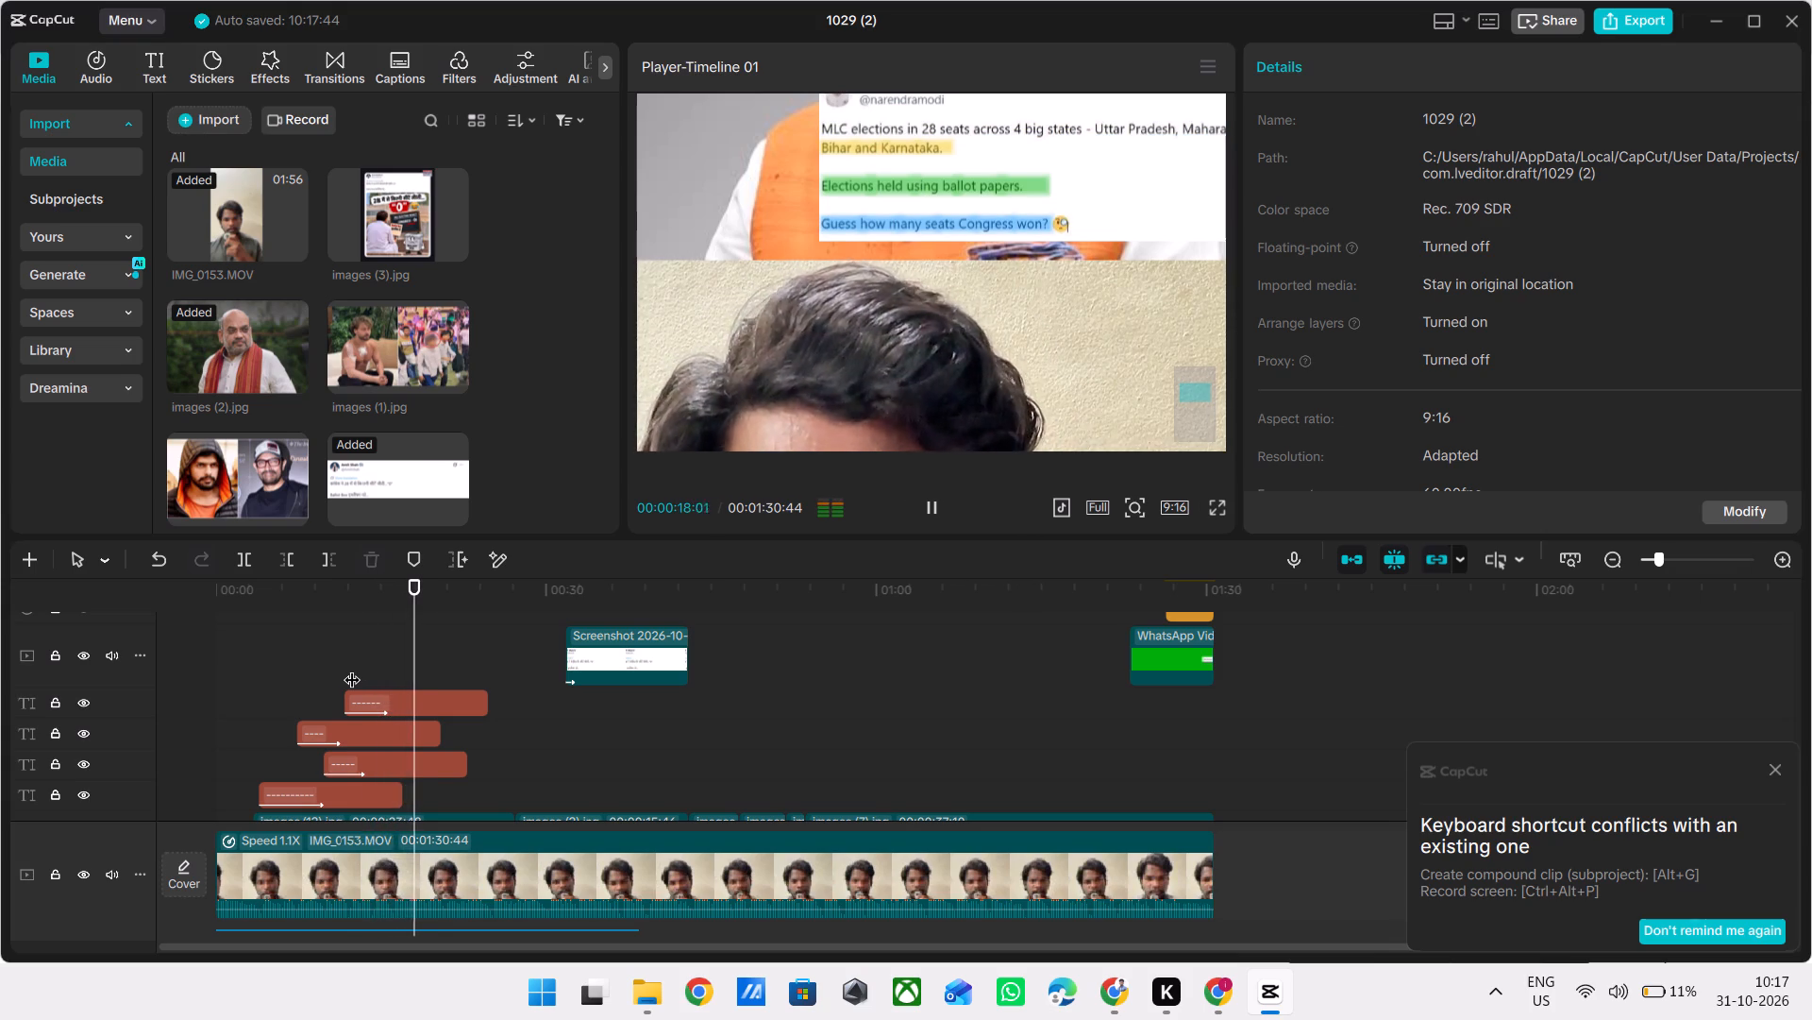
# Play the video from about 00:00:08 through the end of the highlights to check how long each stays on the tweet.
pyautogui.doubleClick(492, 654)
pyautogui.moveTo(492, 654); pyautogui.dragTo(305, 671)
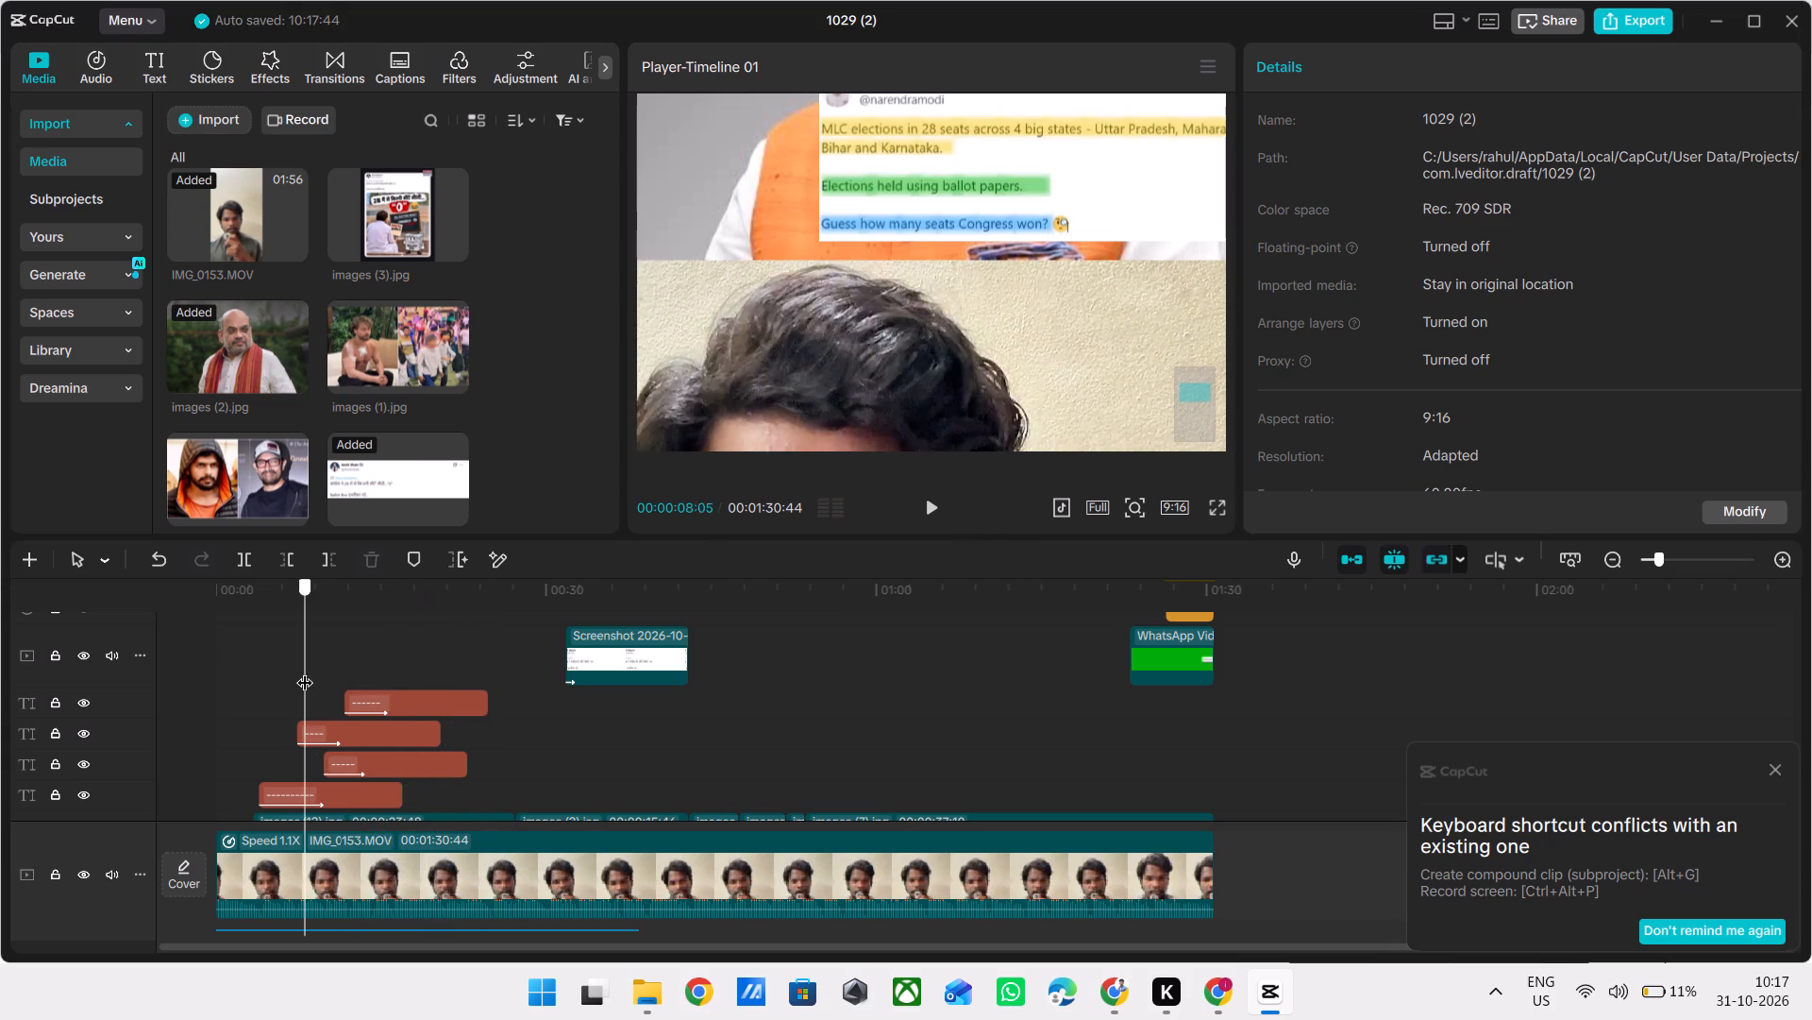
pyautogui.moveTo(305, 671); pyautogui.dragTo(308, 671)
pyautogui.press('space')
pyautogui.press('space')
pyautogui.press('space')
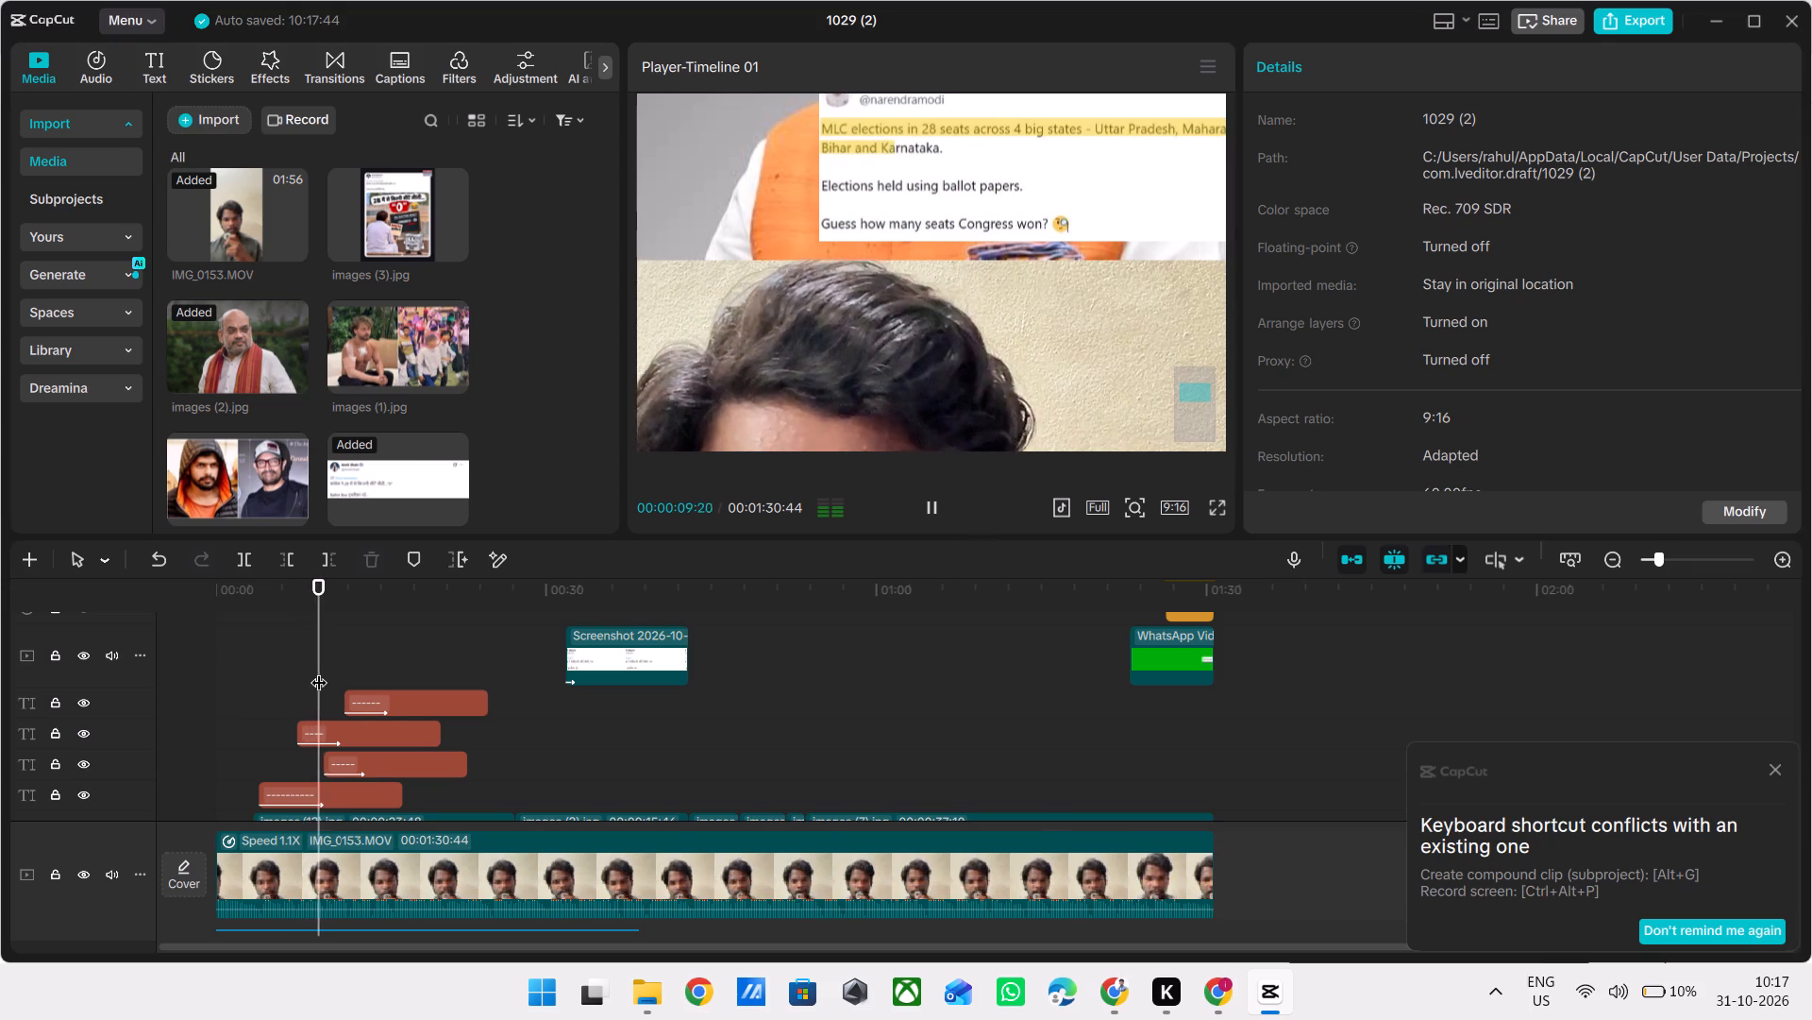
pyautogui.keyDown('ctrl'); pyautogui.scroll(-5, 319, 671); pyautogui.keyUp('ctrl')
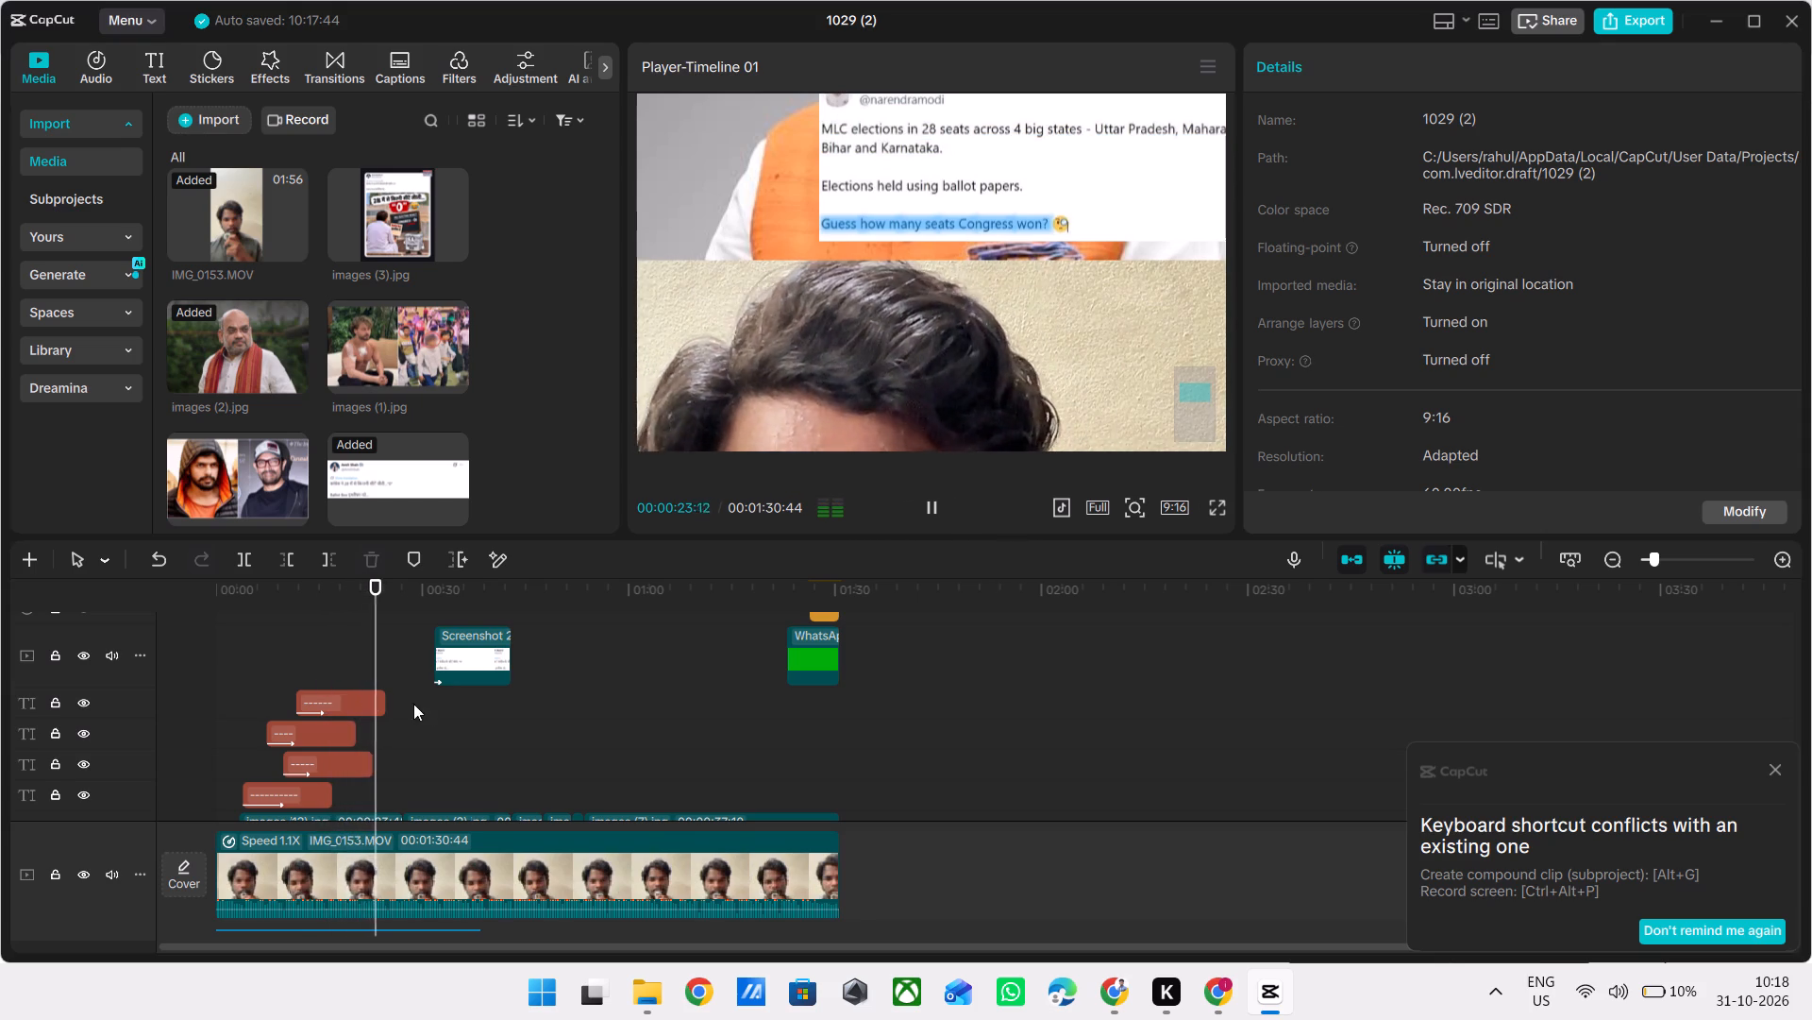
pyautogui.press('space')
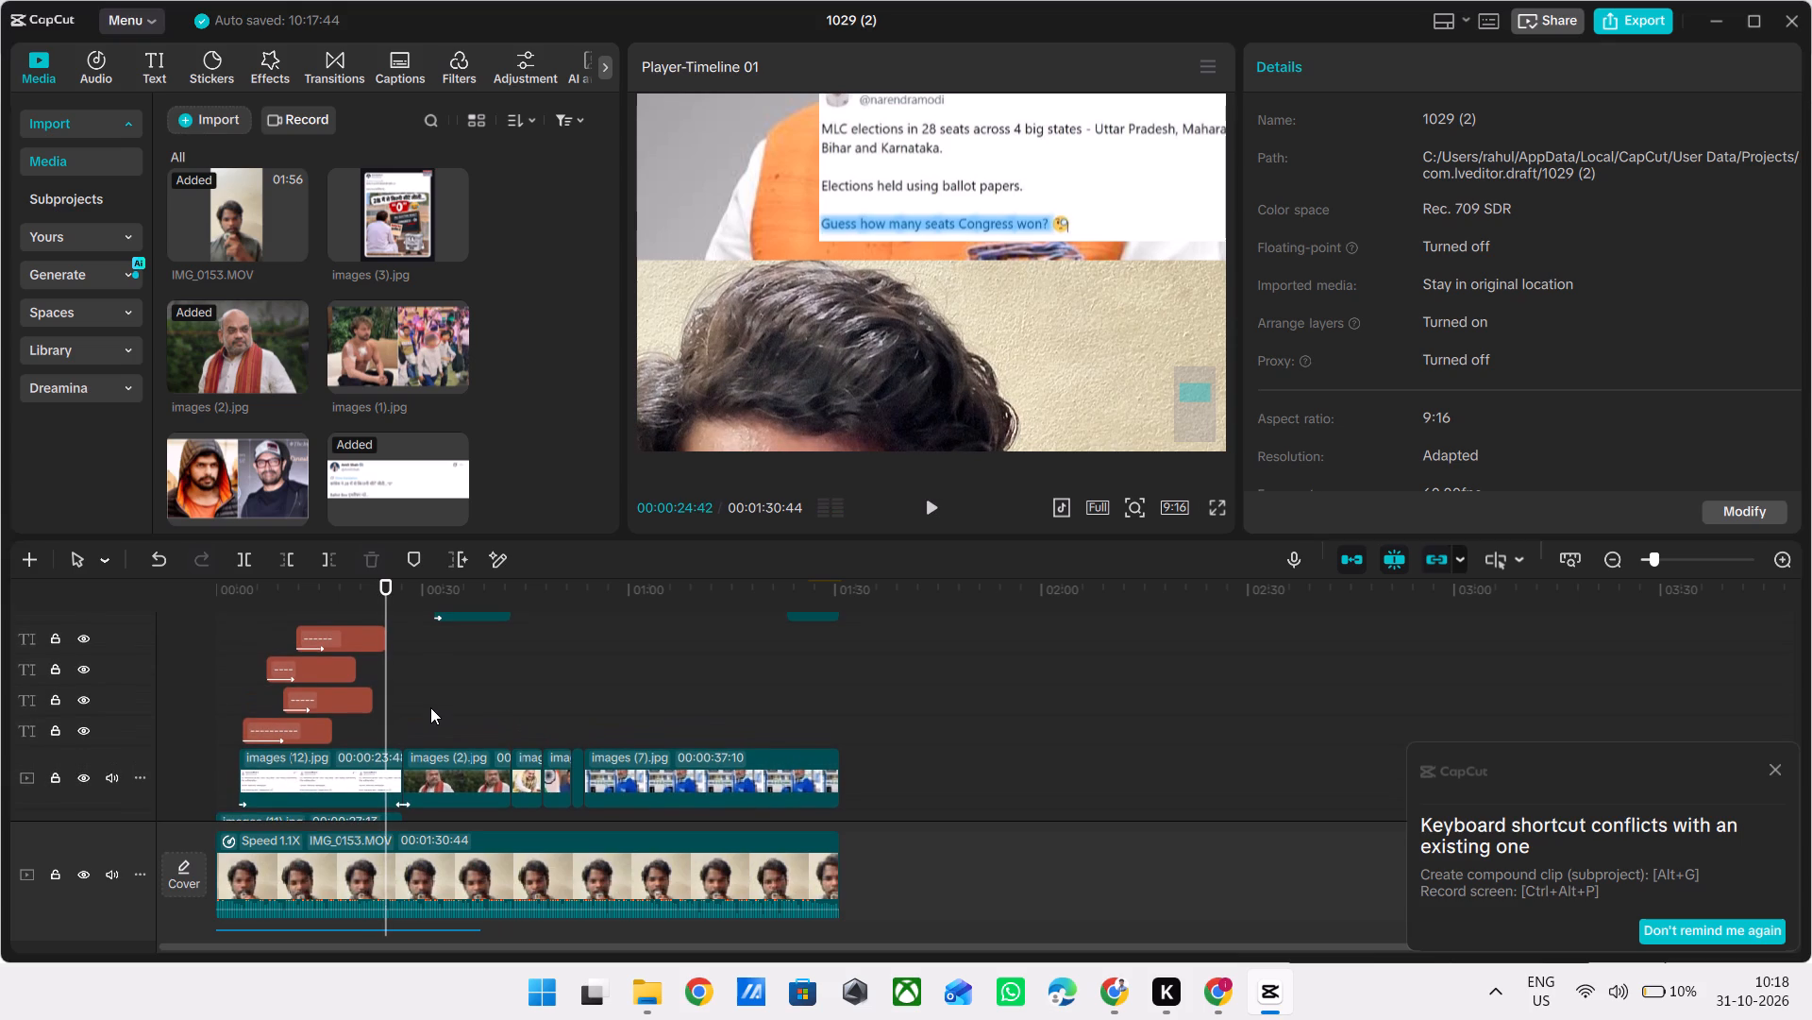
# Extend all four highlight text clips so they end together with the tweet image clip, images (12).jpg.
pyautogui.click(311, 733)
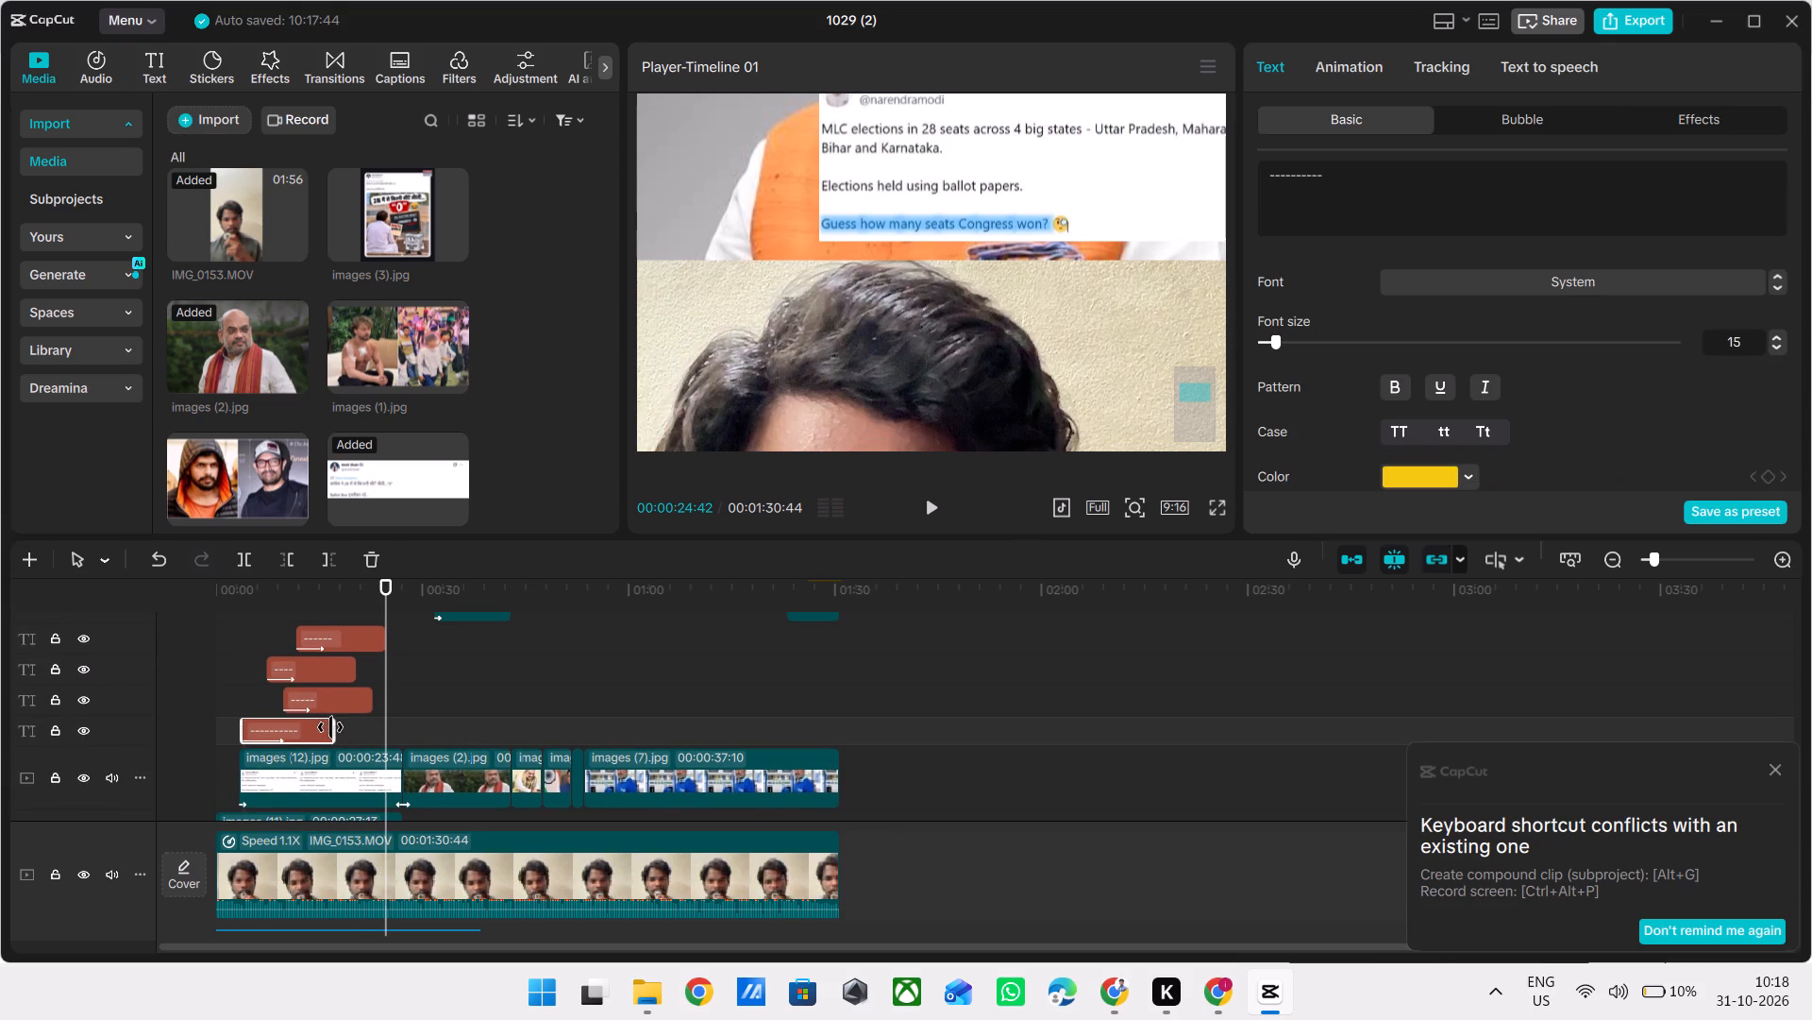
pyautogui.moveTo(330, 727); pyautogui.dragTo(396, 731)
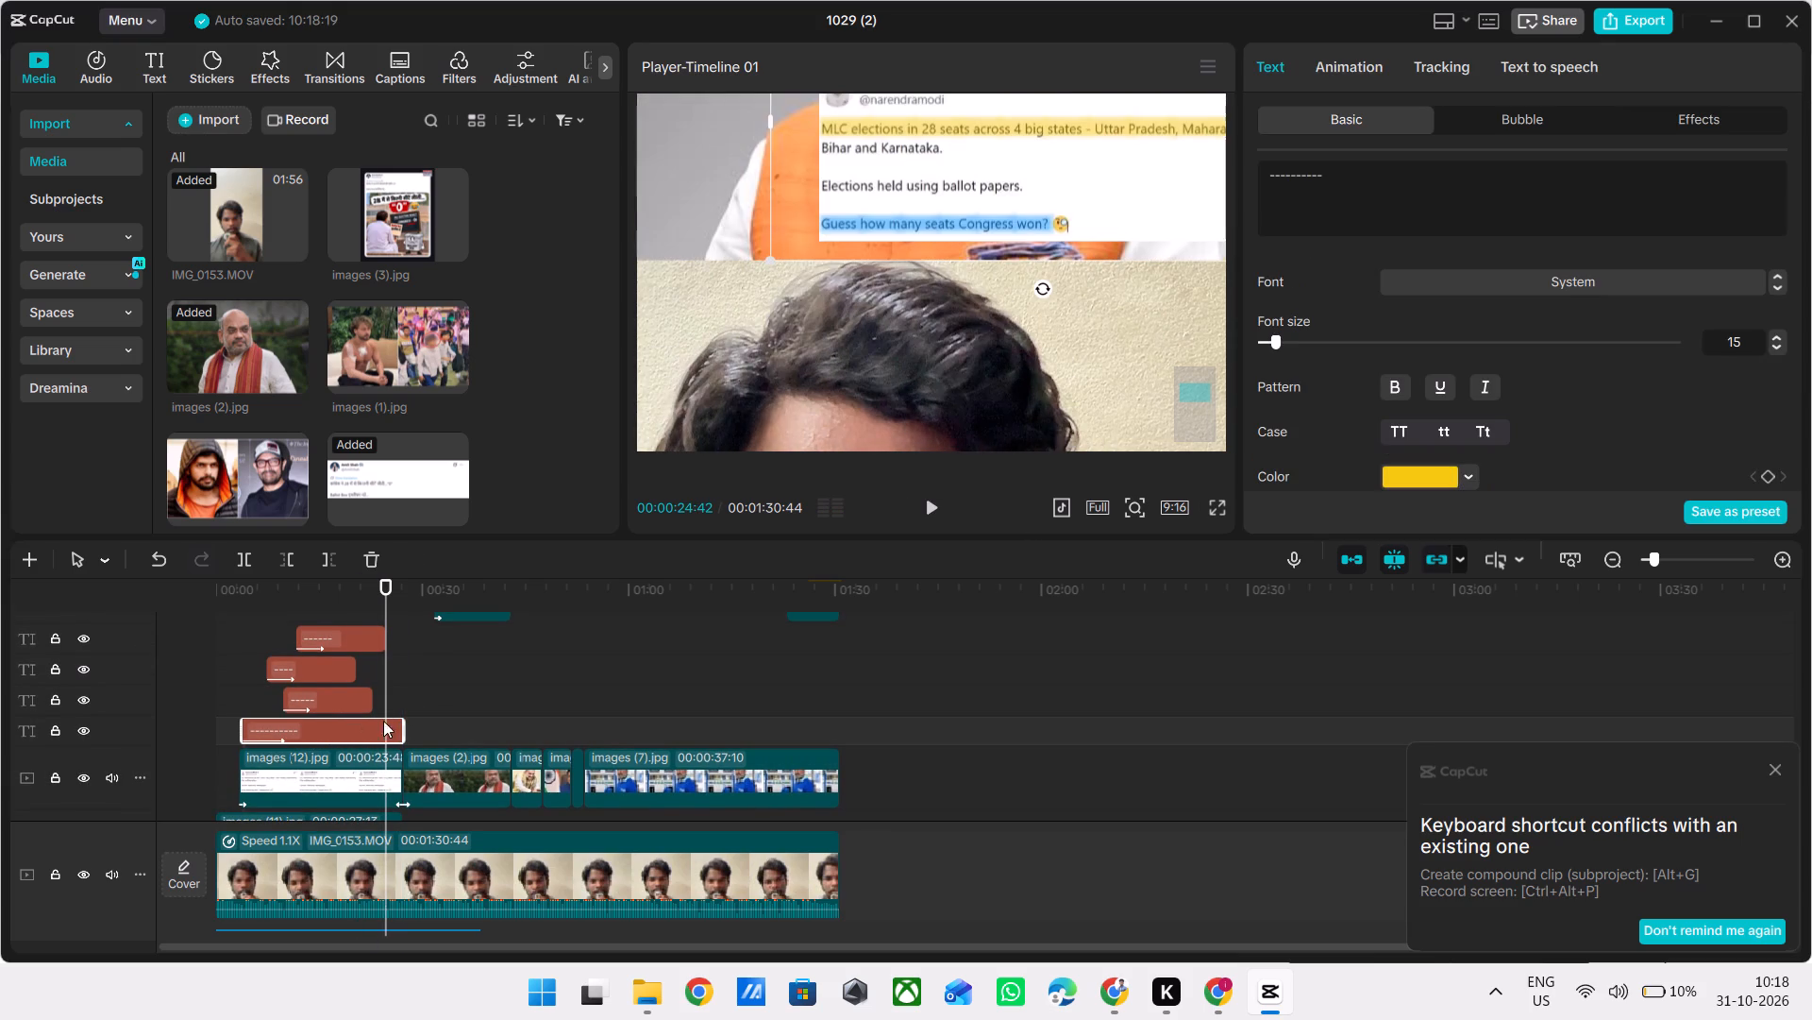
pyautogui.click(356, 709)
pyautogui.moveTo(373, 707); pyautogui.dragTo(391, 708)
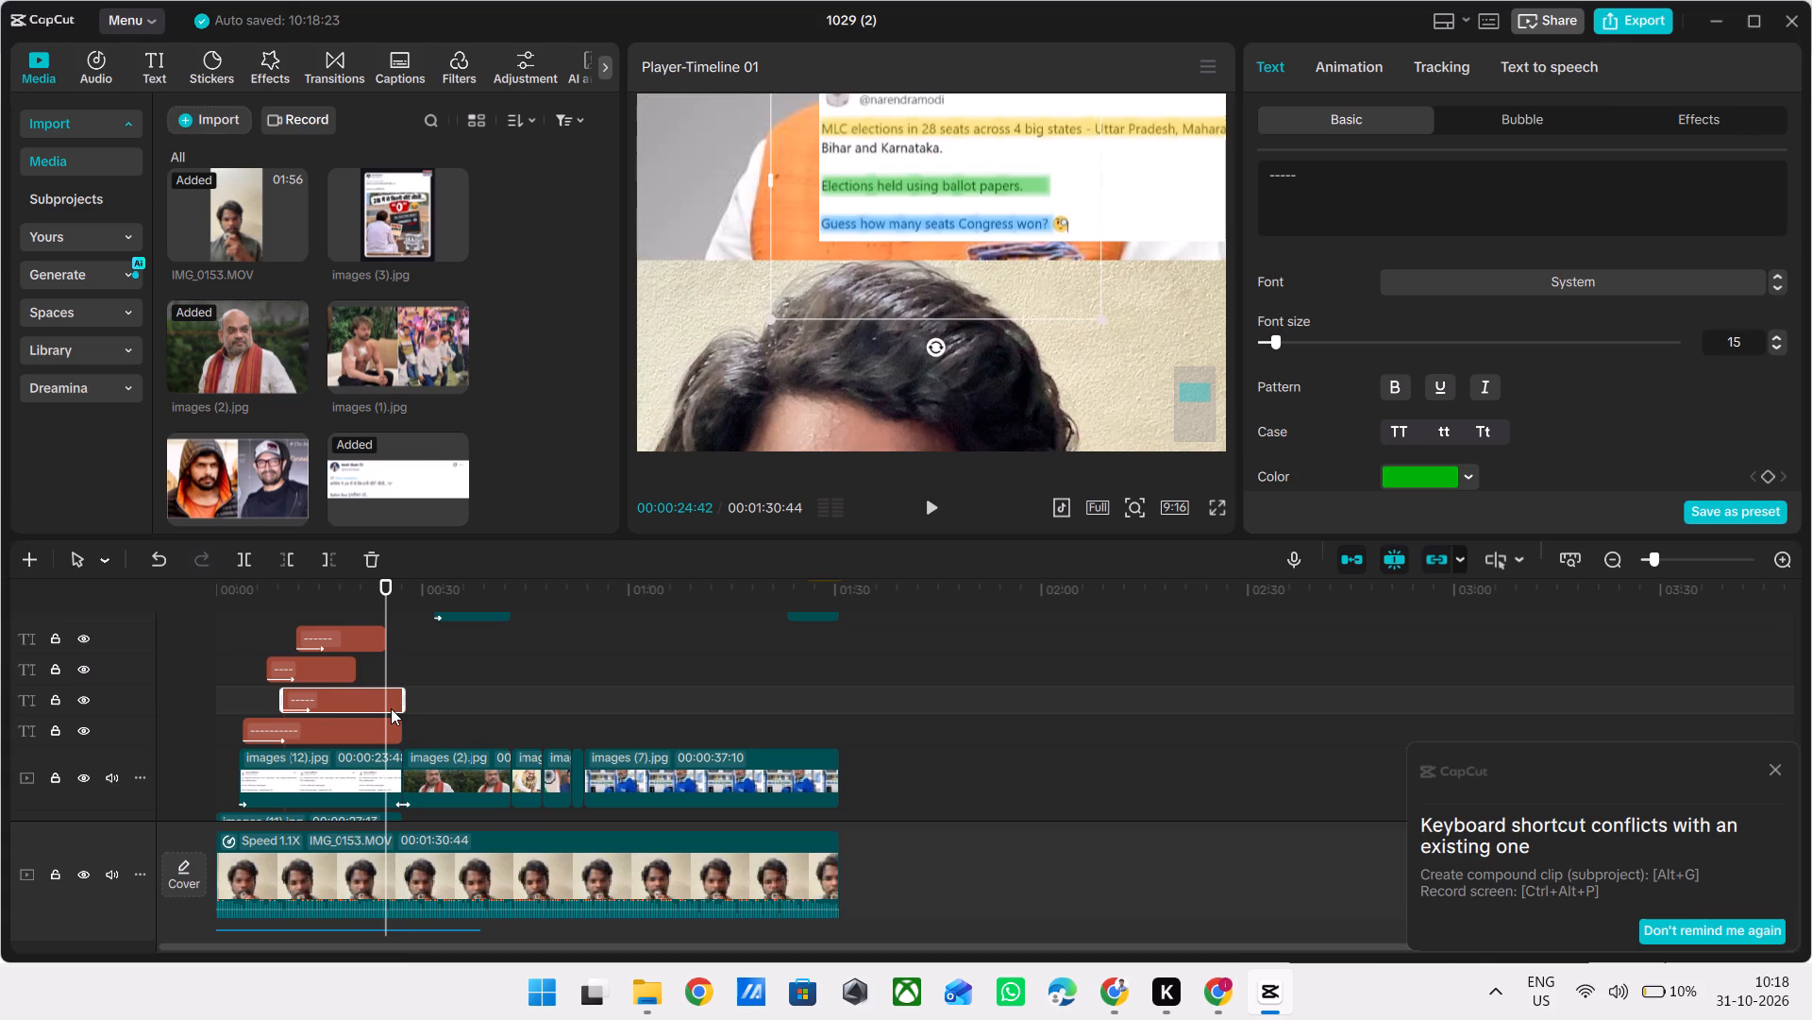
pyautogui.click(348, 671)
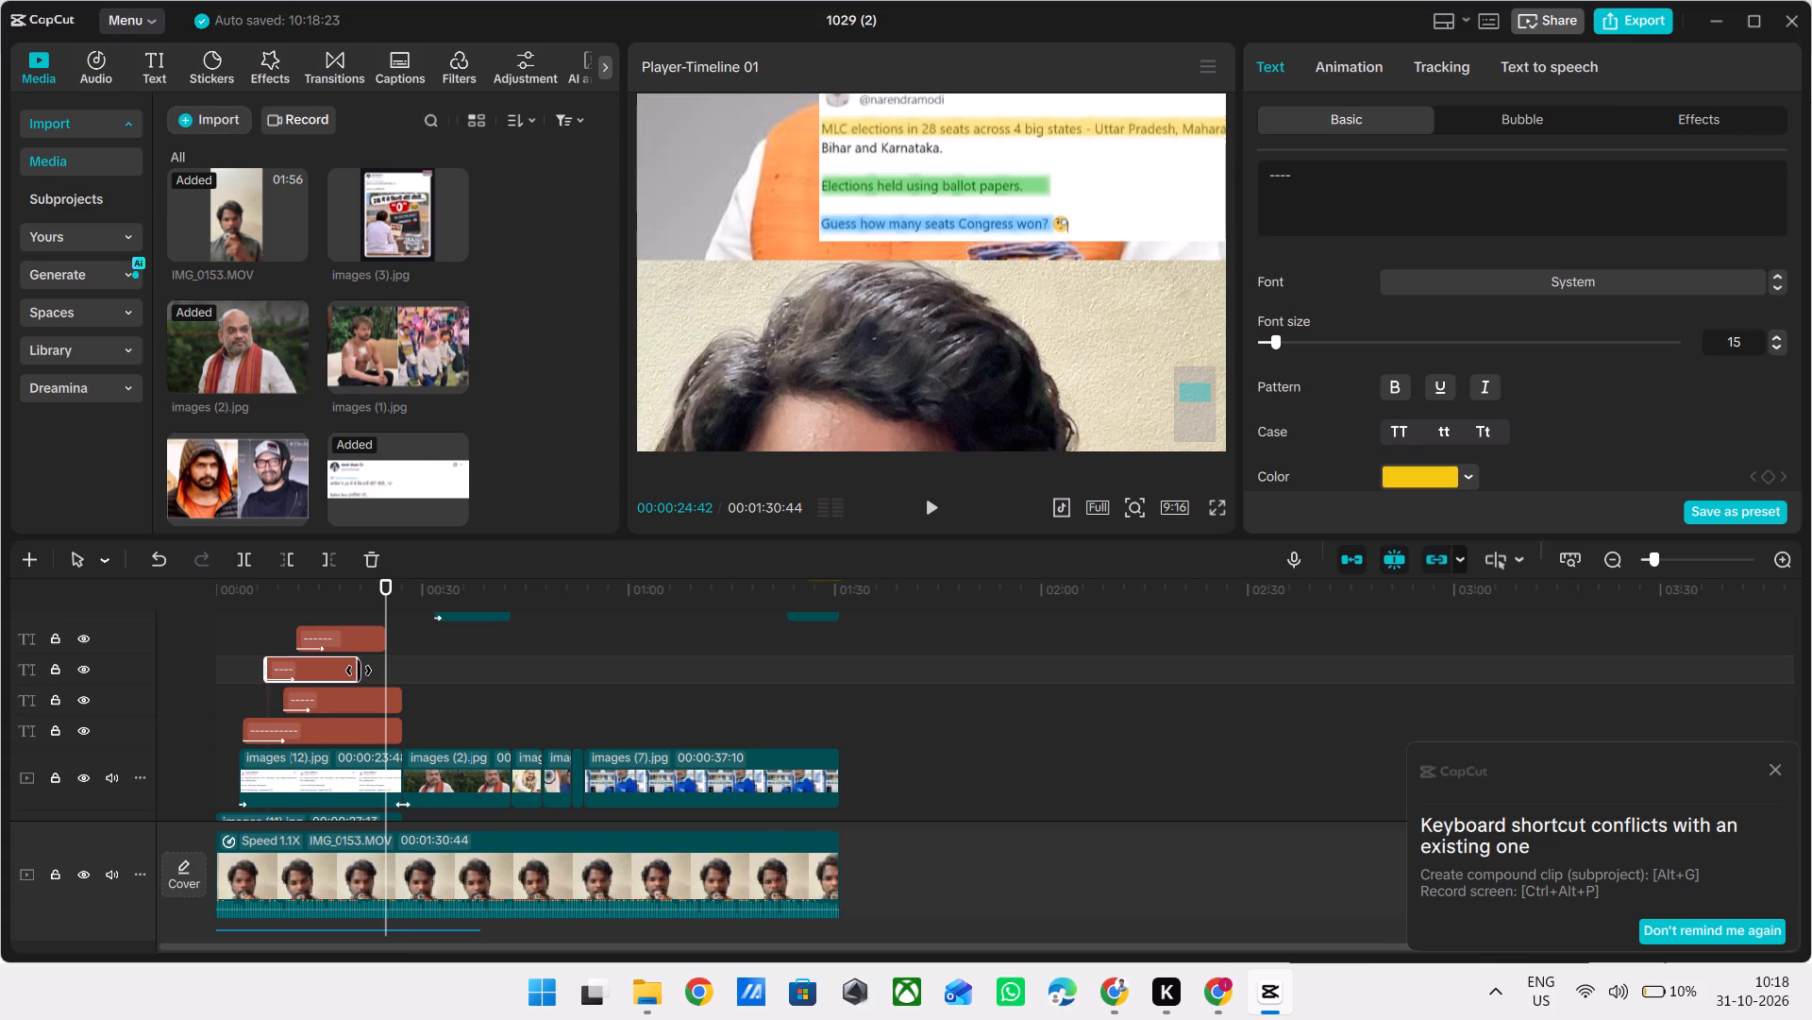
pyautogui.moveTo(359, 671); pyautogui.dragTo(400, 669)
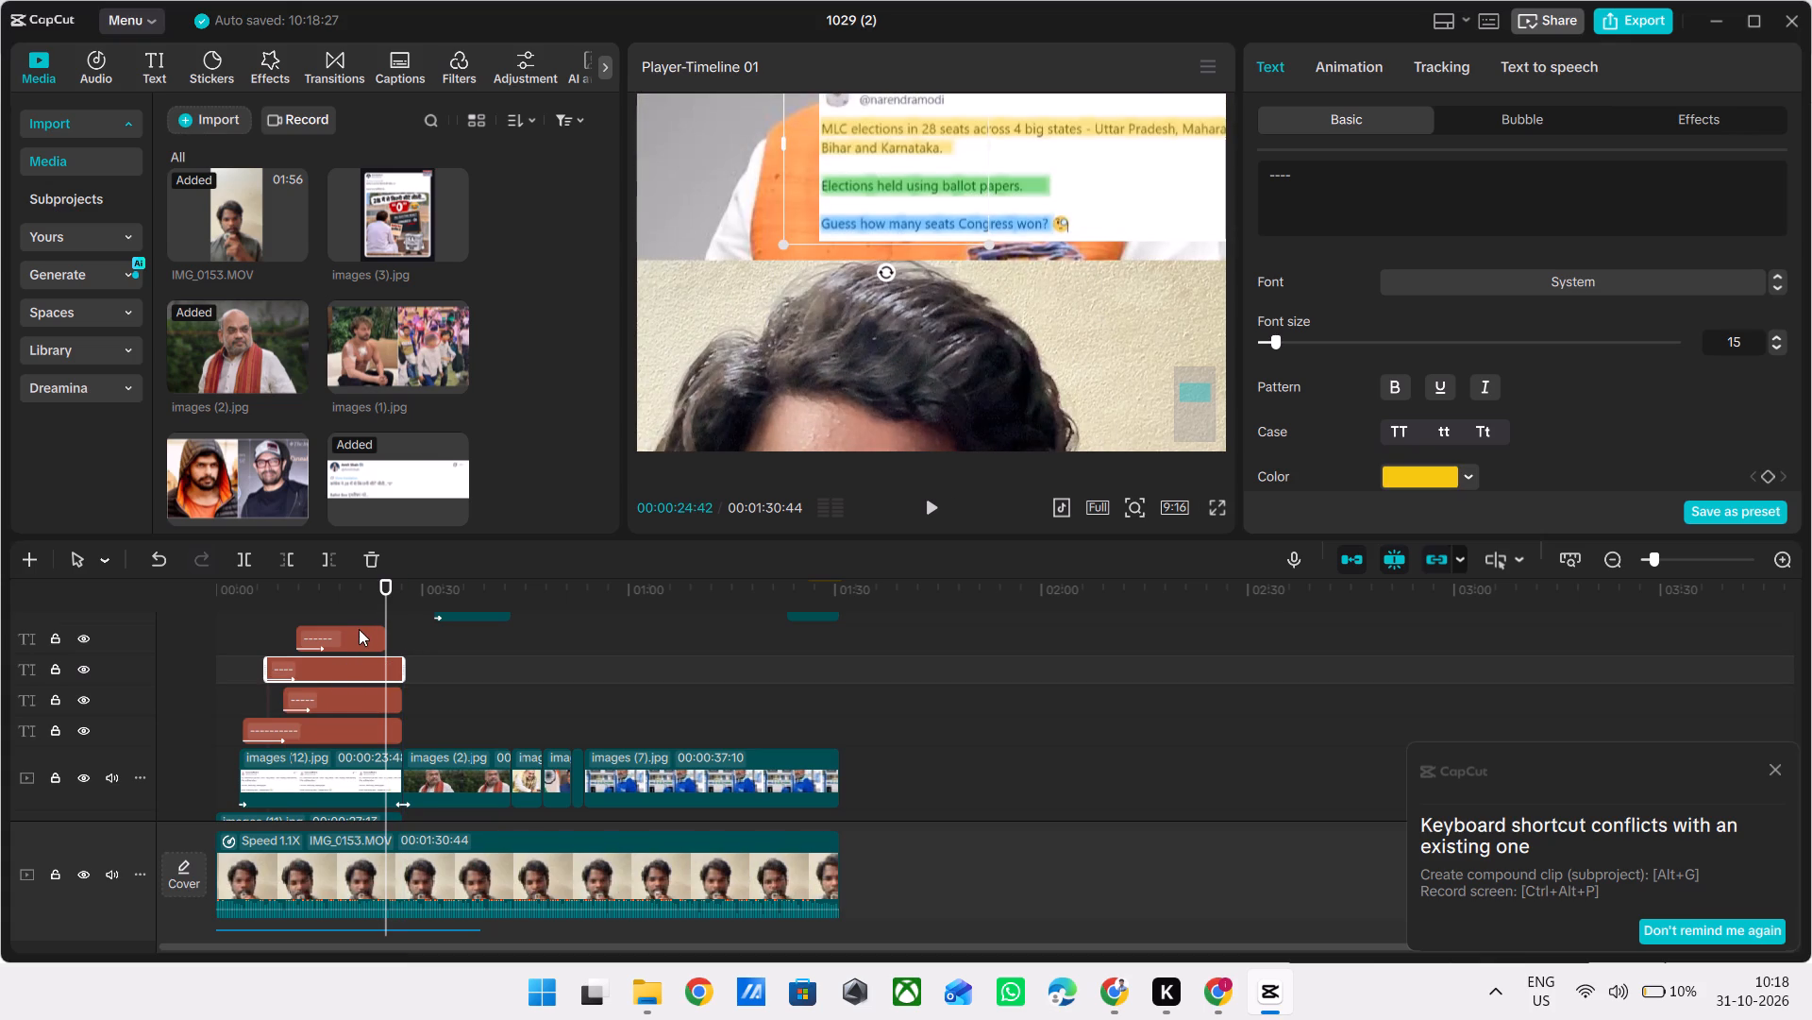
pyautogui.click(359, 629)
pyautogui.moveTo(386, 630); pyautogui.dragTo(397, 632)
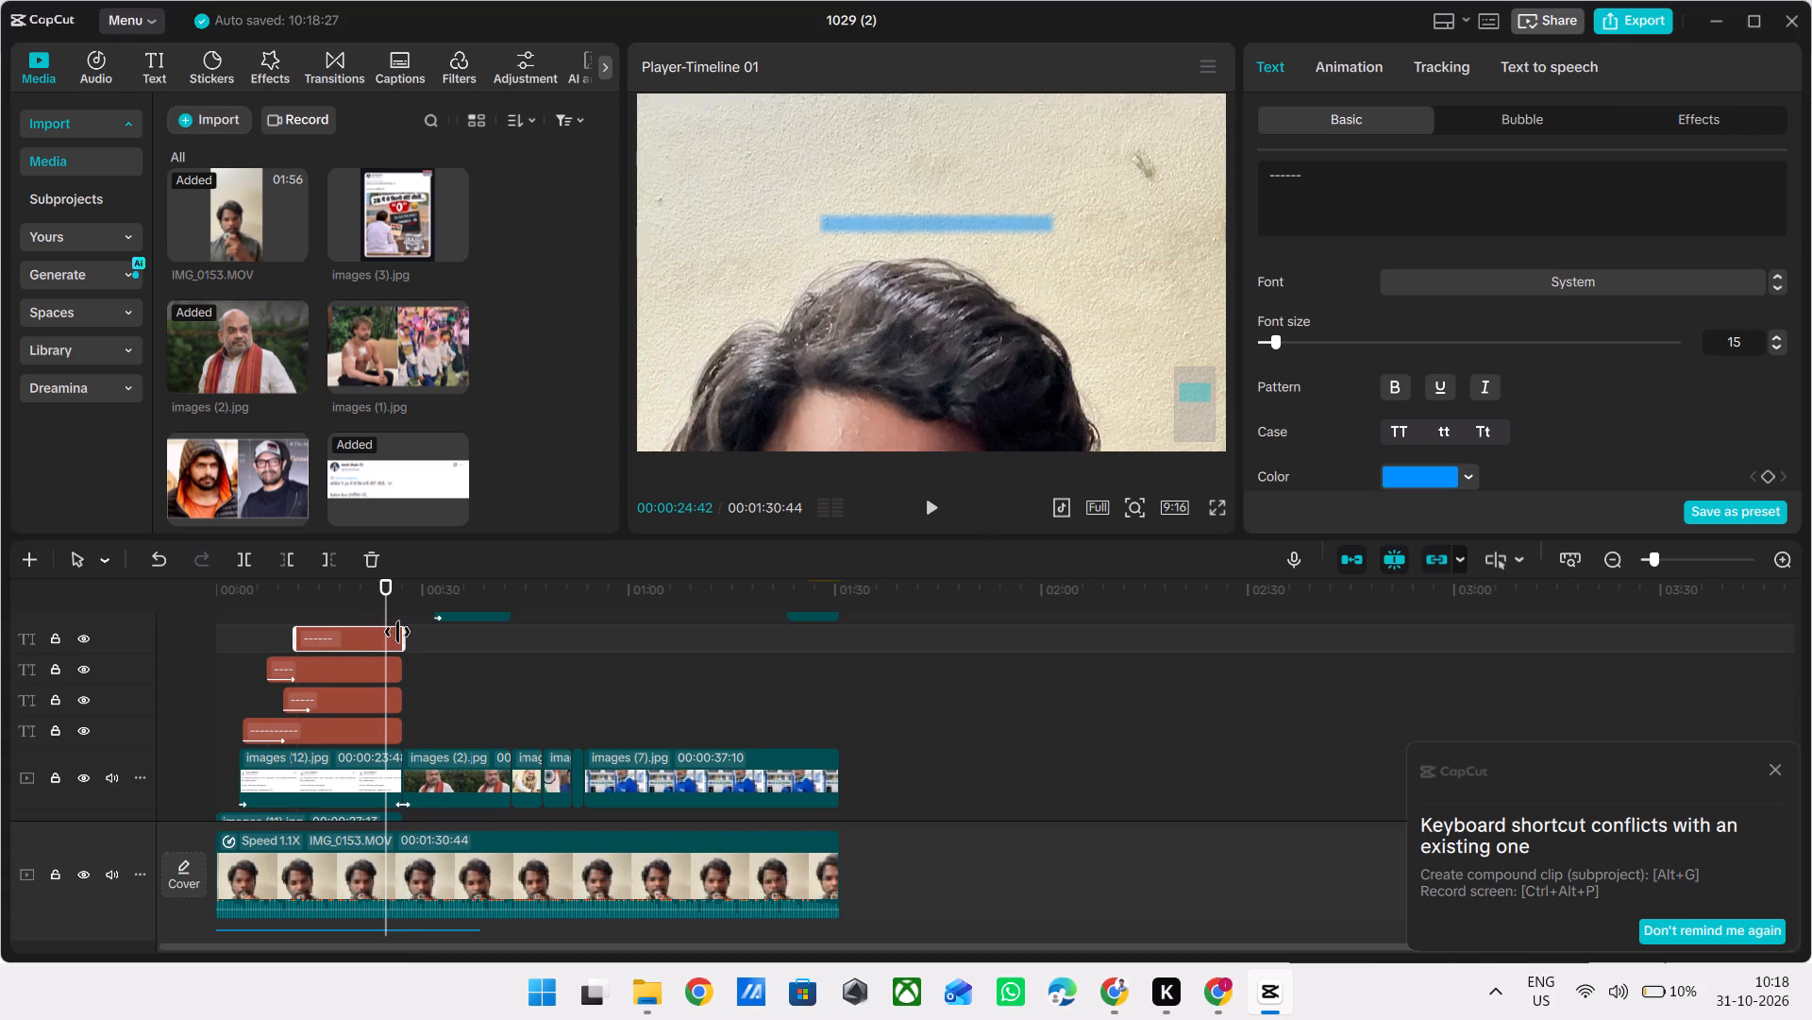
# Play the extended highlights in full screen from near the start of the blue highlight to check their timing.
pyautogui.click(352, 610)
pyautogui.press('space')
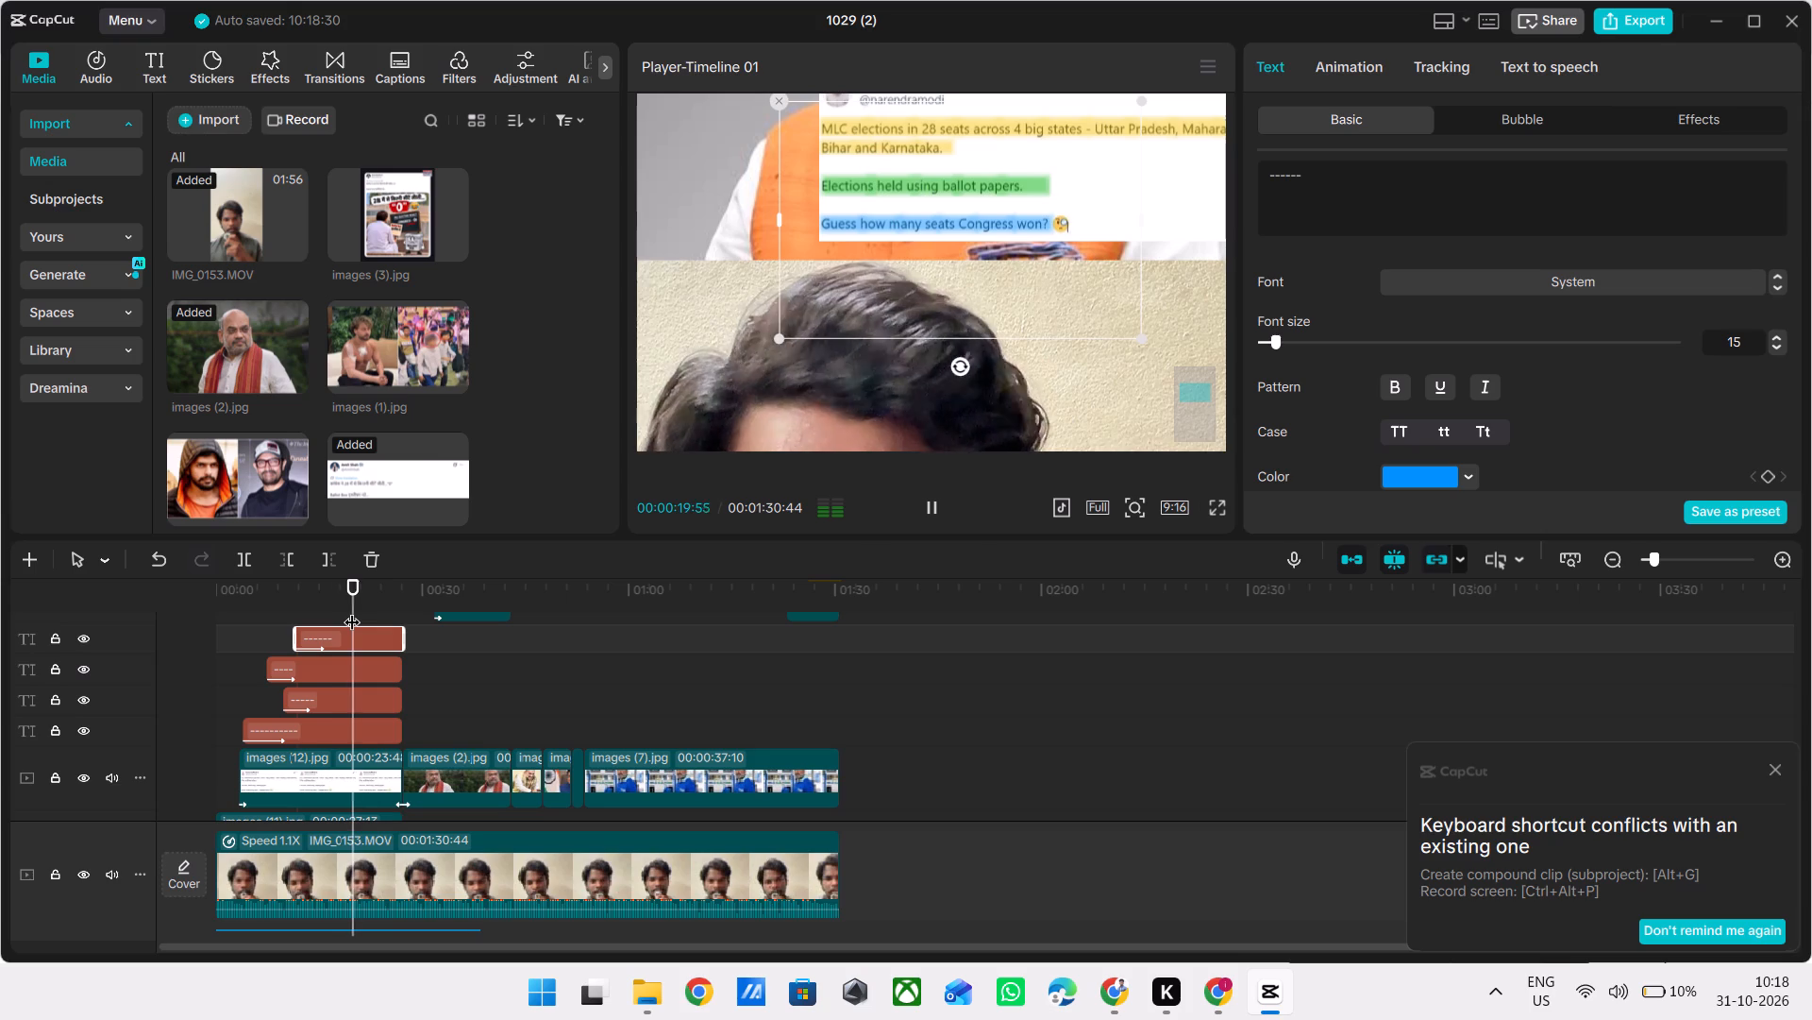
pyautogui.click(303, 606)
pyautogui.press('space')
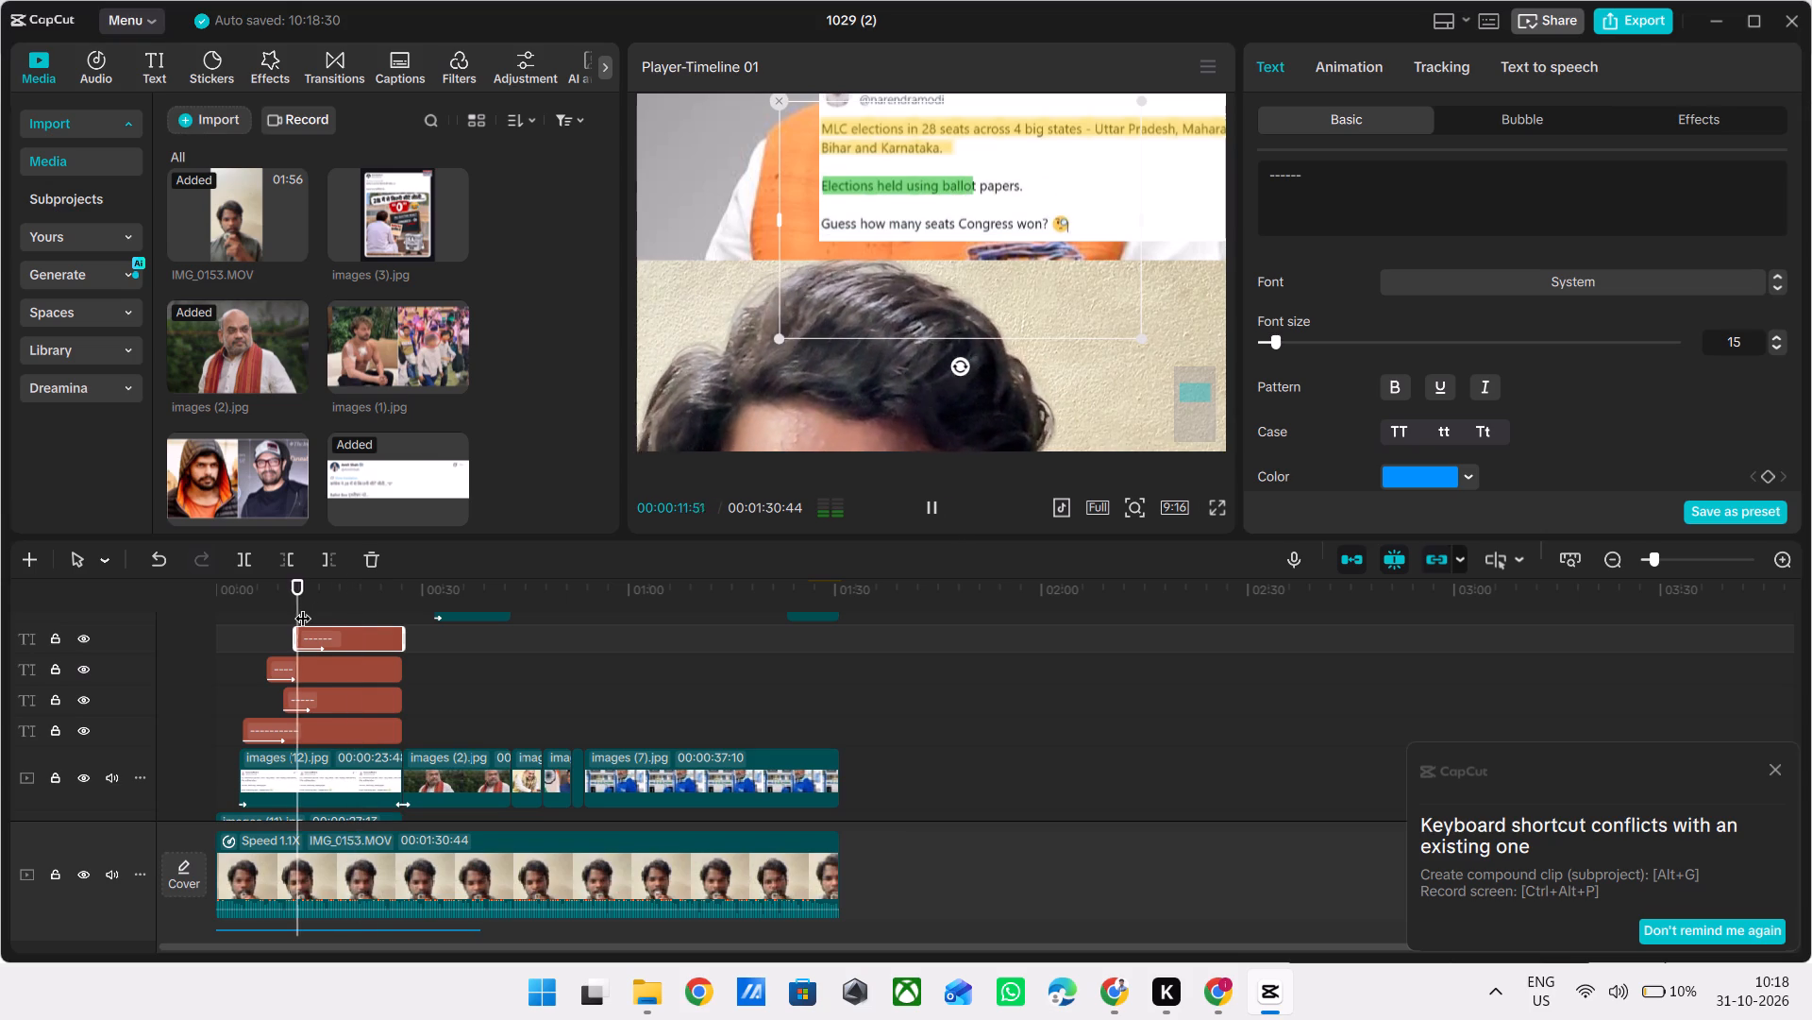
pyautogui.click(1216, 509)
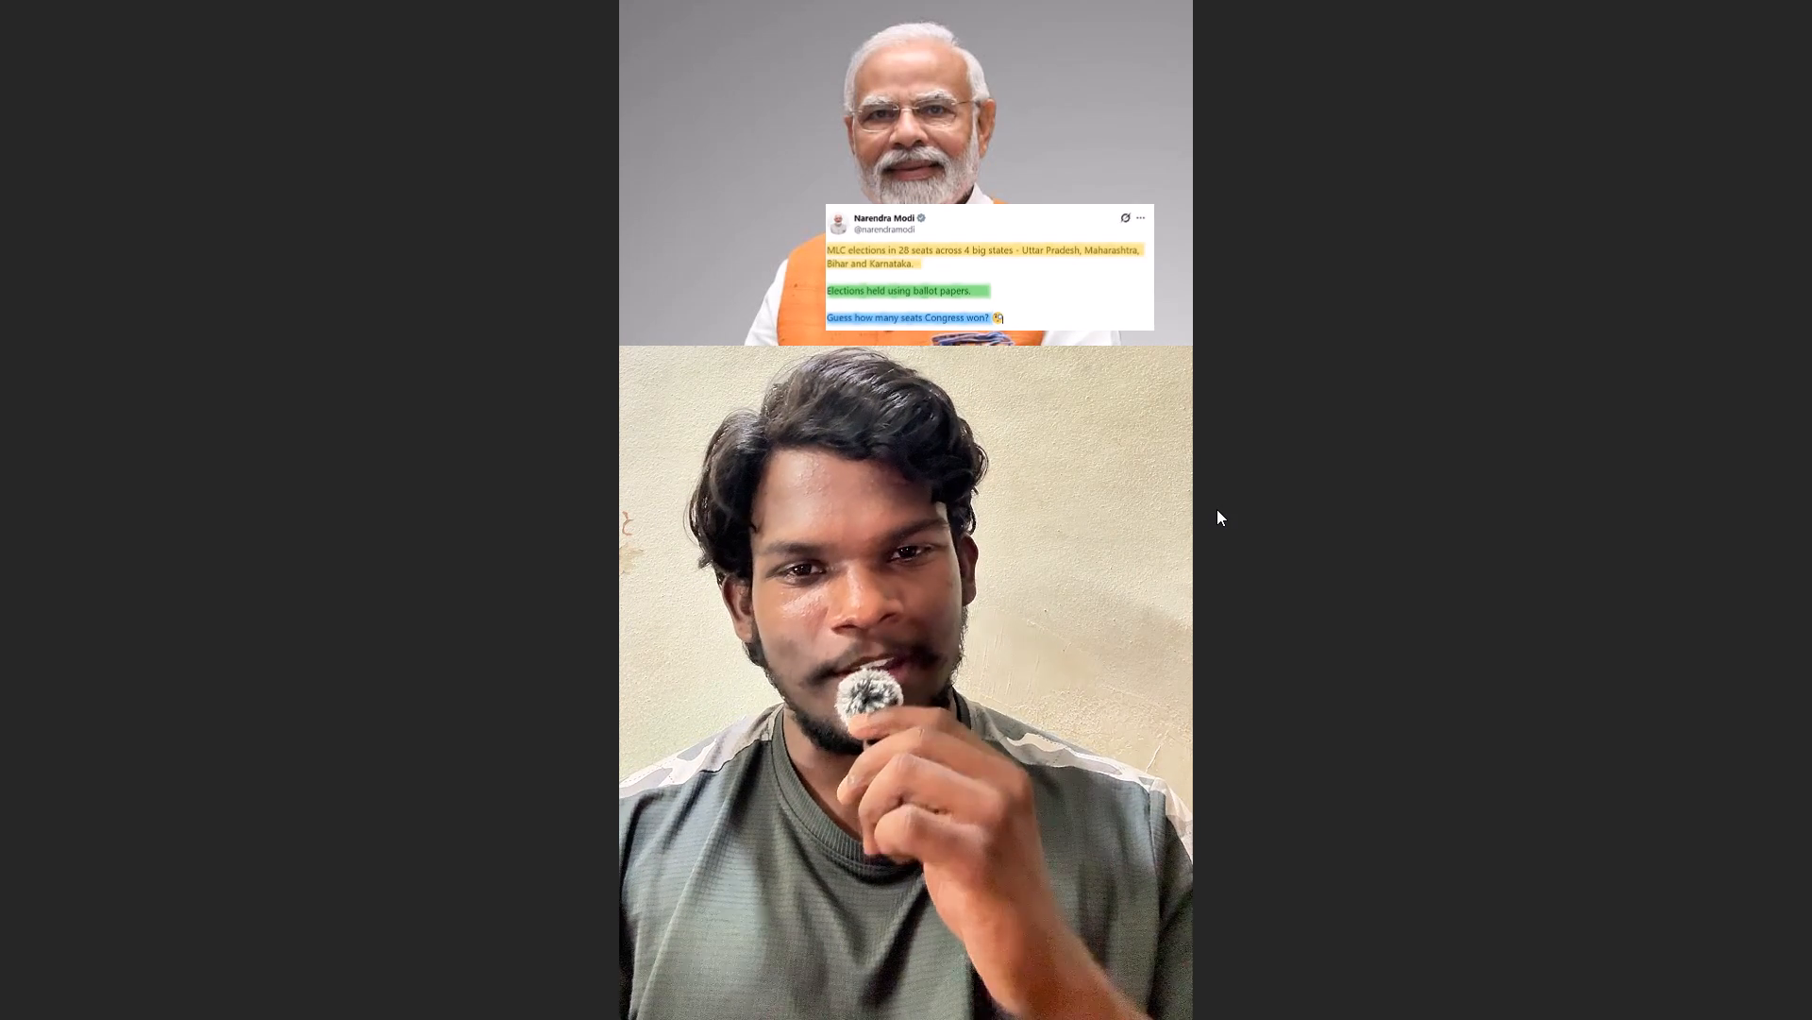
pyautogui.press('Escape')
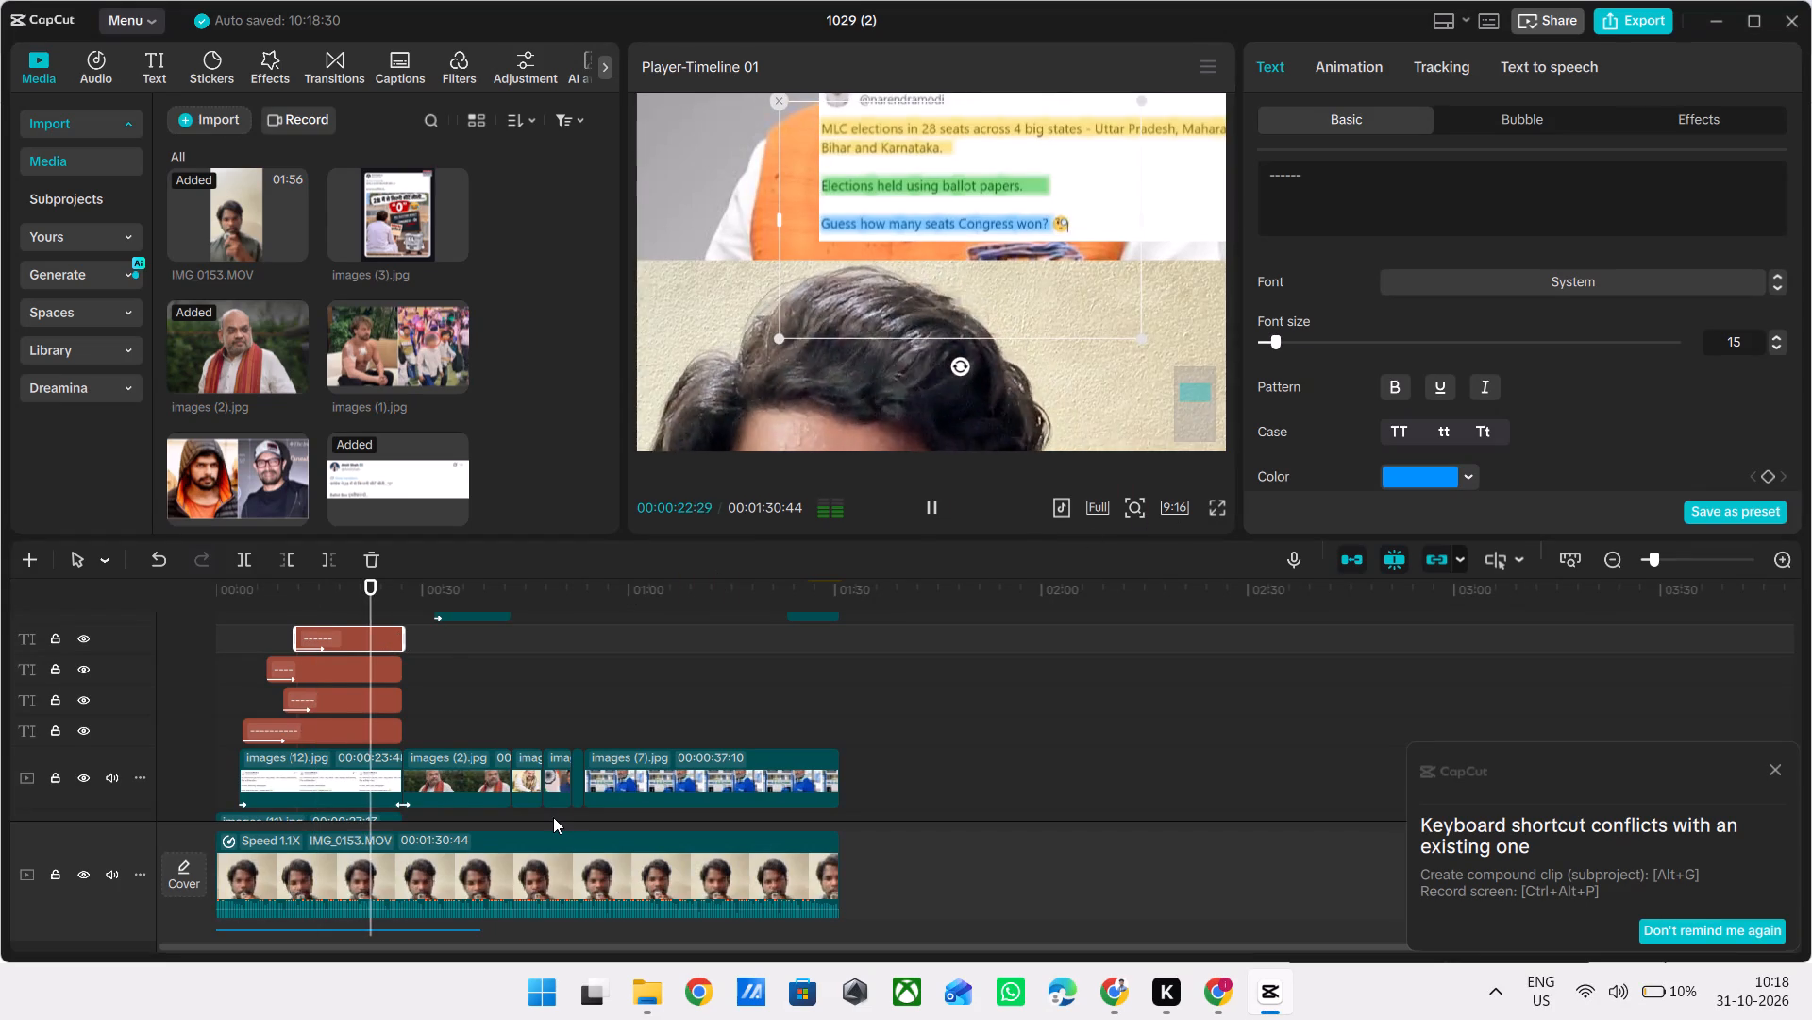
# Play the passage around the end of the highlight clips to check the change to the Amit Shah image.
pyautogui.scroll(1, 553, 817)
pyautogui.doubleClick(445, 744)
pyautogui.moveTo(445, 744); pyautogui.dragTo(414, 744)
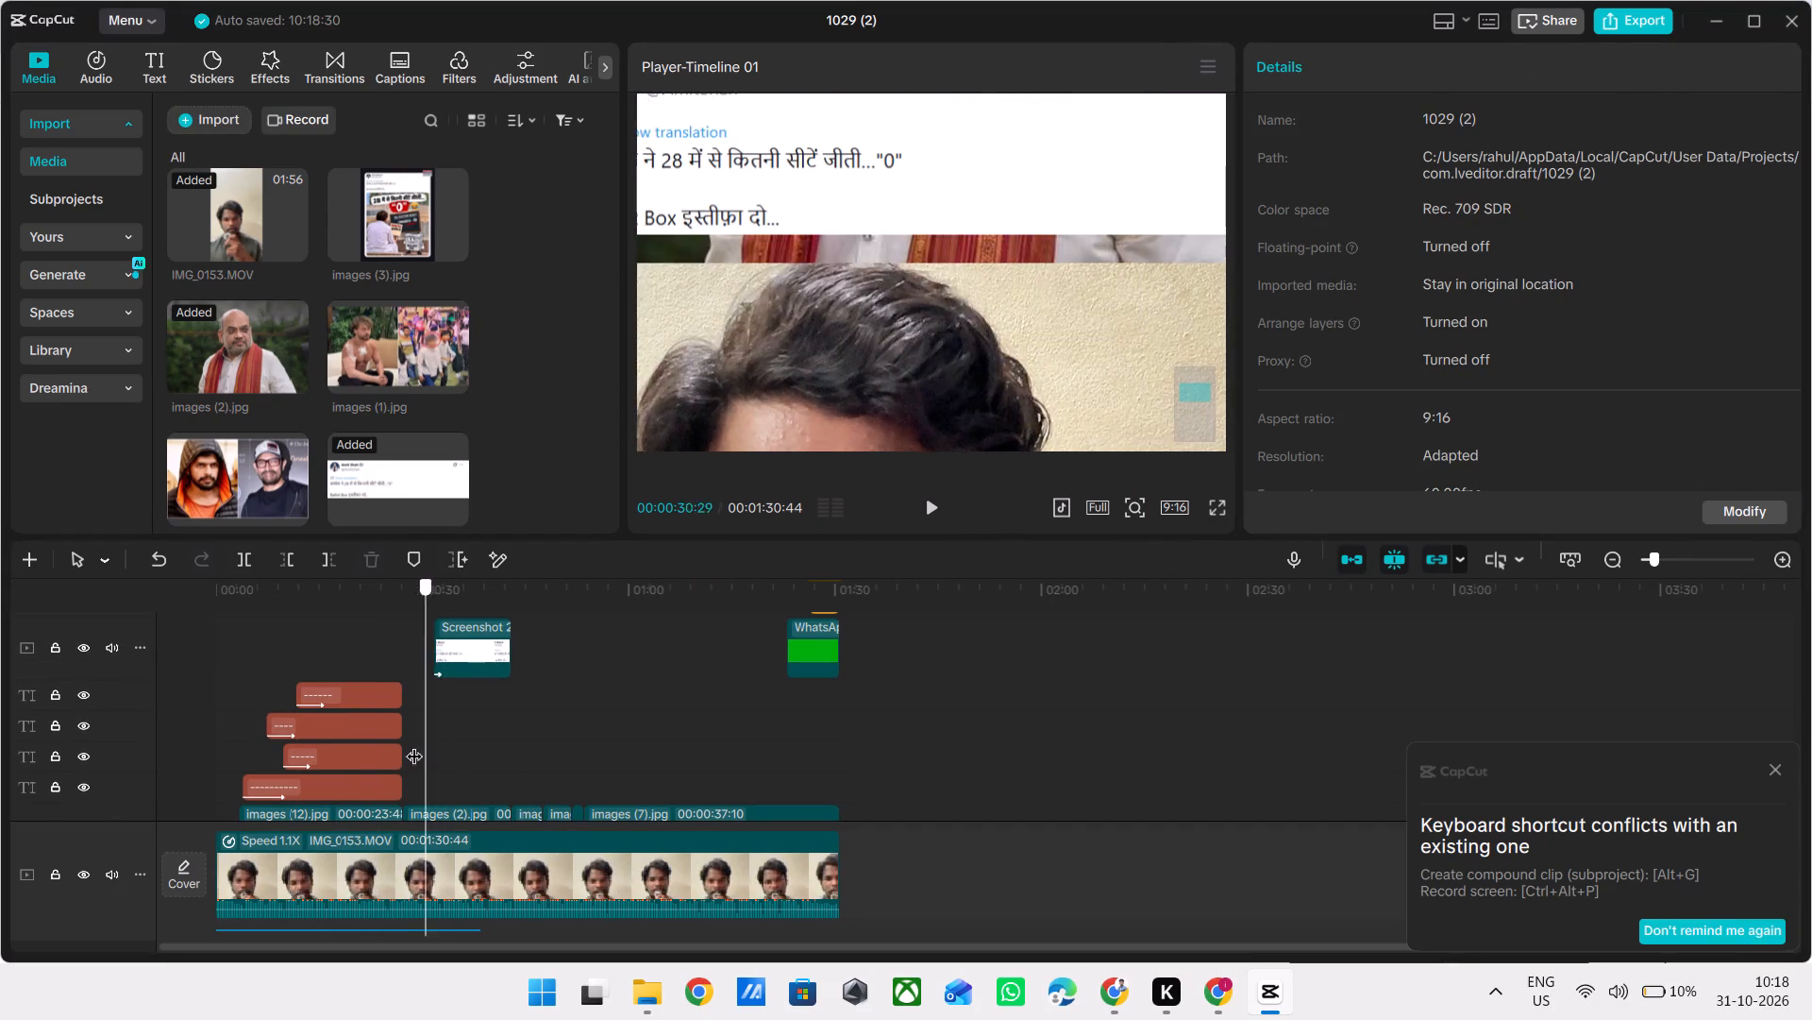
pyautogui.moveTo(414, 744); pyautogui.dragTo(392, 742)
pyautogui.press('space')
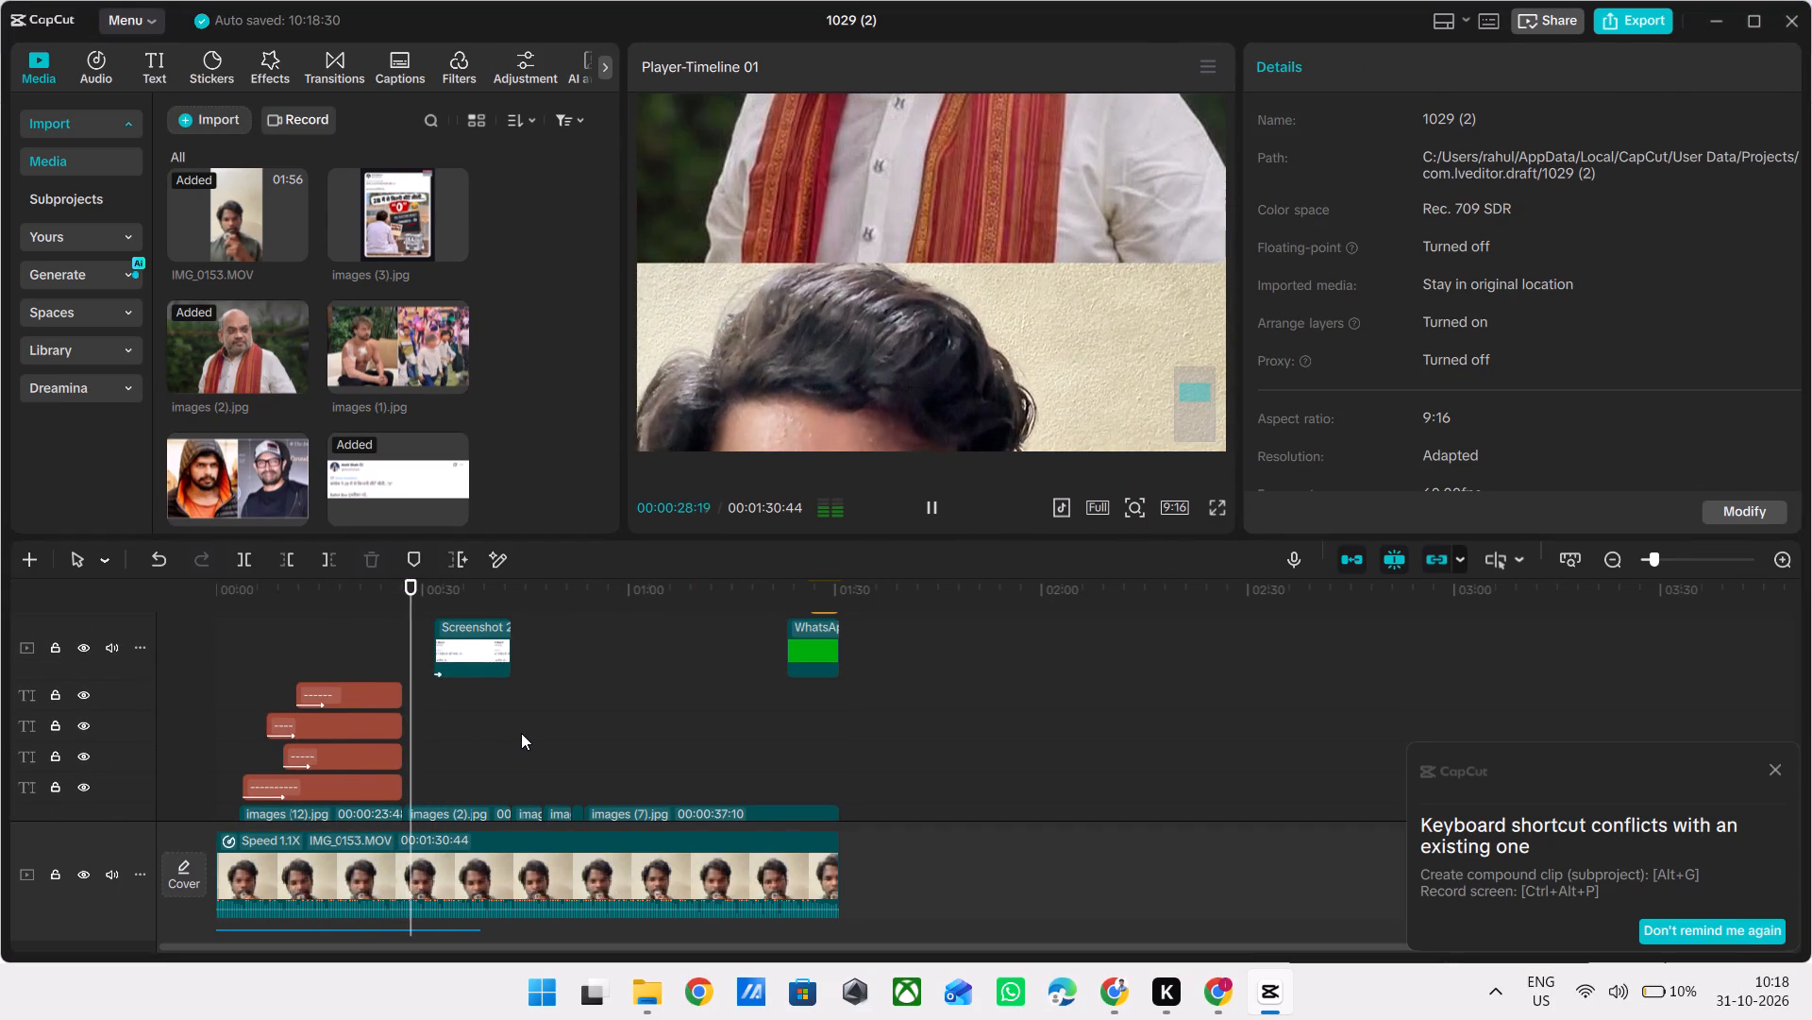
pyautogui.scroll(1, 521, 733)
pyautogui.hscroll(1, 521, 733)
pyautogui.hscroll(-1, 521, 733)
pyautogui.hscroll(1, 521, 733)
pyautogui.hscroll(-1, 521, 733)
# Play the transition out of the highlighted tweet in full screen from about 00:00:24 to check how the highlights end.
pyautogui.click(394, 654)
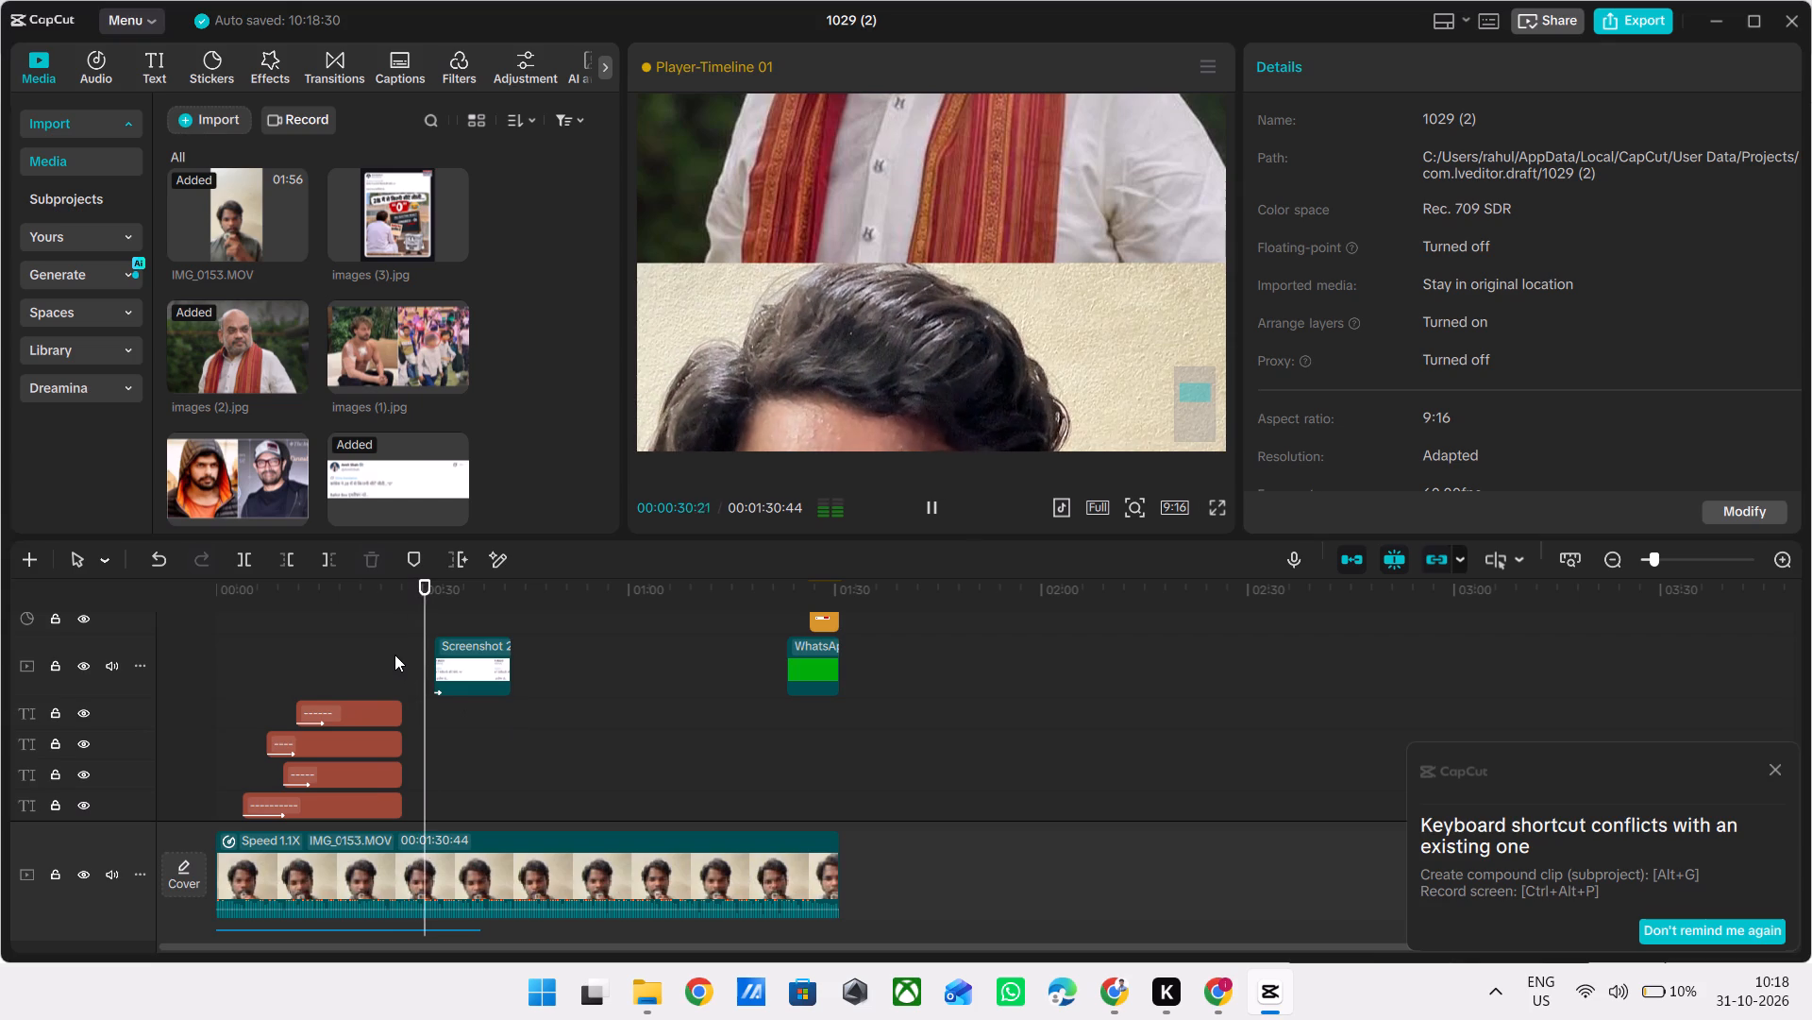
pyautogui.moveTo(394, 654); pyautogui.dragTo(383, 656)
pyautogui.press('space')
pyautogui.press('space')
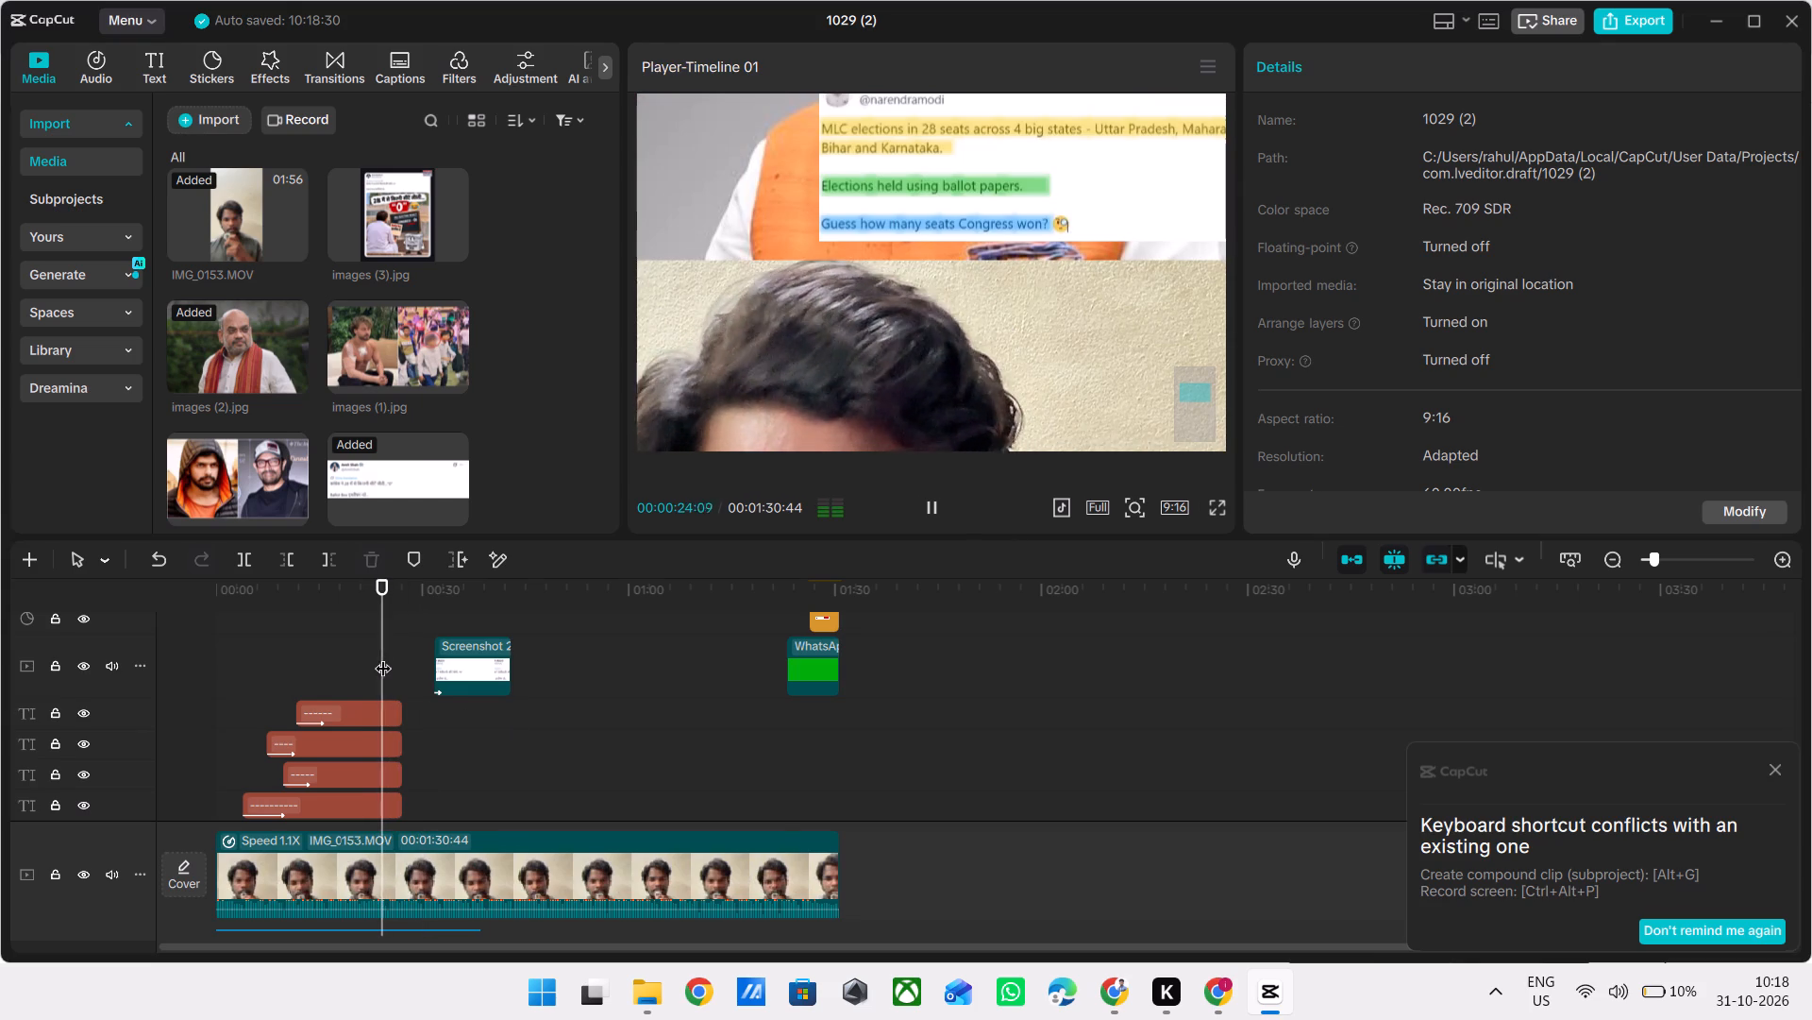
pyautogui.press('space')
pyautogui.click(1219, 506)
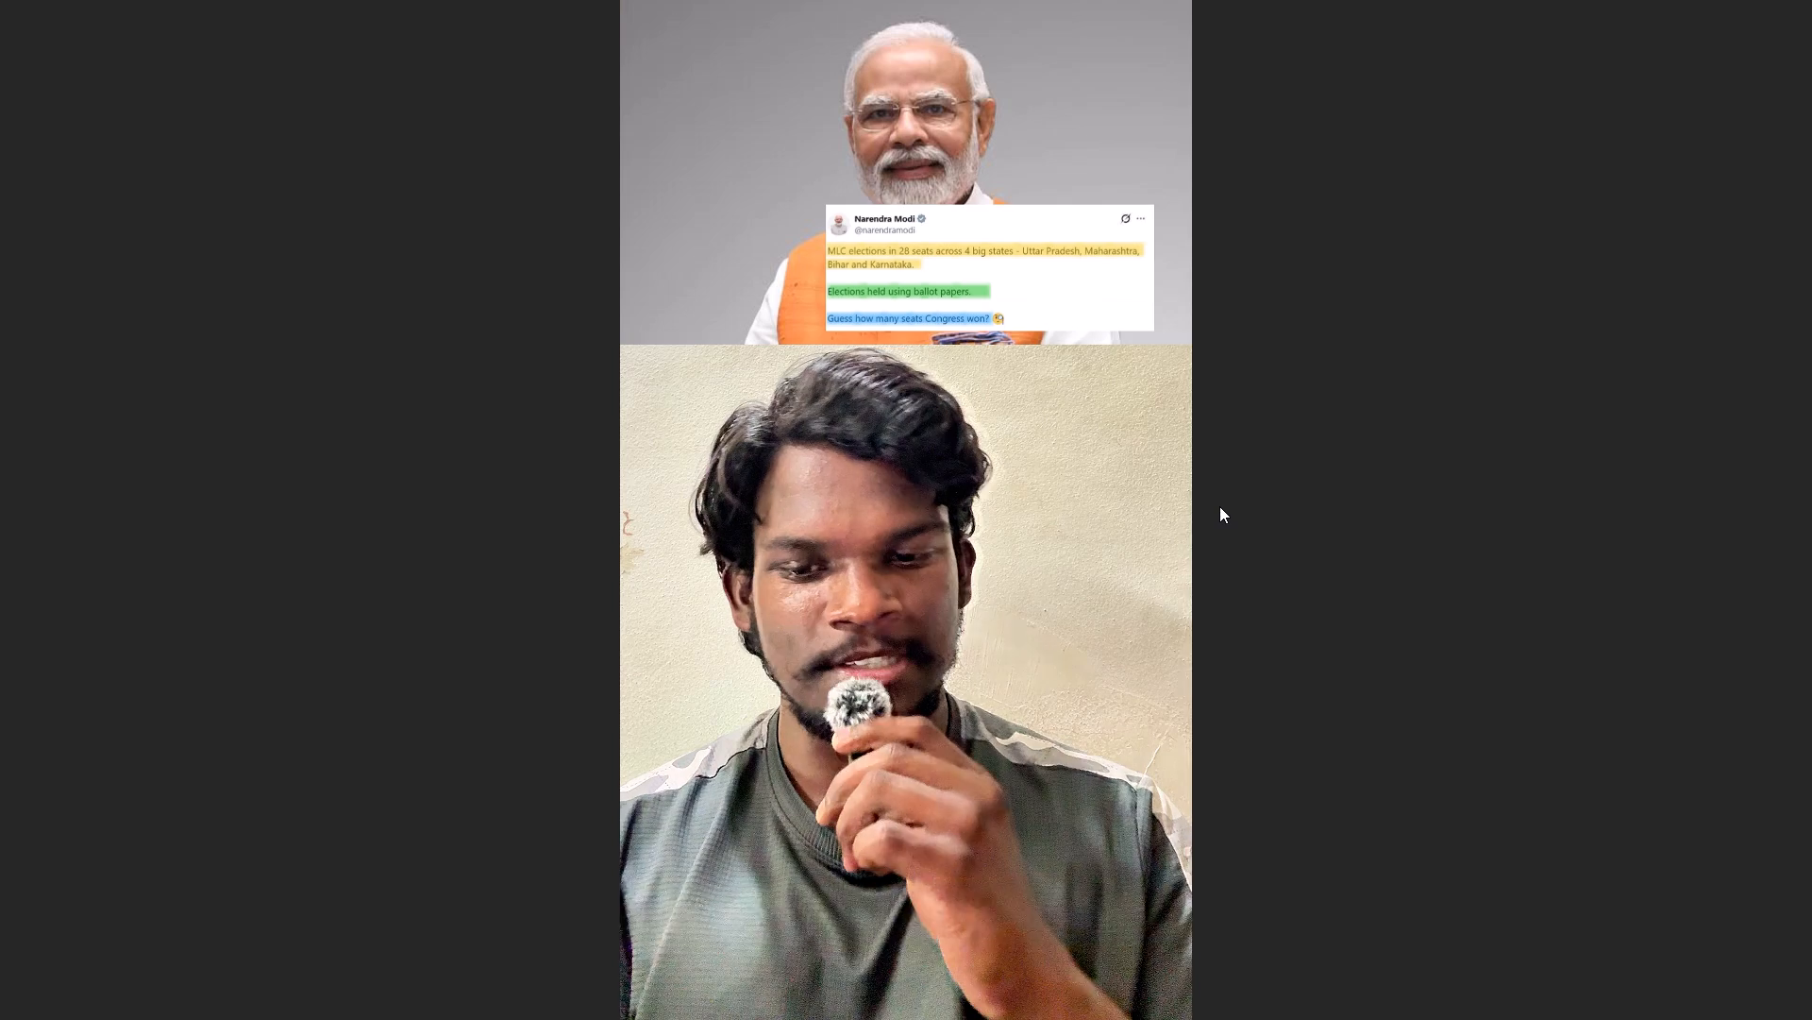
pyautogui.press('space')
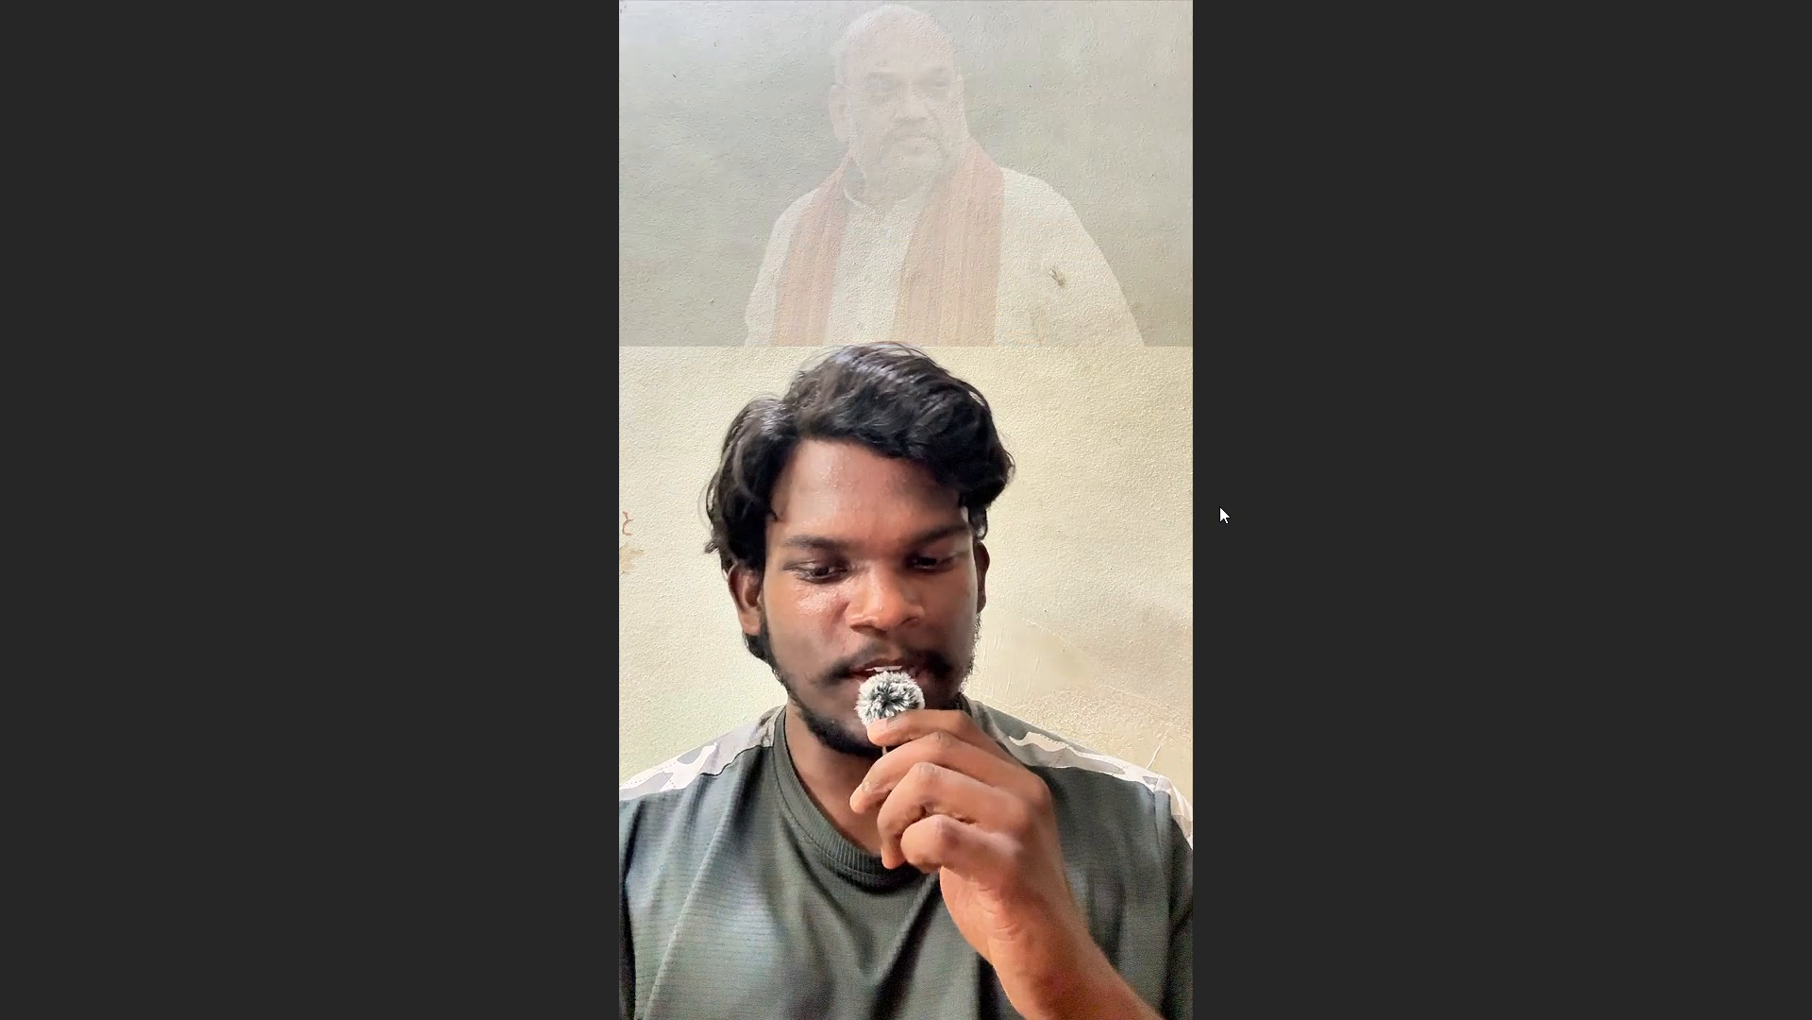
pyautogui.press('Escape')
pyautogui.keyDown('ctrl'); pyautogui.scroll(2, 591, 687); pyautogui.keyUp('ctrl')
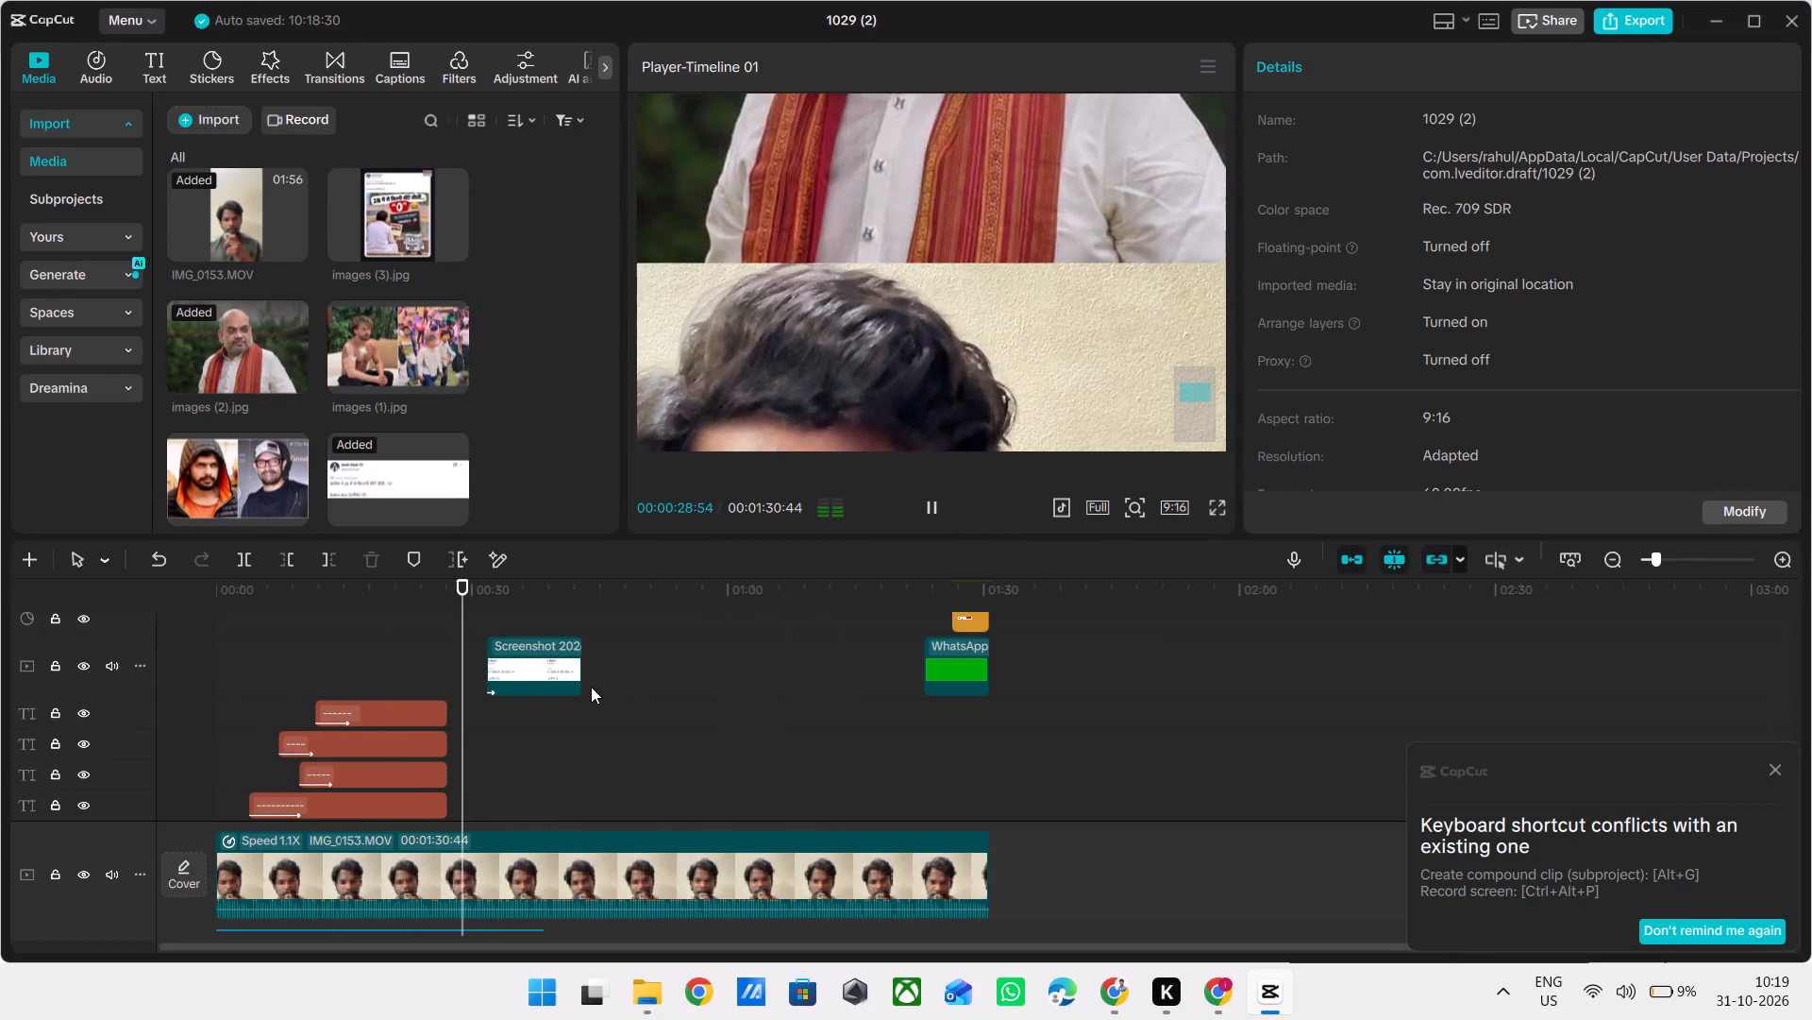
pyautogui.press('space')
# Apply the Fade Out exit animation to all four tweet highlights: the blue one, the green one and both yellow ones.
pyautogui.click(408, 713)
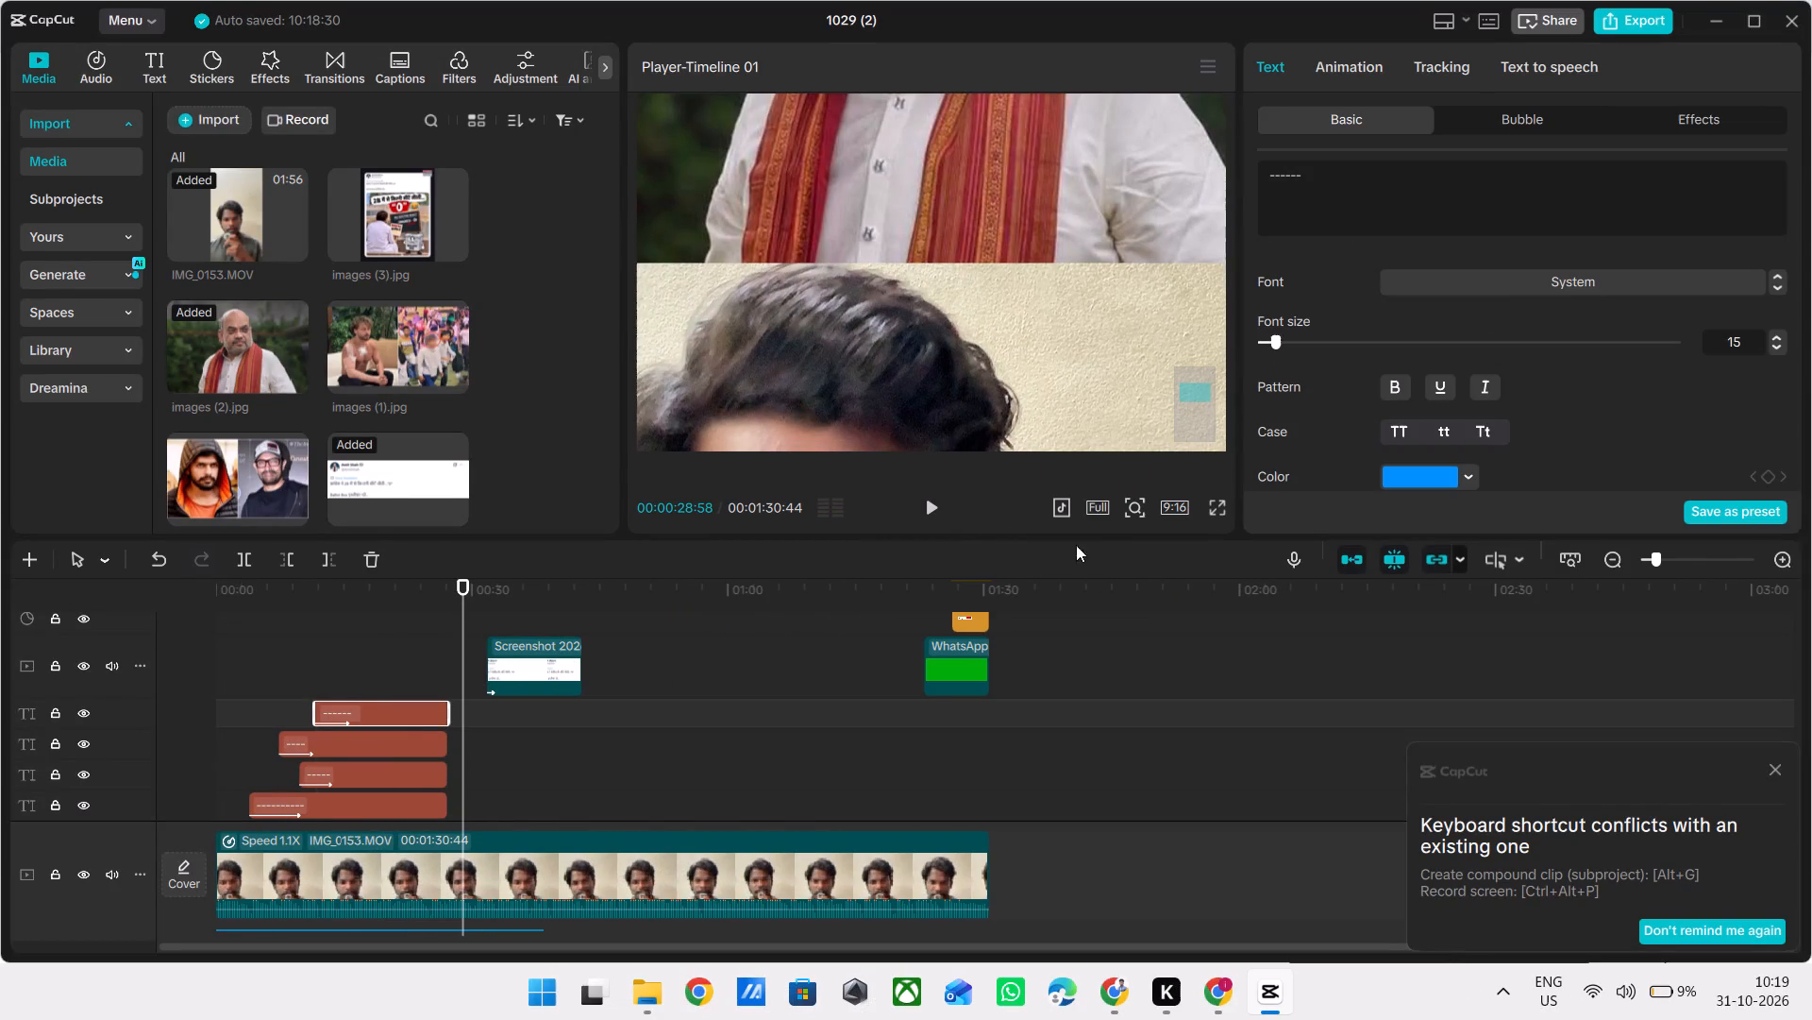
pyautogui.click(1351, 63)
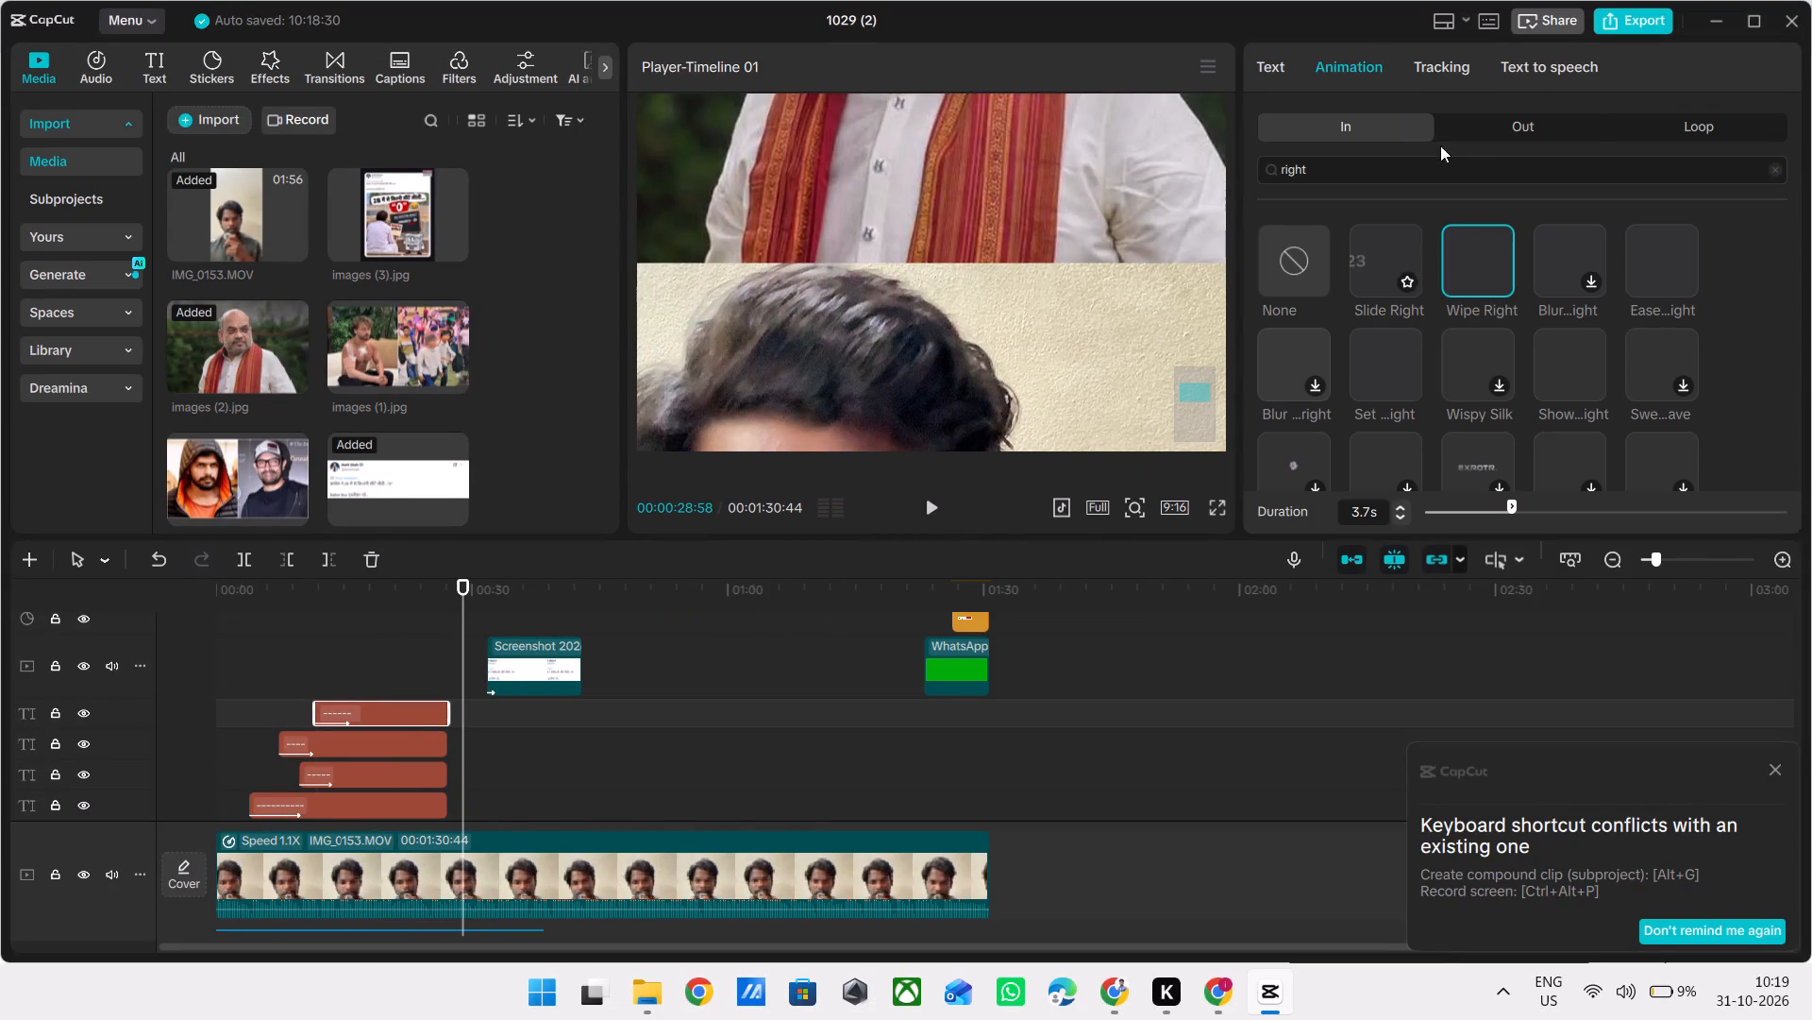
pyautogui.click(1472, 128)
pyautogui.doubleClick(1362, 281)
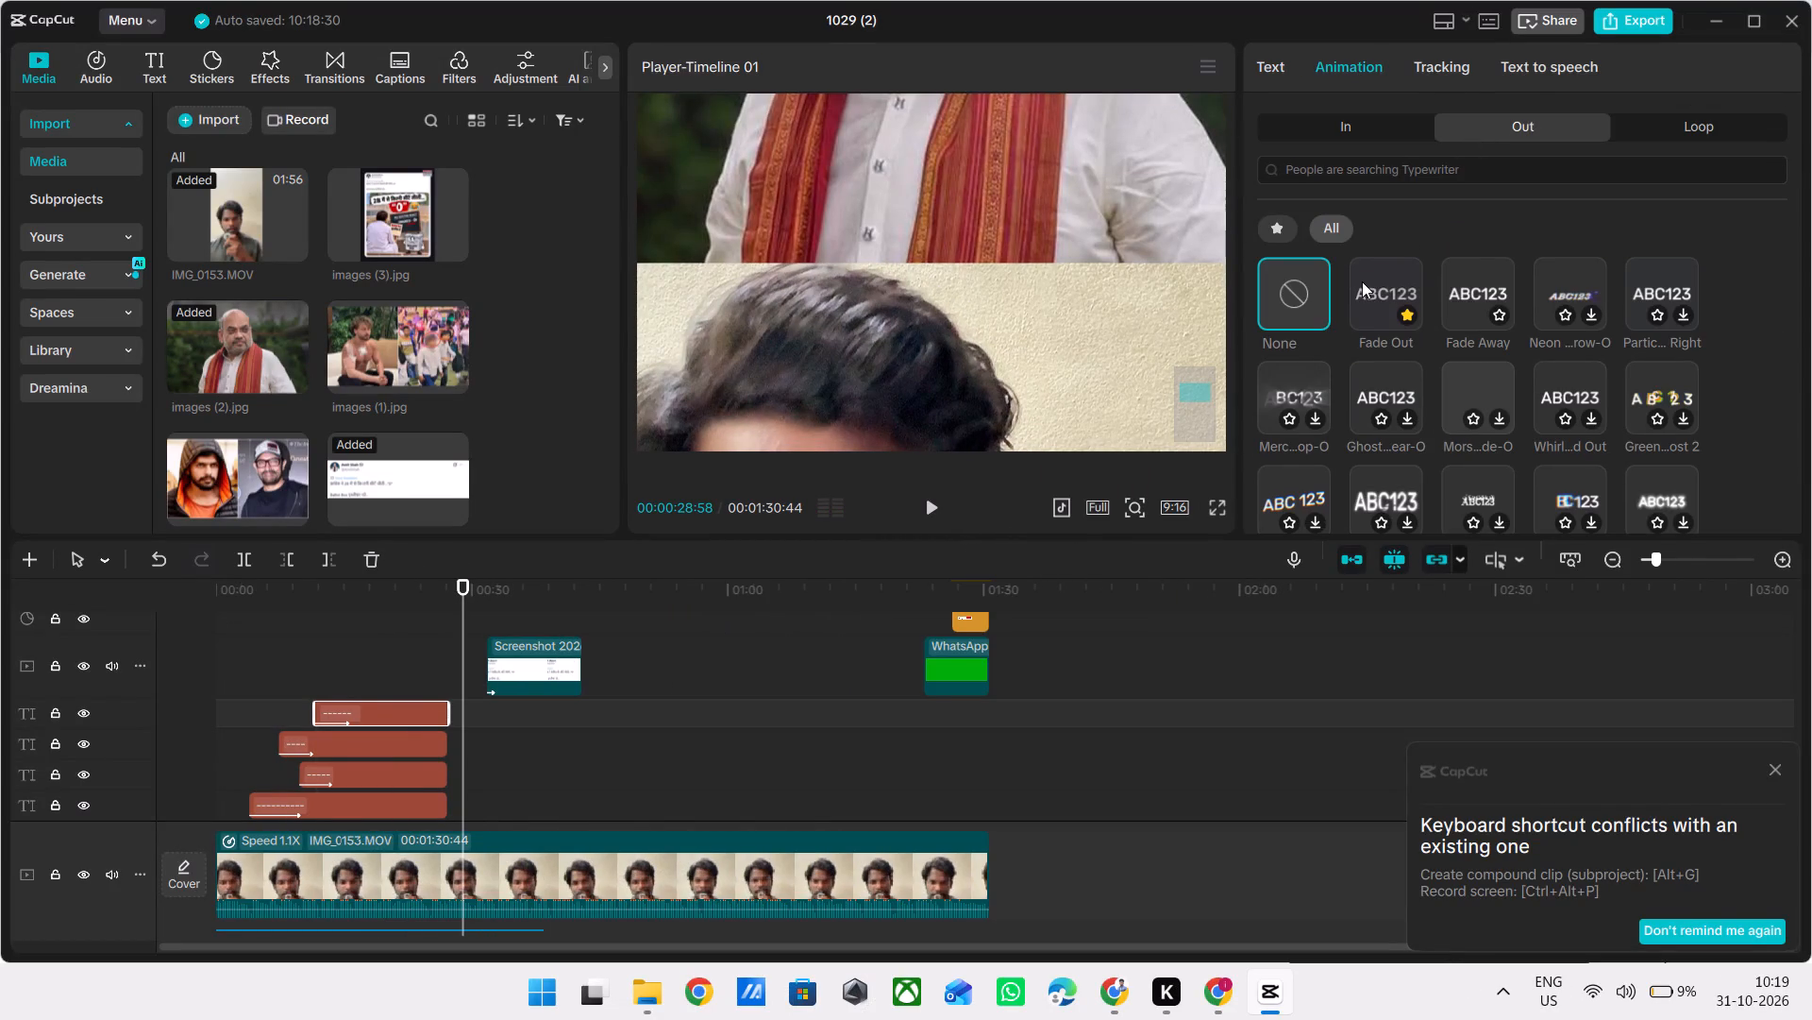
pyautogui.click(434, 743)
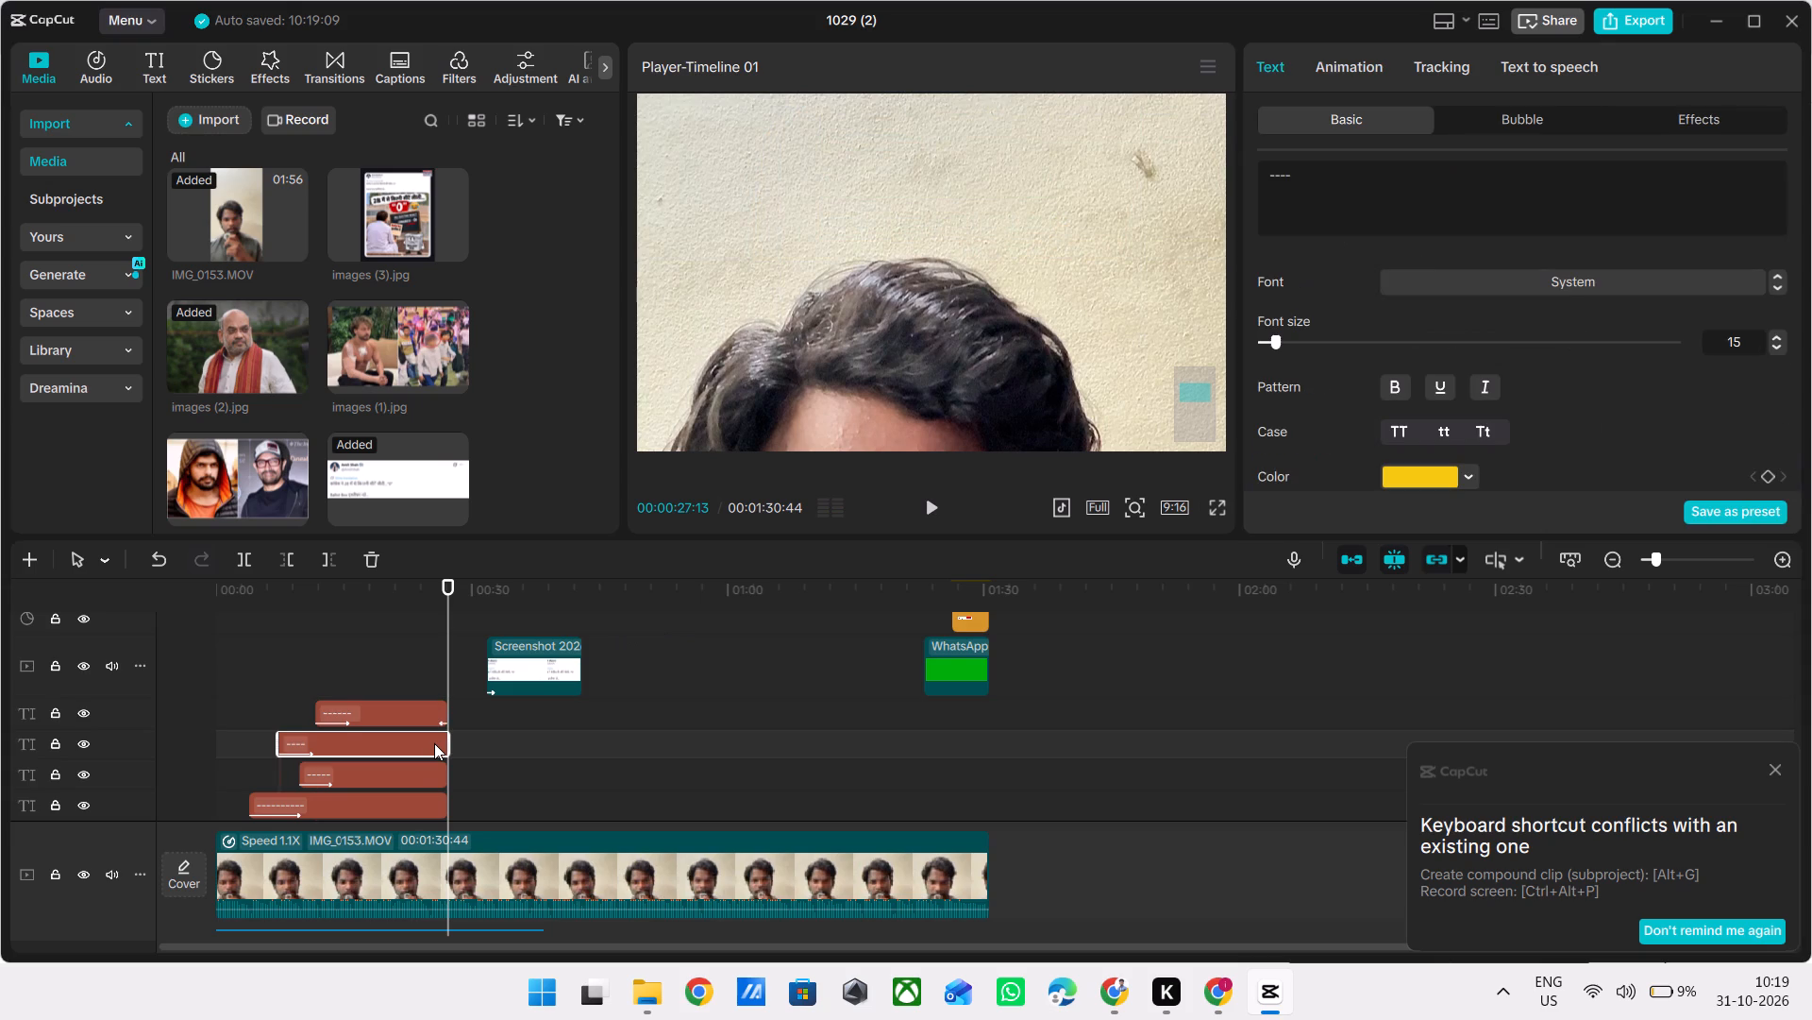
pyautogui.click(1352, 72)
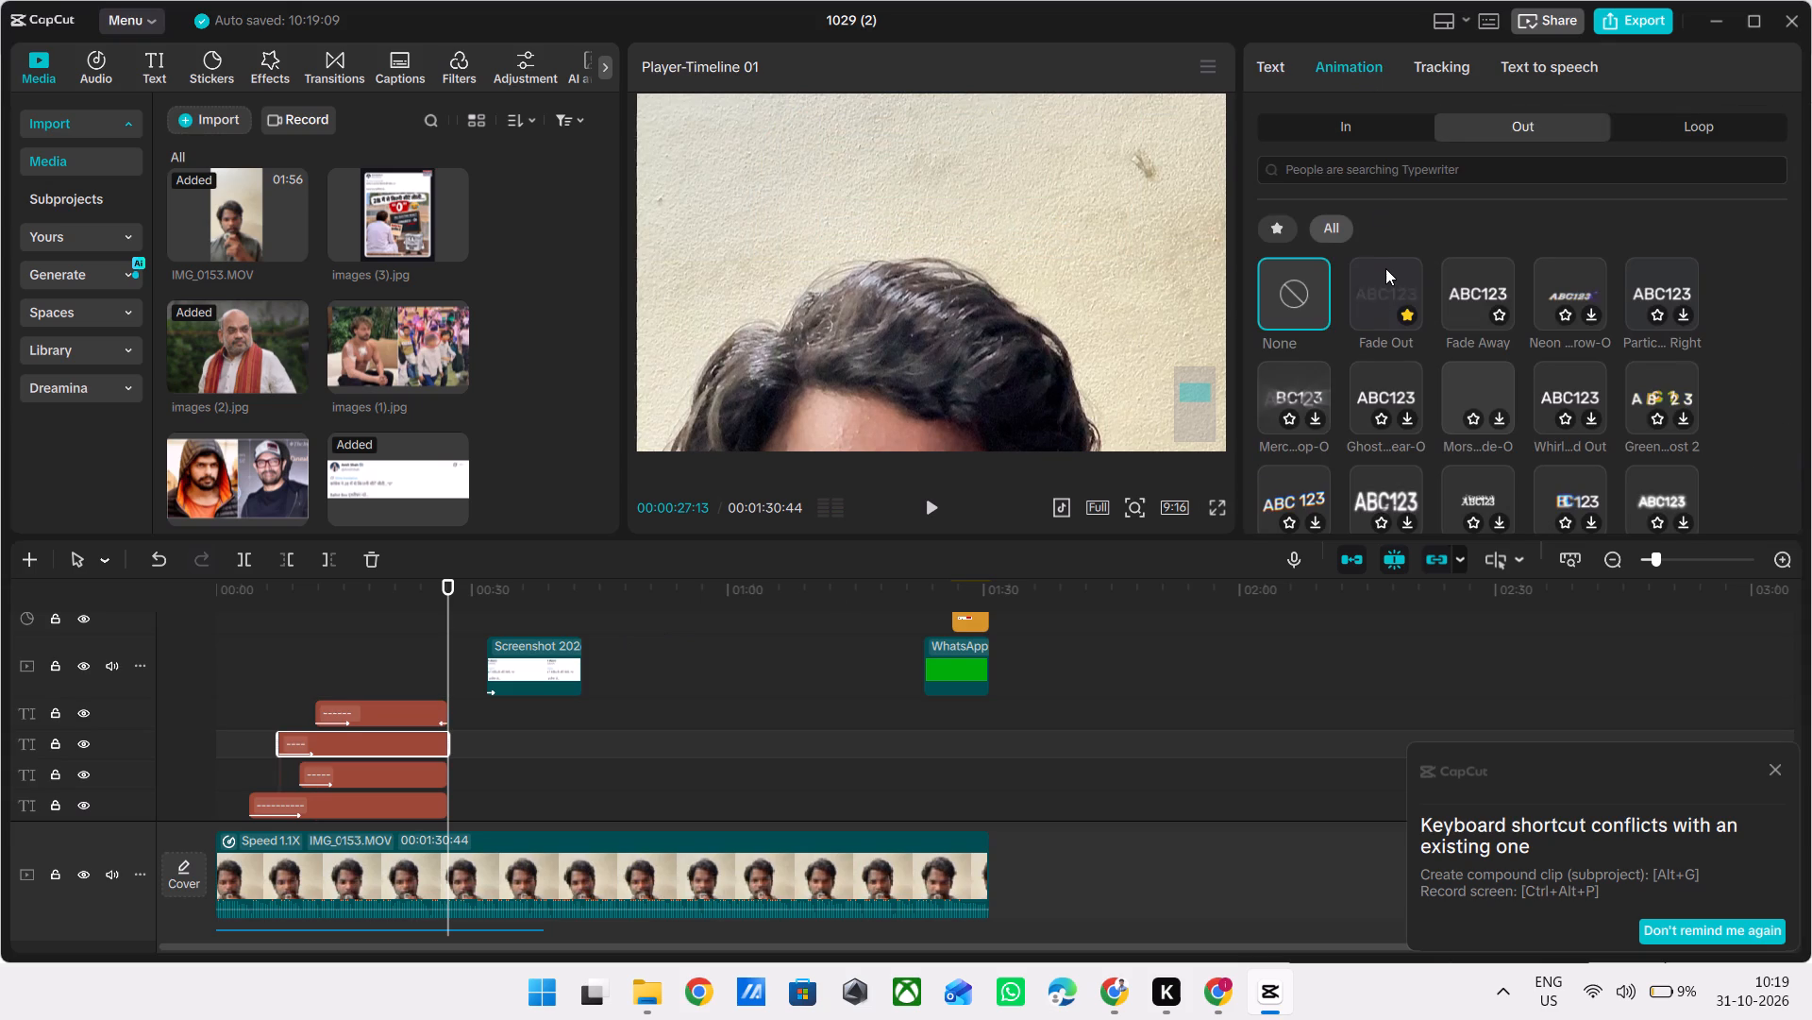
pyautogui.click(1385, 268)
pyautogui.doubleClick(1385, 268)
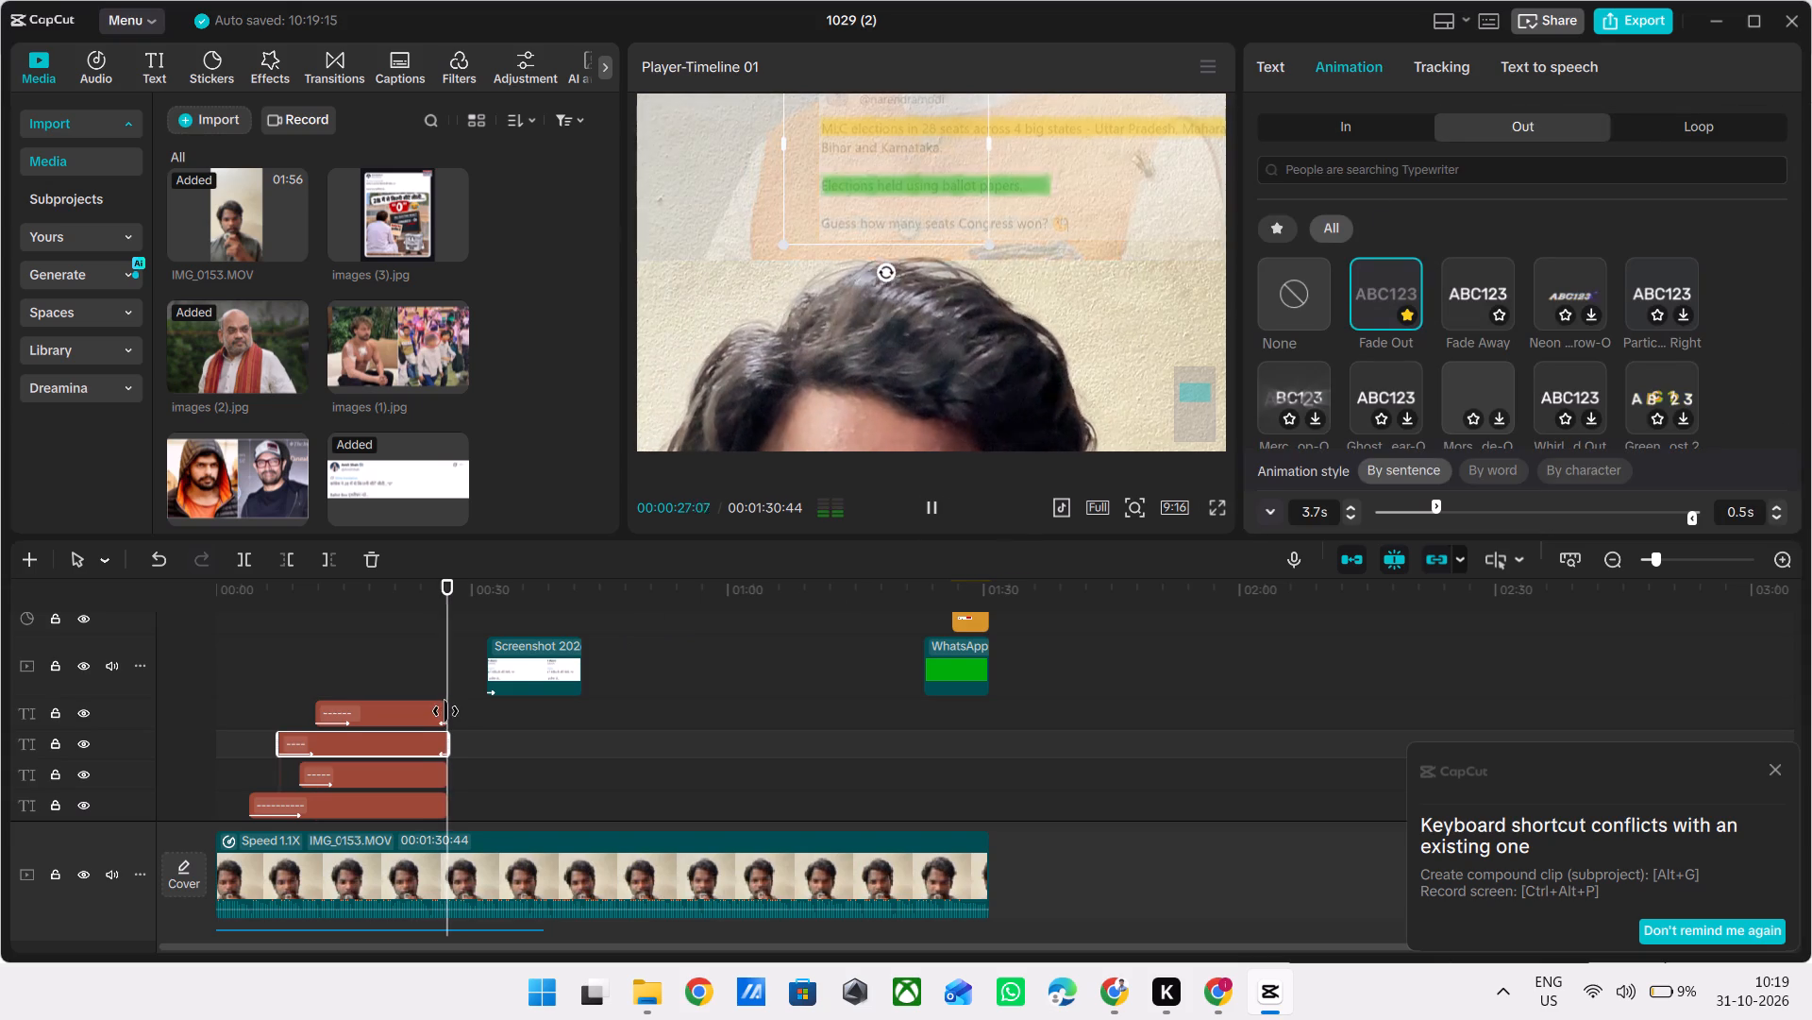
pyautogui.click(431, 781)
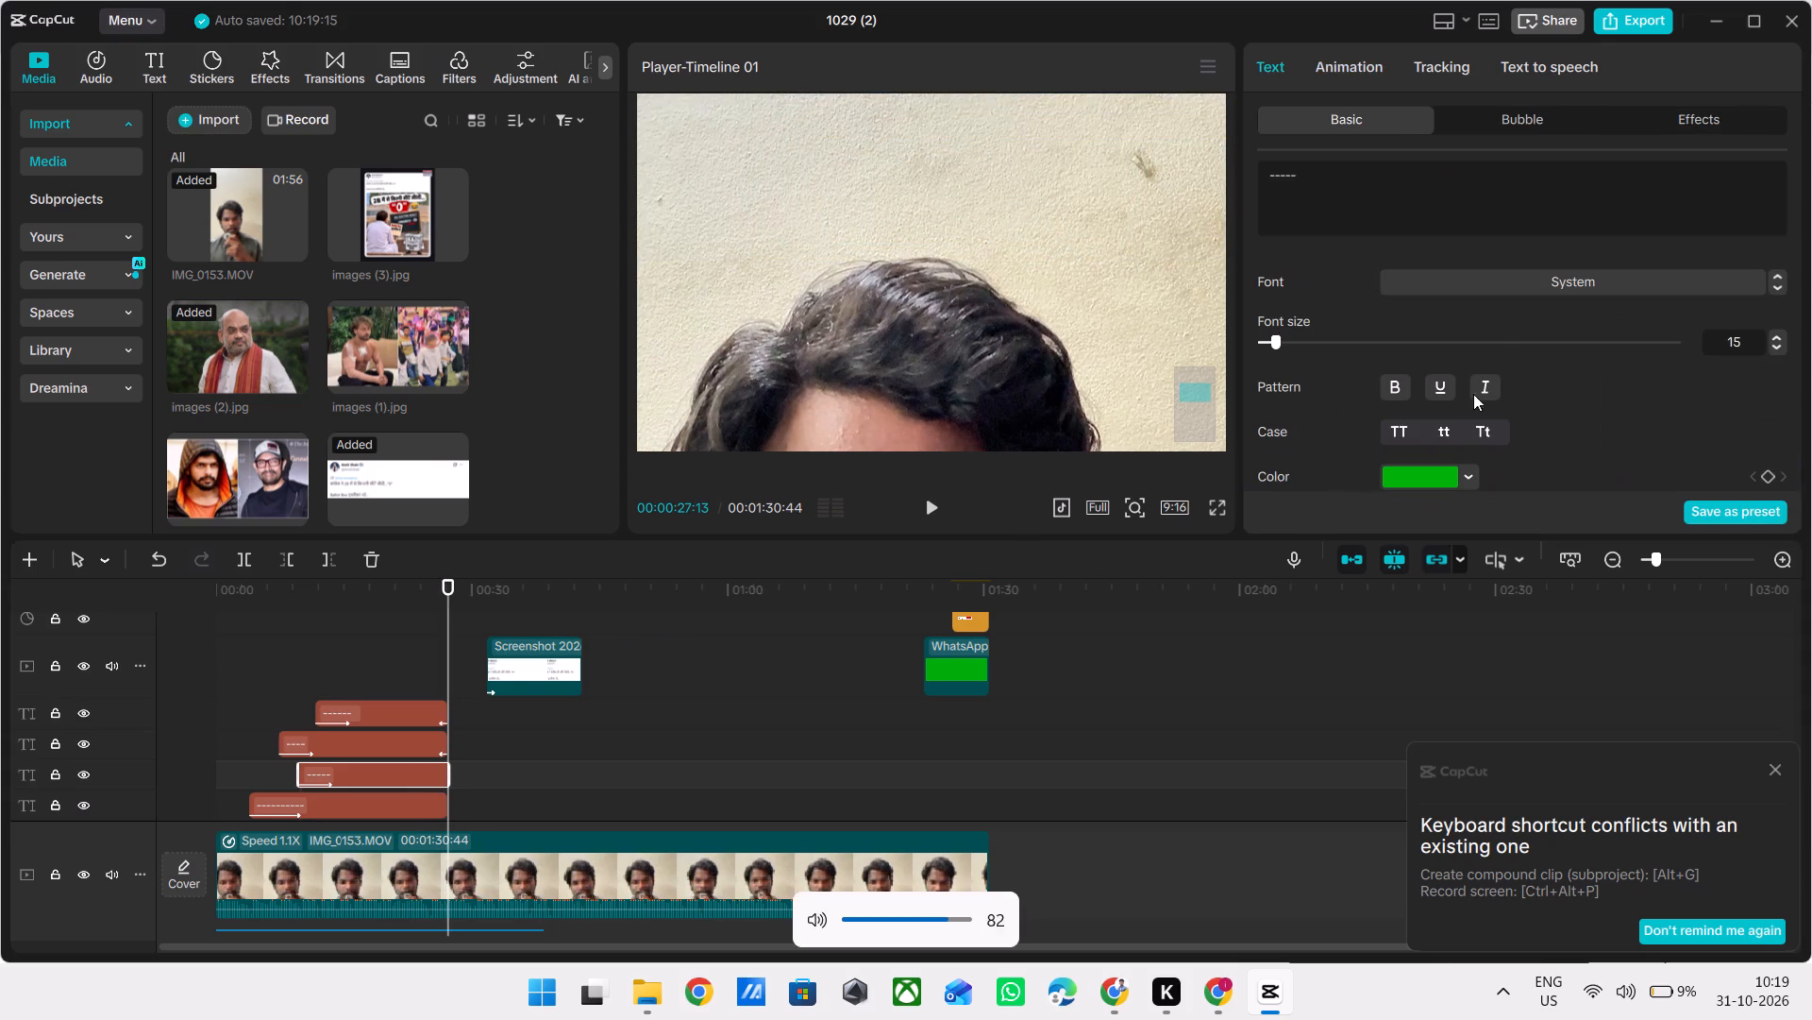
pyautogui.click(1363, 58)
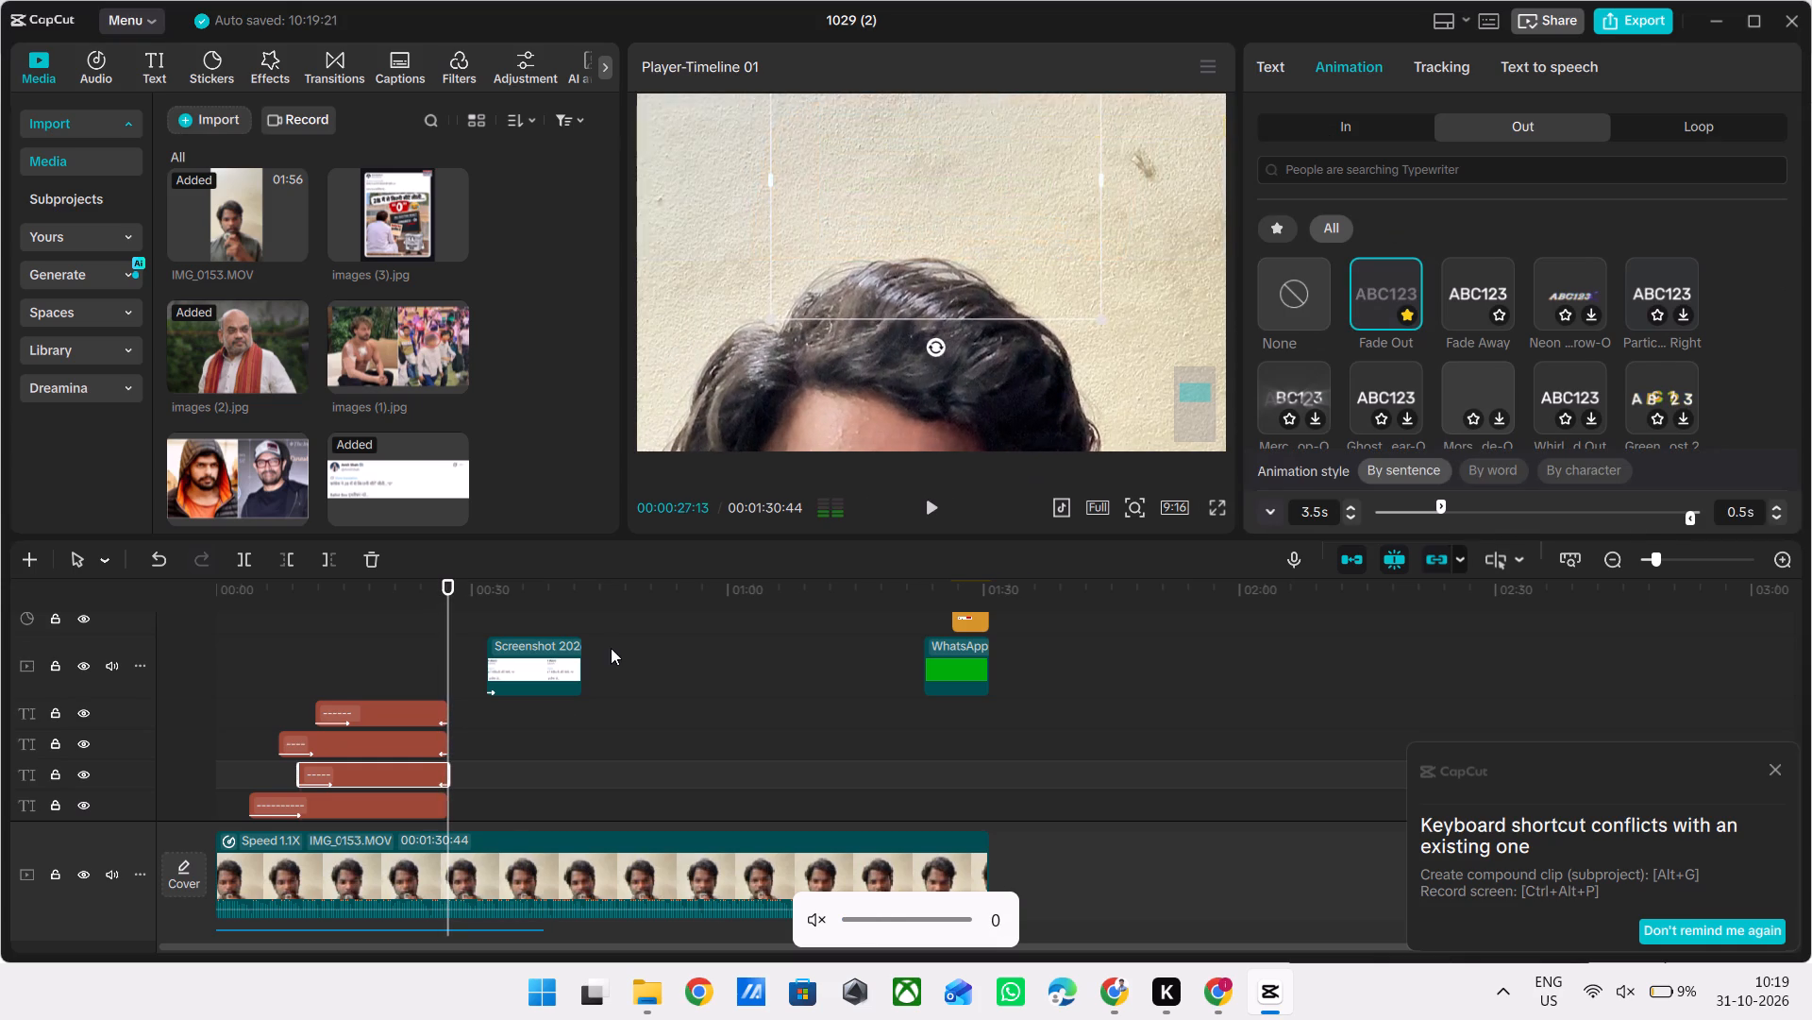
pyautogui.click(409, 814)
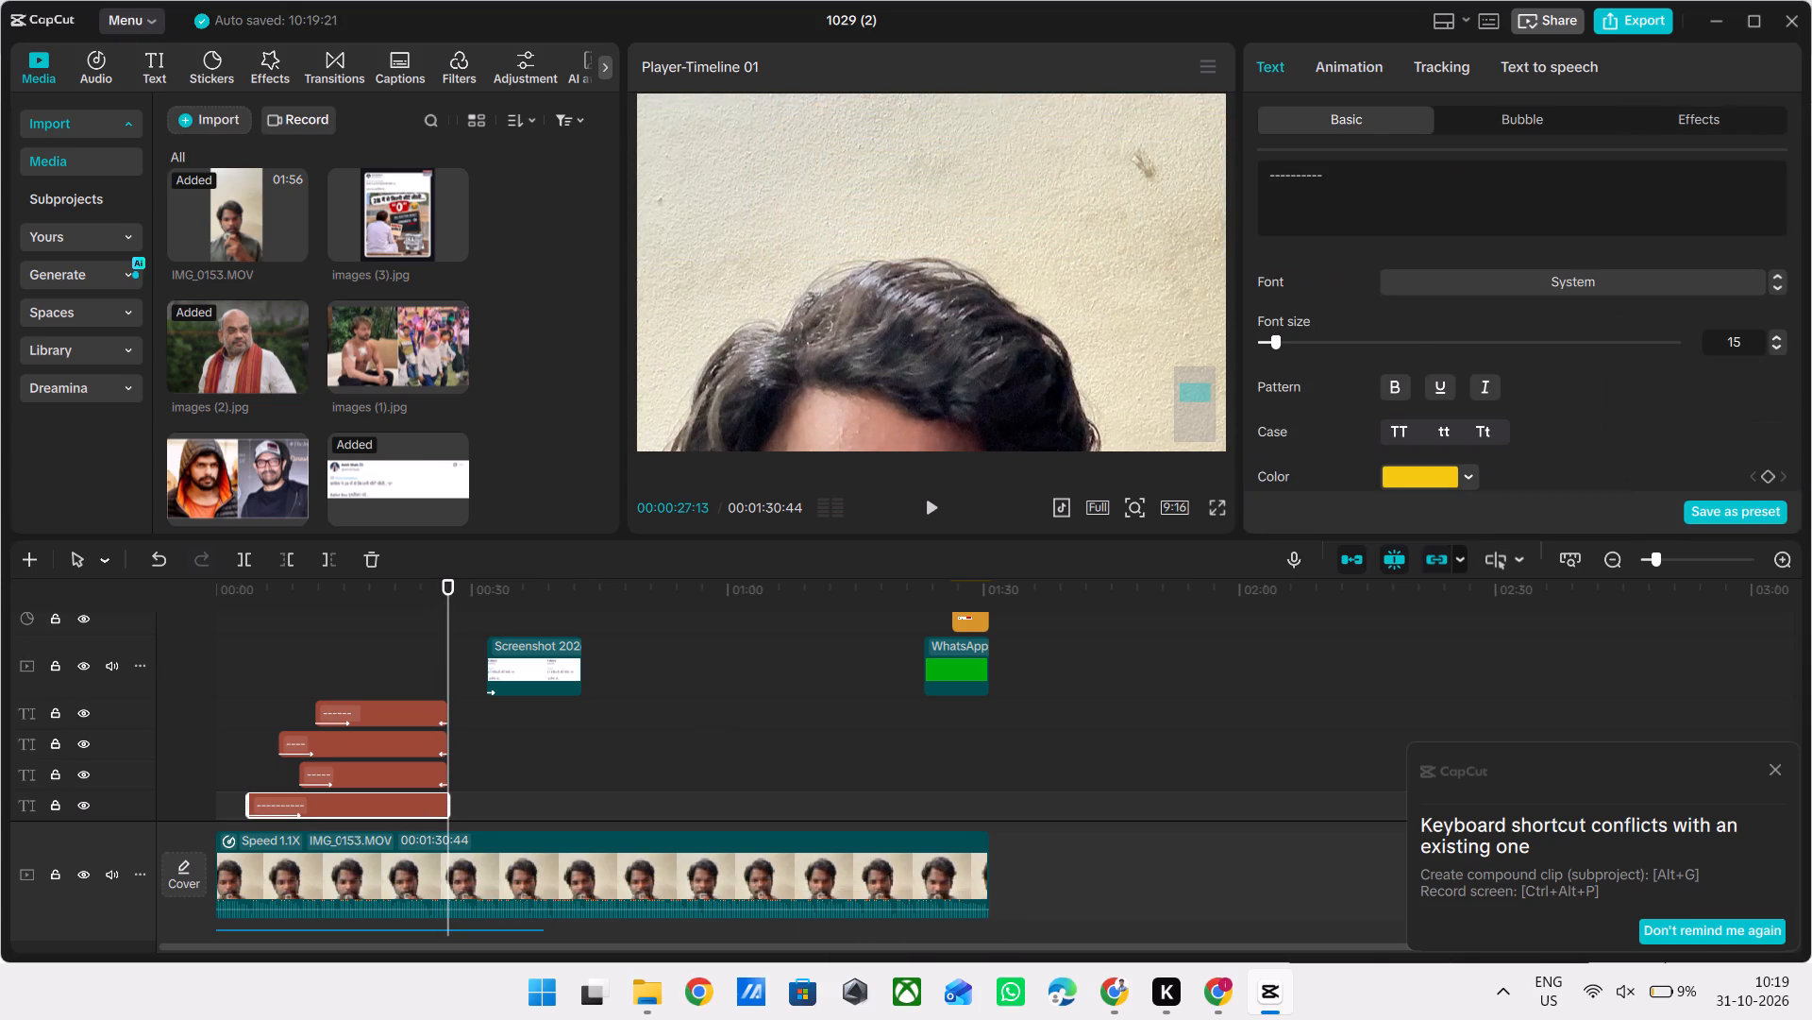
pyautogui.click(1356, 59)
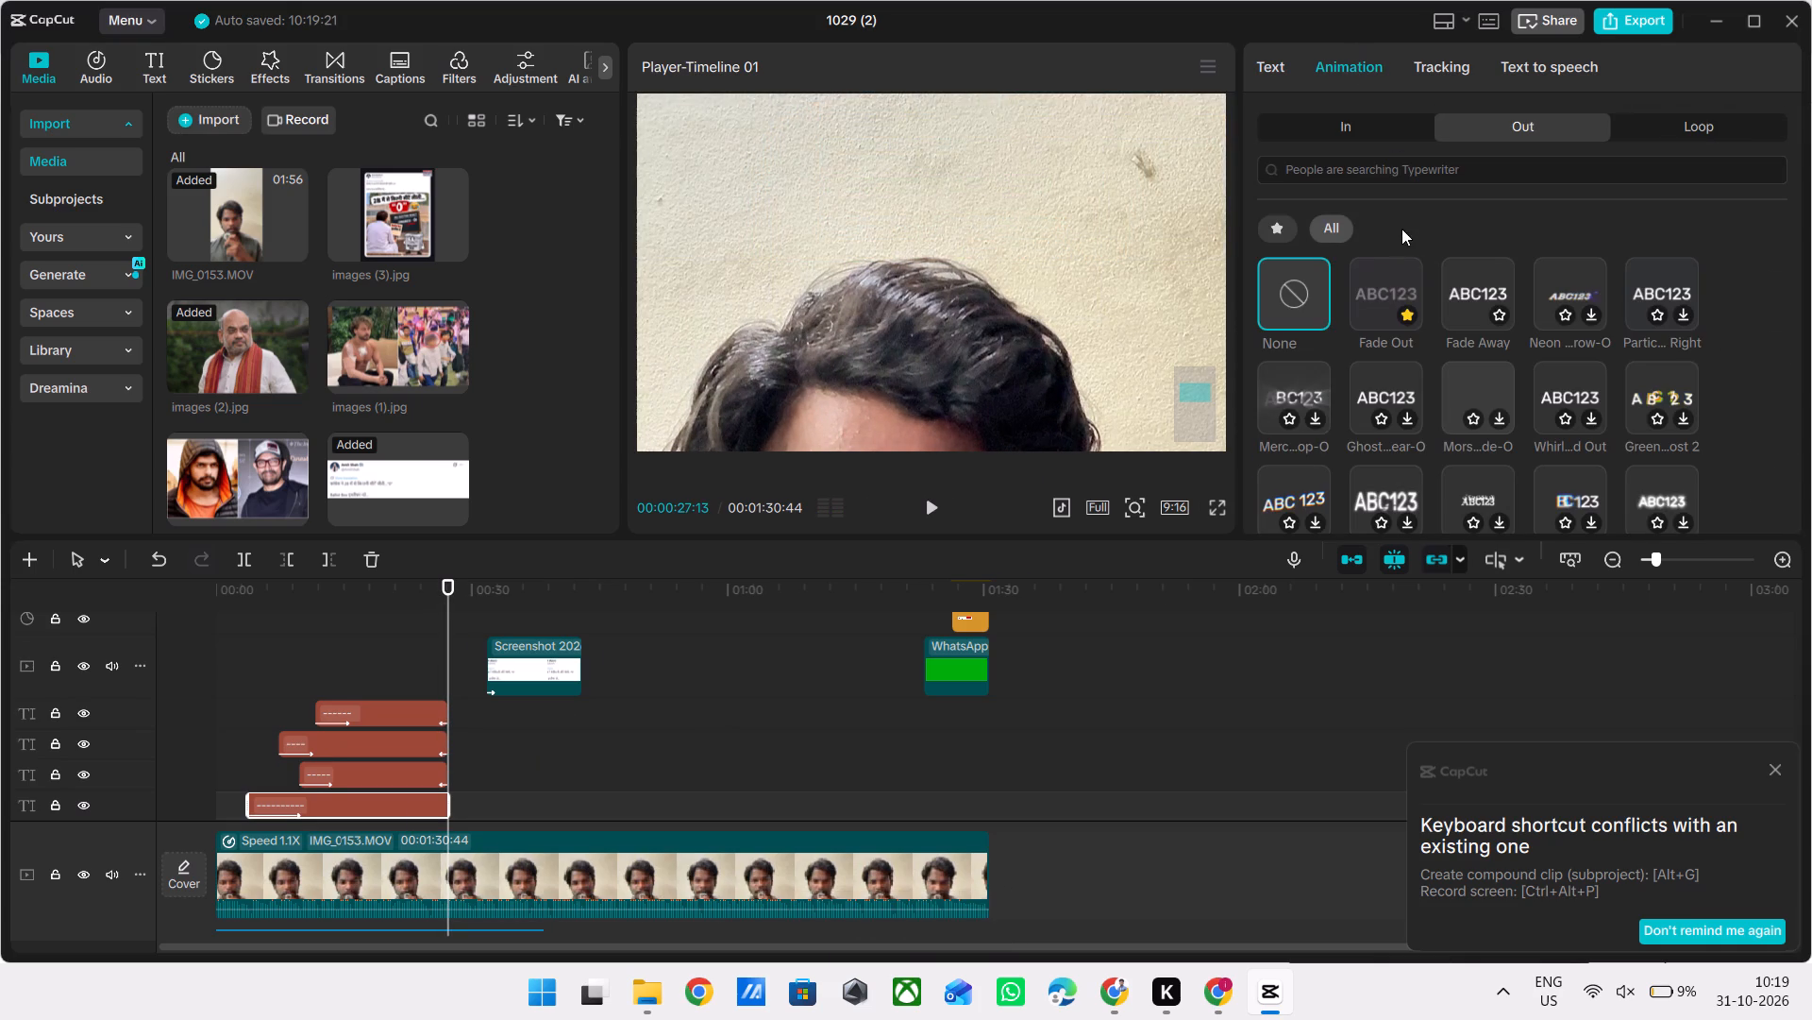
pyautogui.doubleClick(1384, 274)
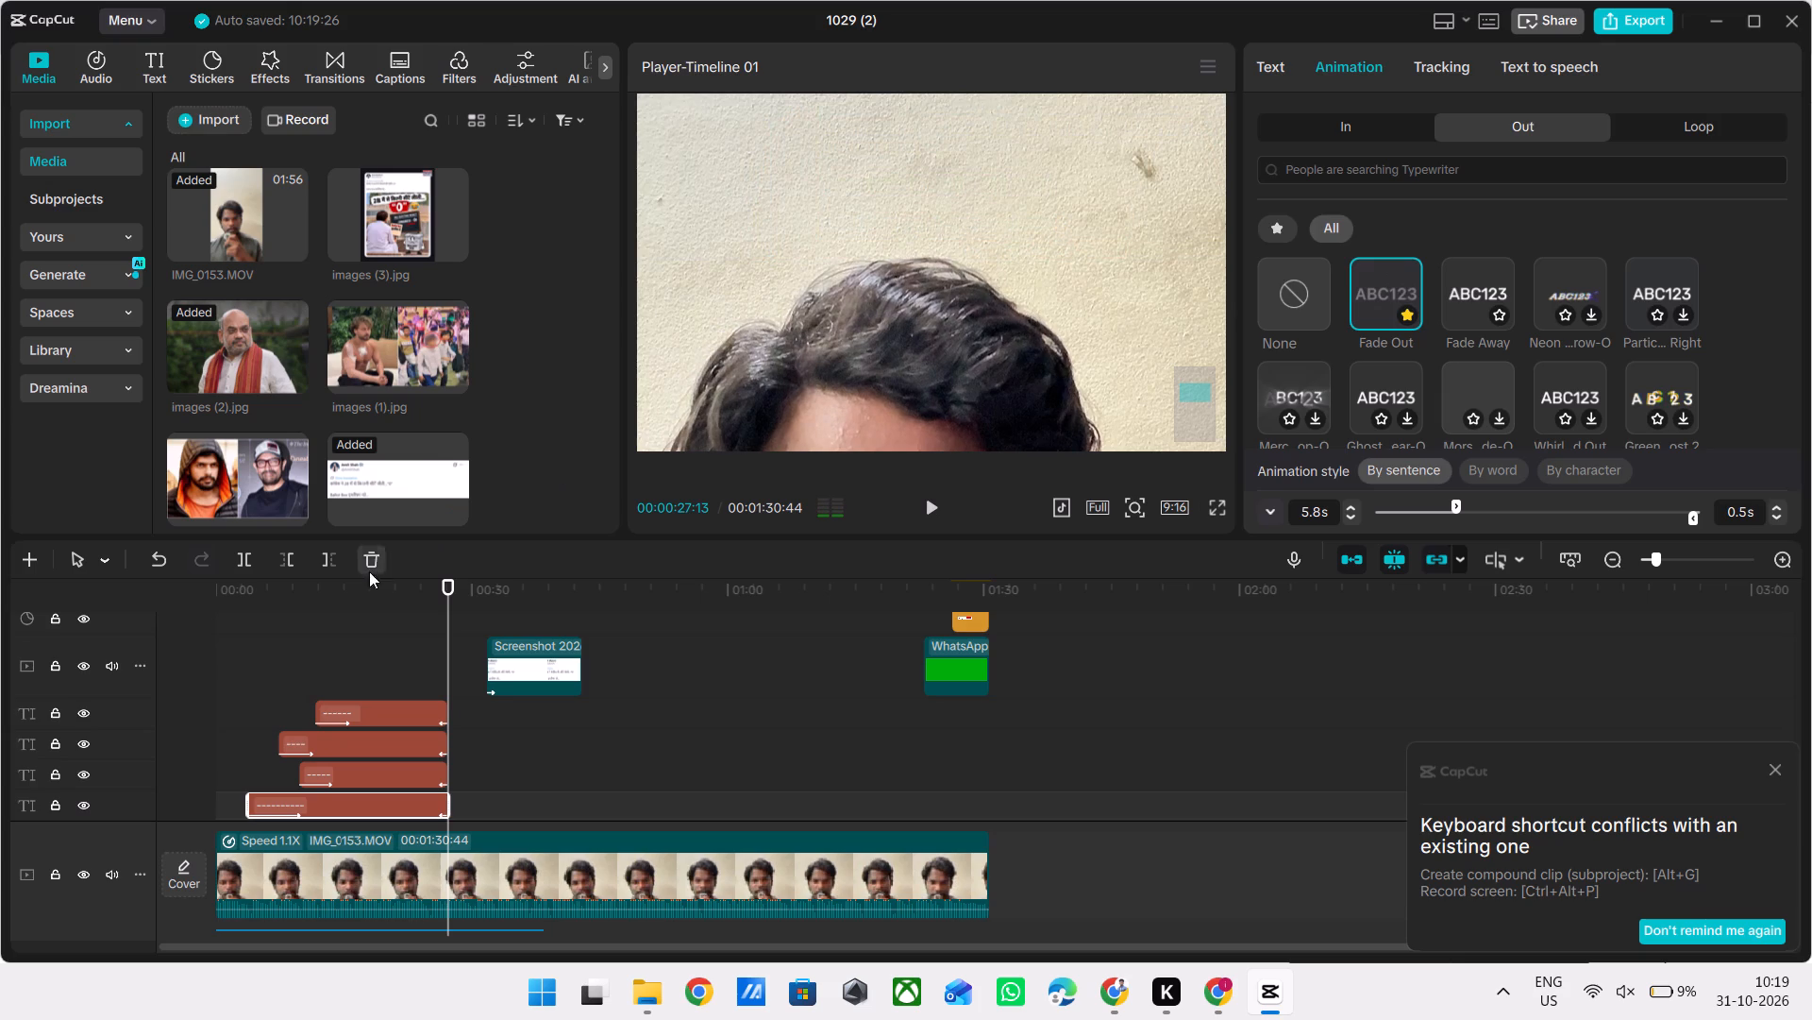
# Play the highlighted tweet section in full screen from near the start of the blue highlight to check the fade-outs.
pyautogui.click(322, 628)
pyautogui.press('space')
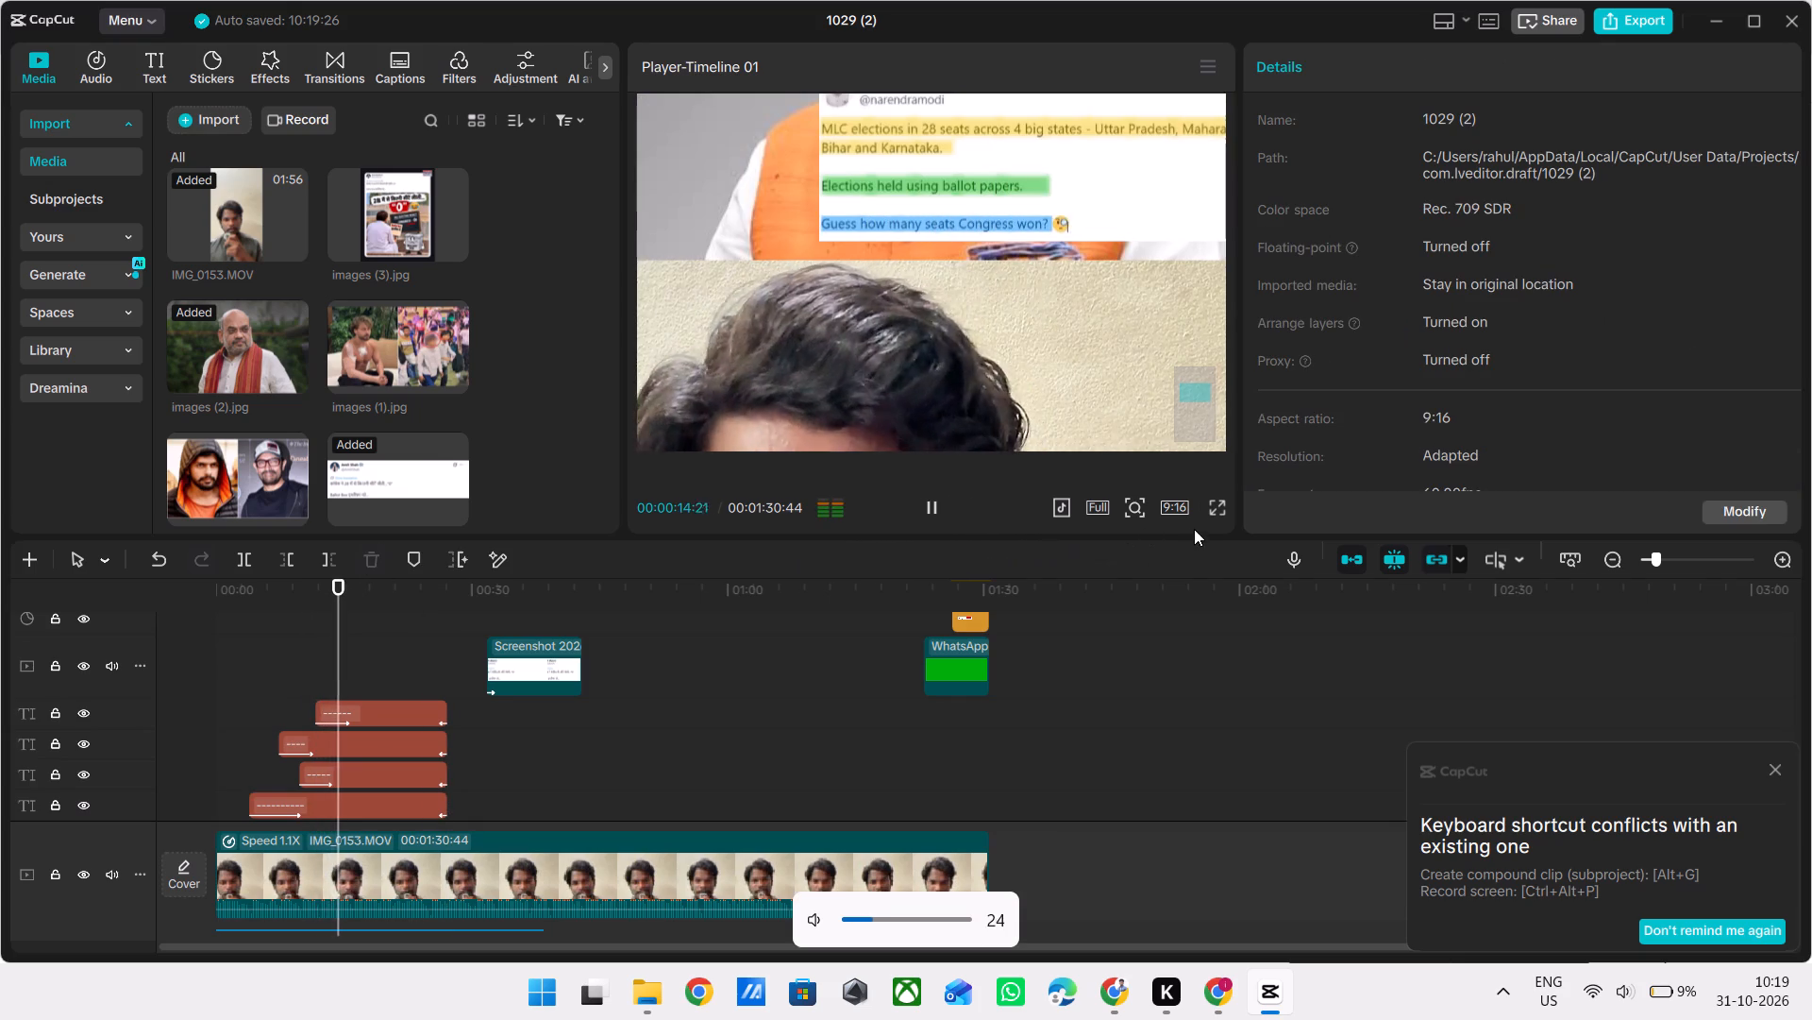
pyautogui.keyDown('ctrl'); pyautogui.scroll(-5, 540, 739); pyautogui.keyUp('ctrl')
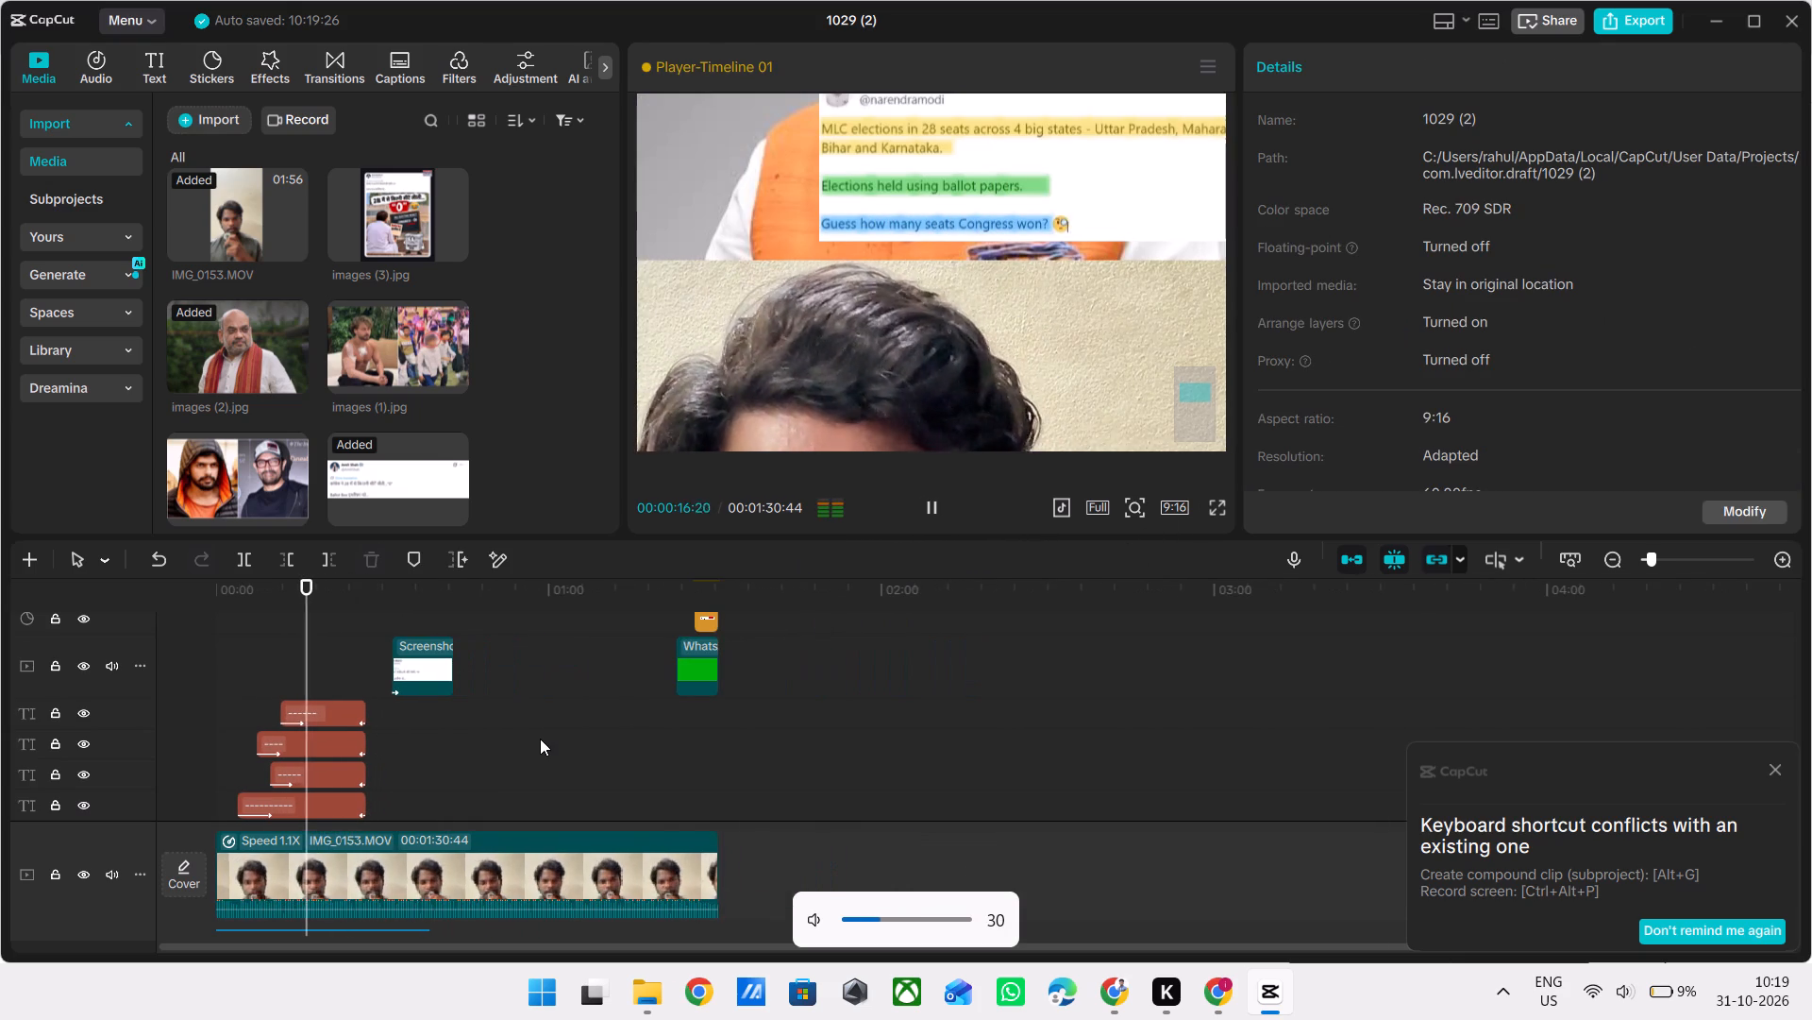
pyautogui.click(1216, 506)
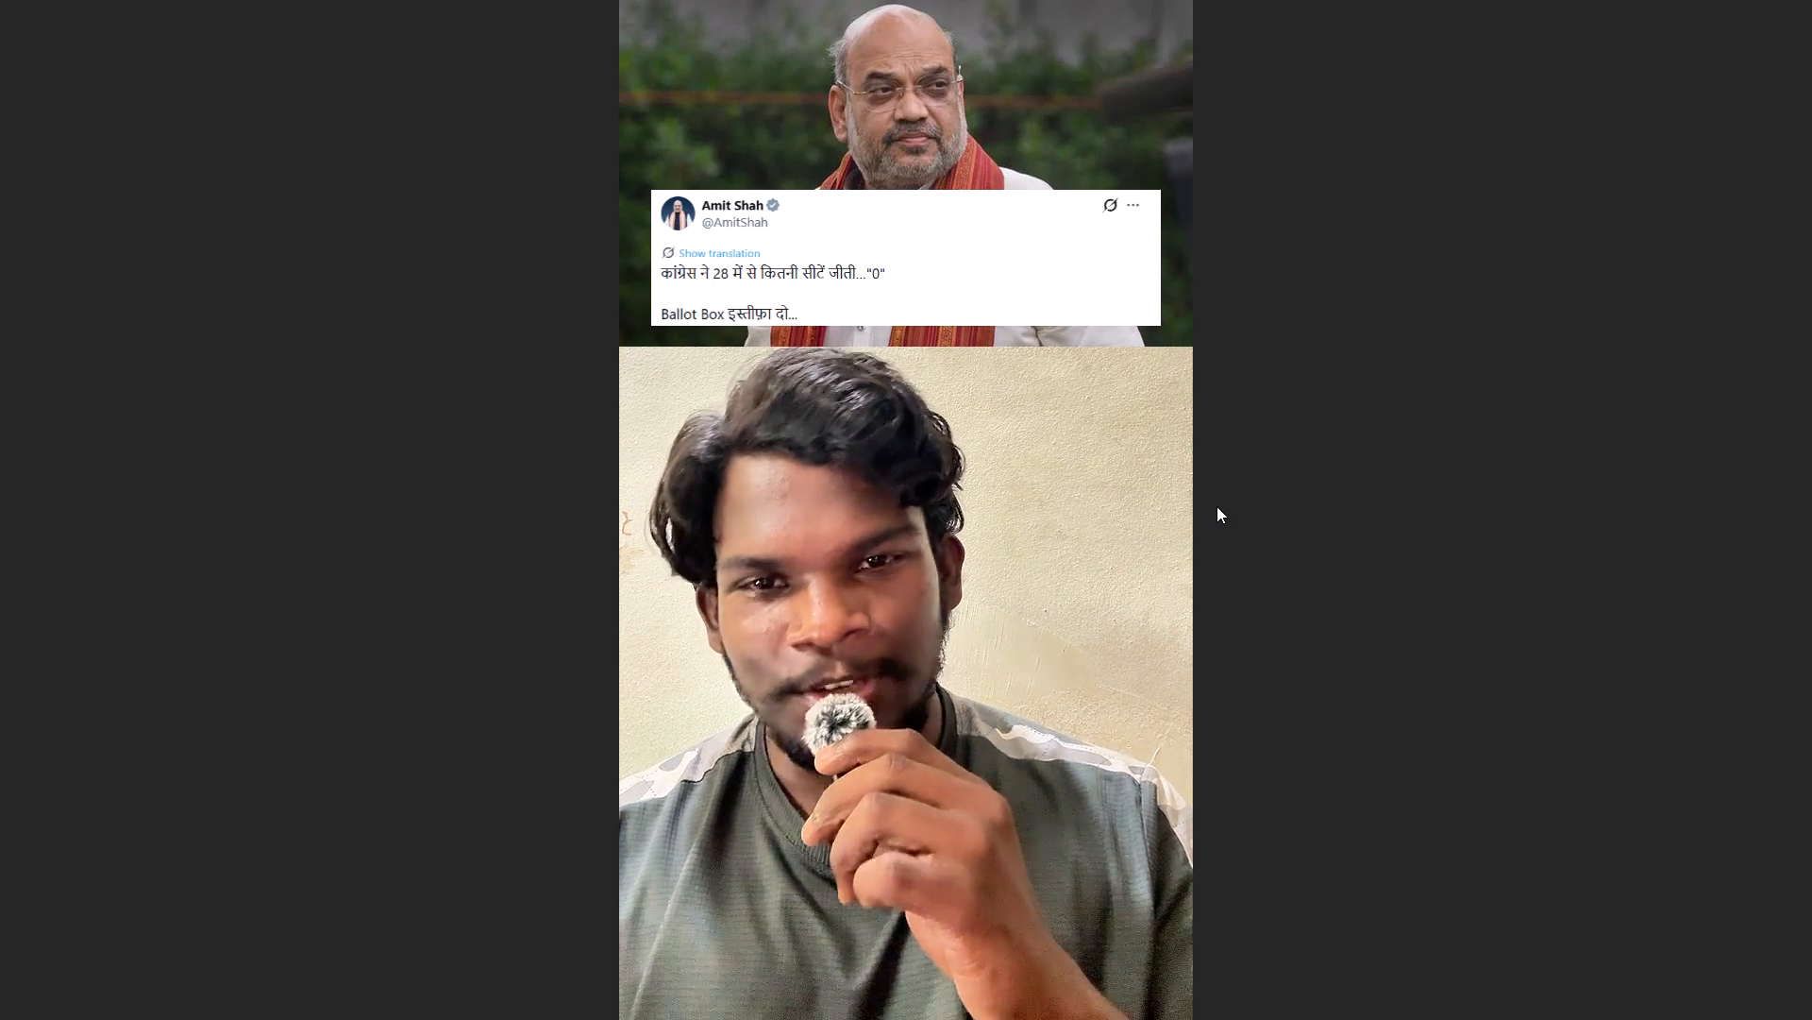
# Leave full screen and let playback run on past the Amit Shah tweet while looking over the timeline tracks.
pyautogui.press('Escape')
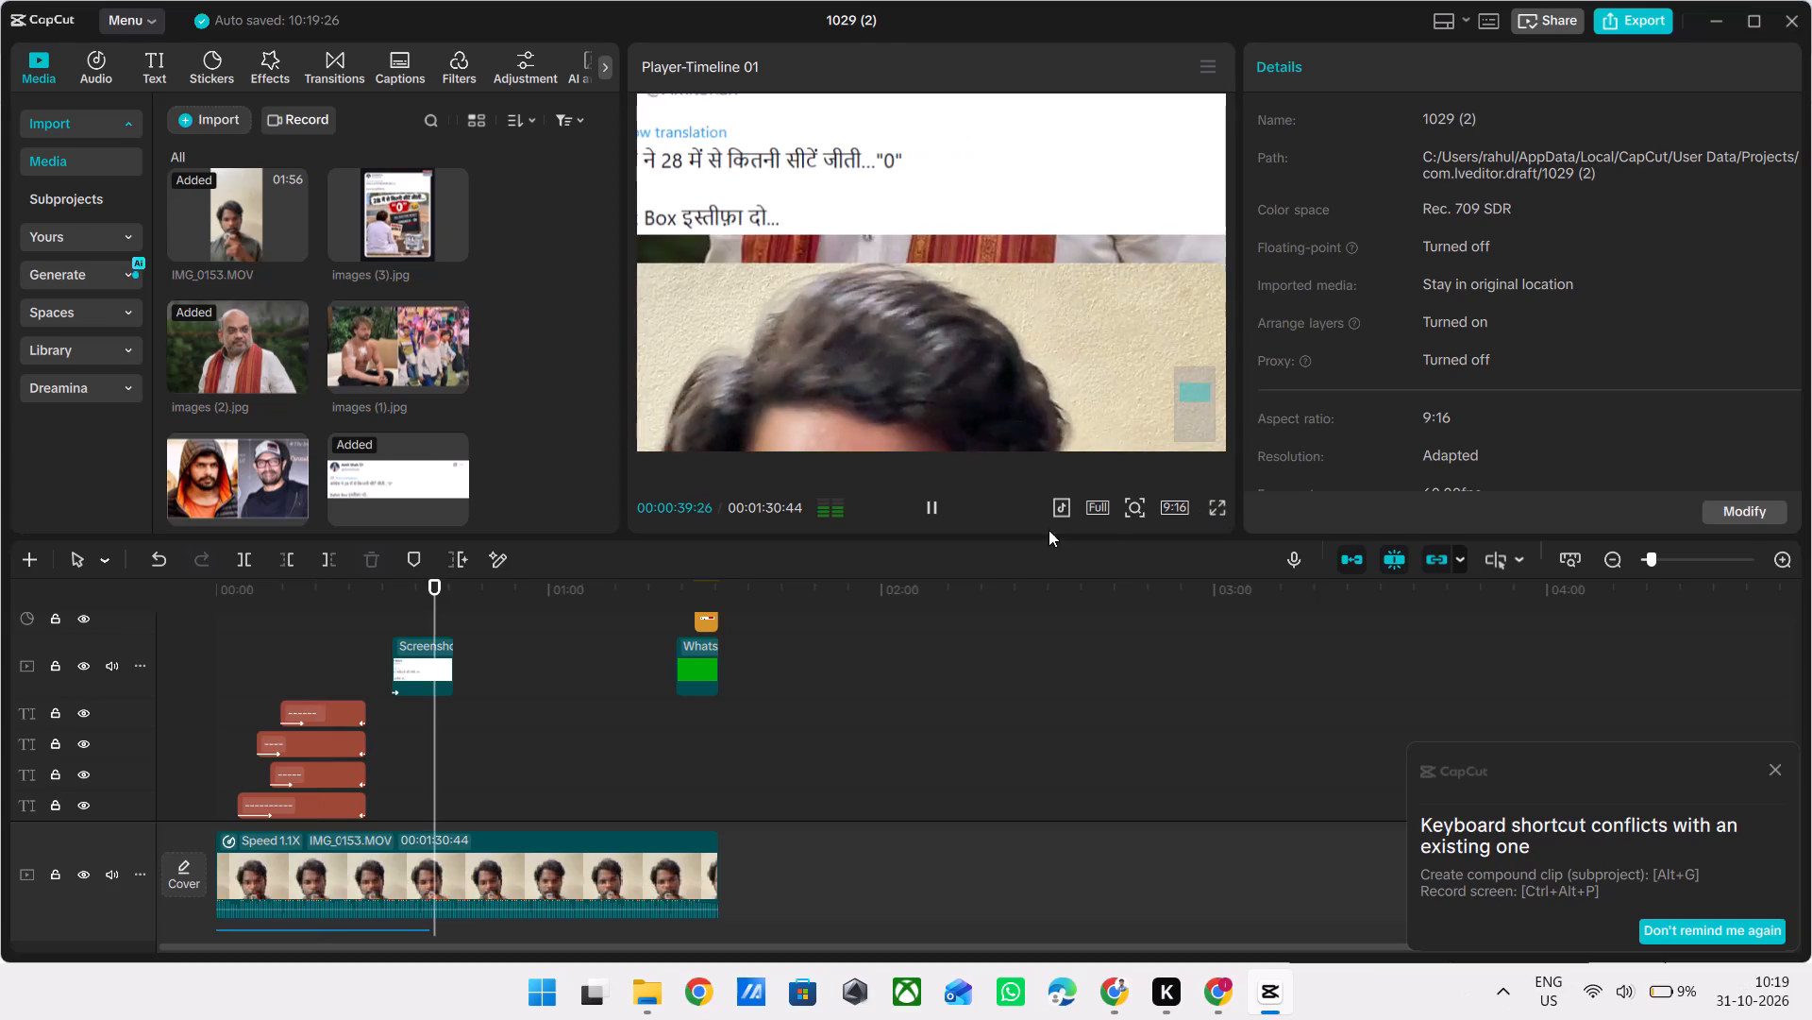
pyautogui.keyDown('ctrl'); pyautogui.scroll(-6, 1040, 474); pyautogui.keyUp('ctrl')
pyautogui.keyDown('ctrl'); pyautogui.scroll(-13, 974, 358); pyautogui.keyUp('ctrl')
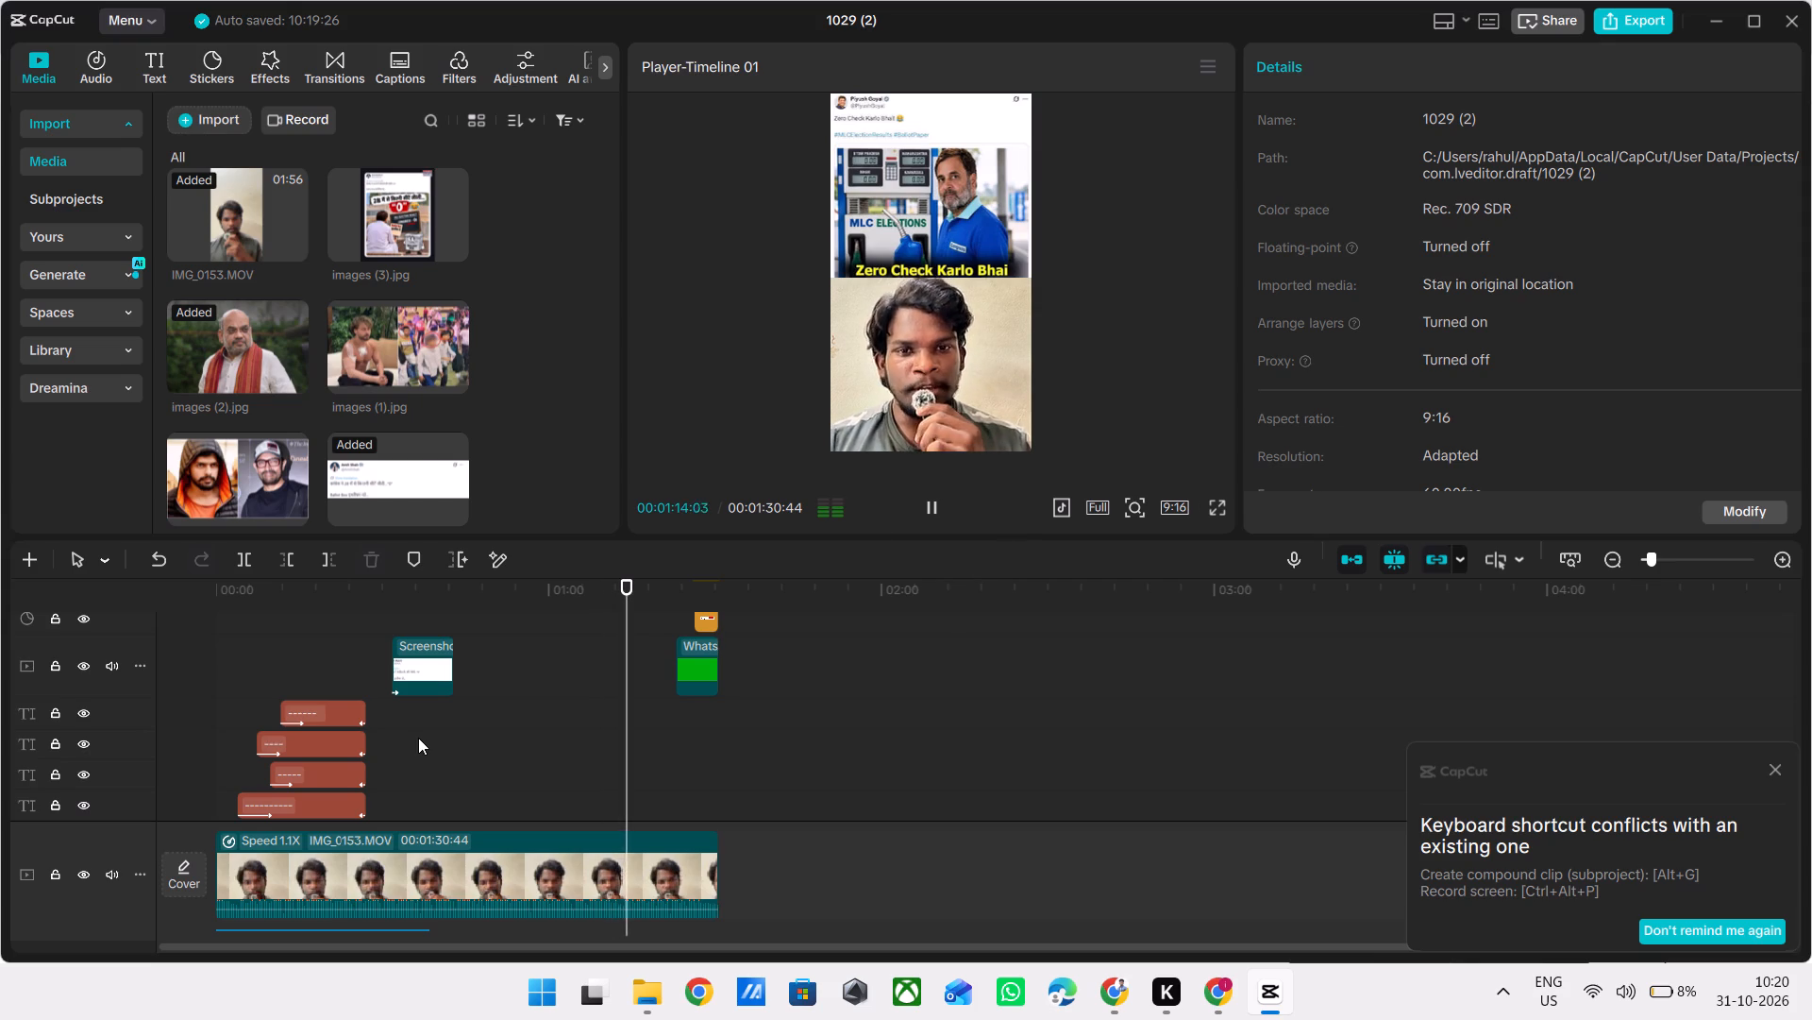
pyautogui.scroll(3, 654, 735)
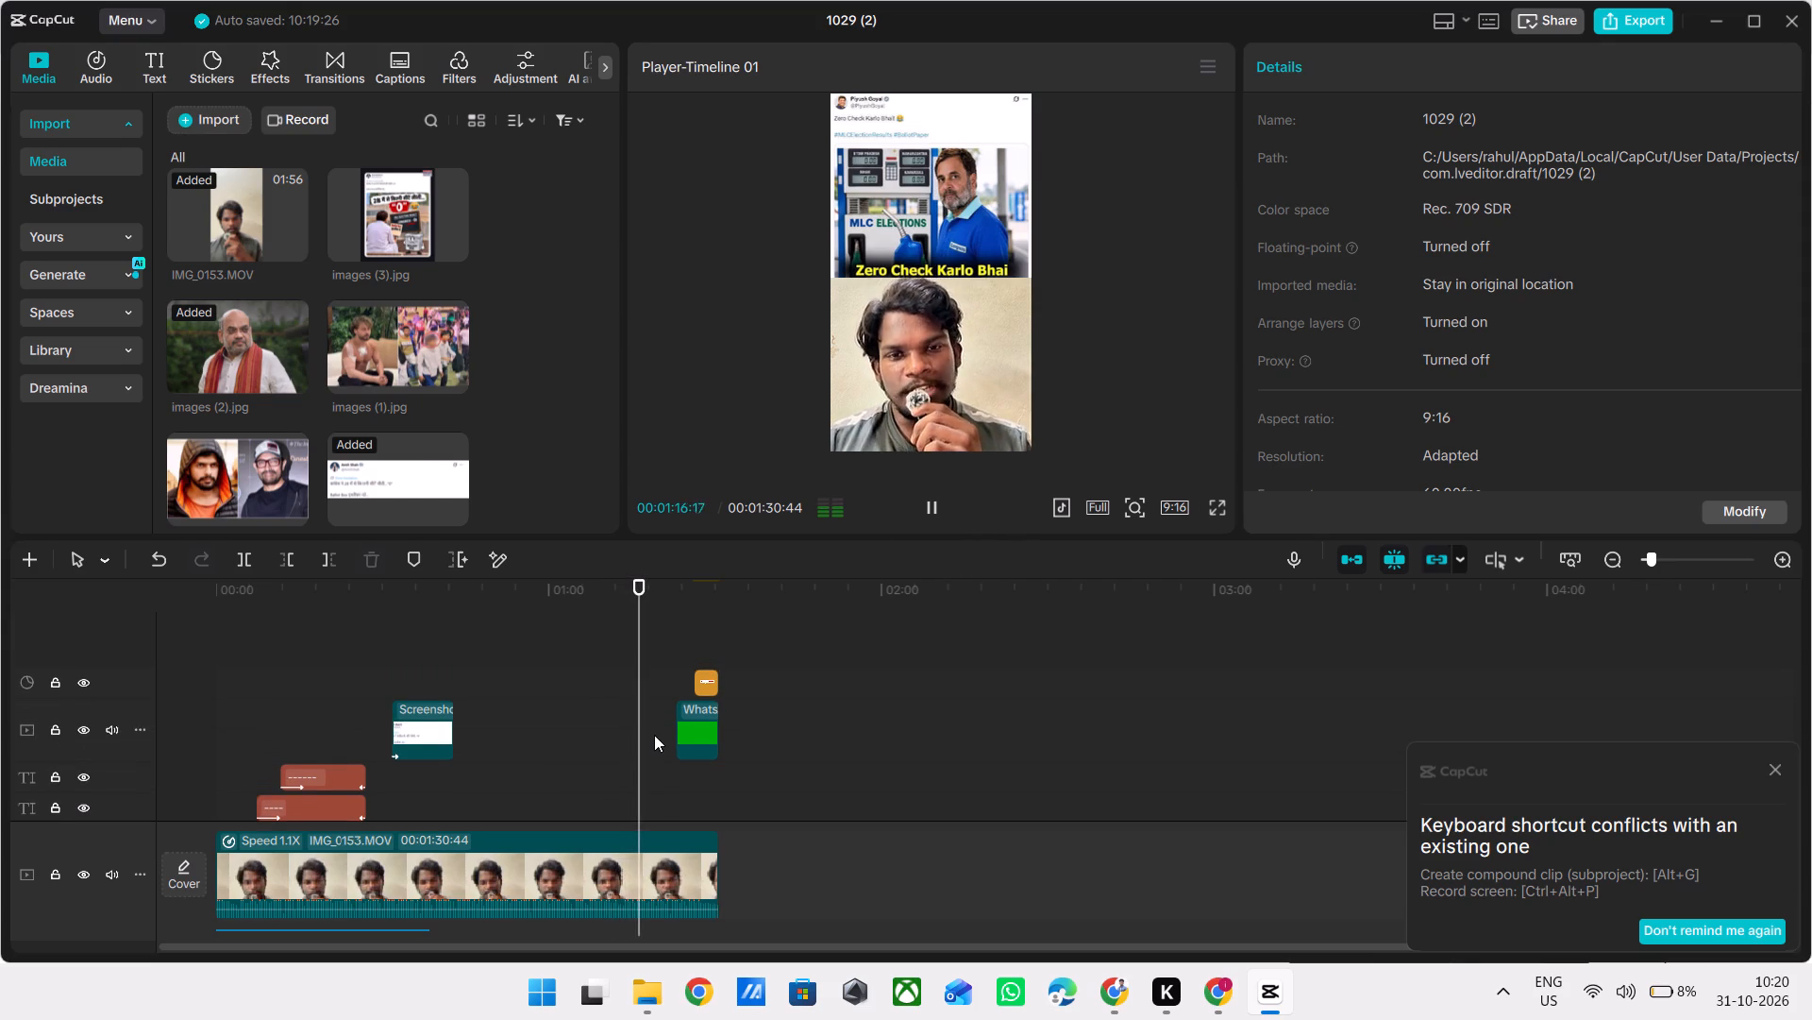
pyautogui.scroll(-1, 654, 735)
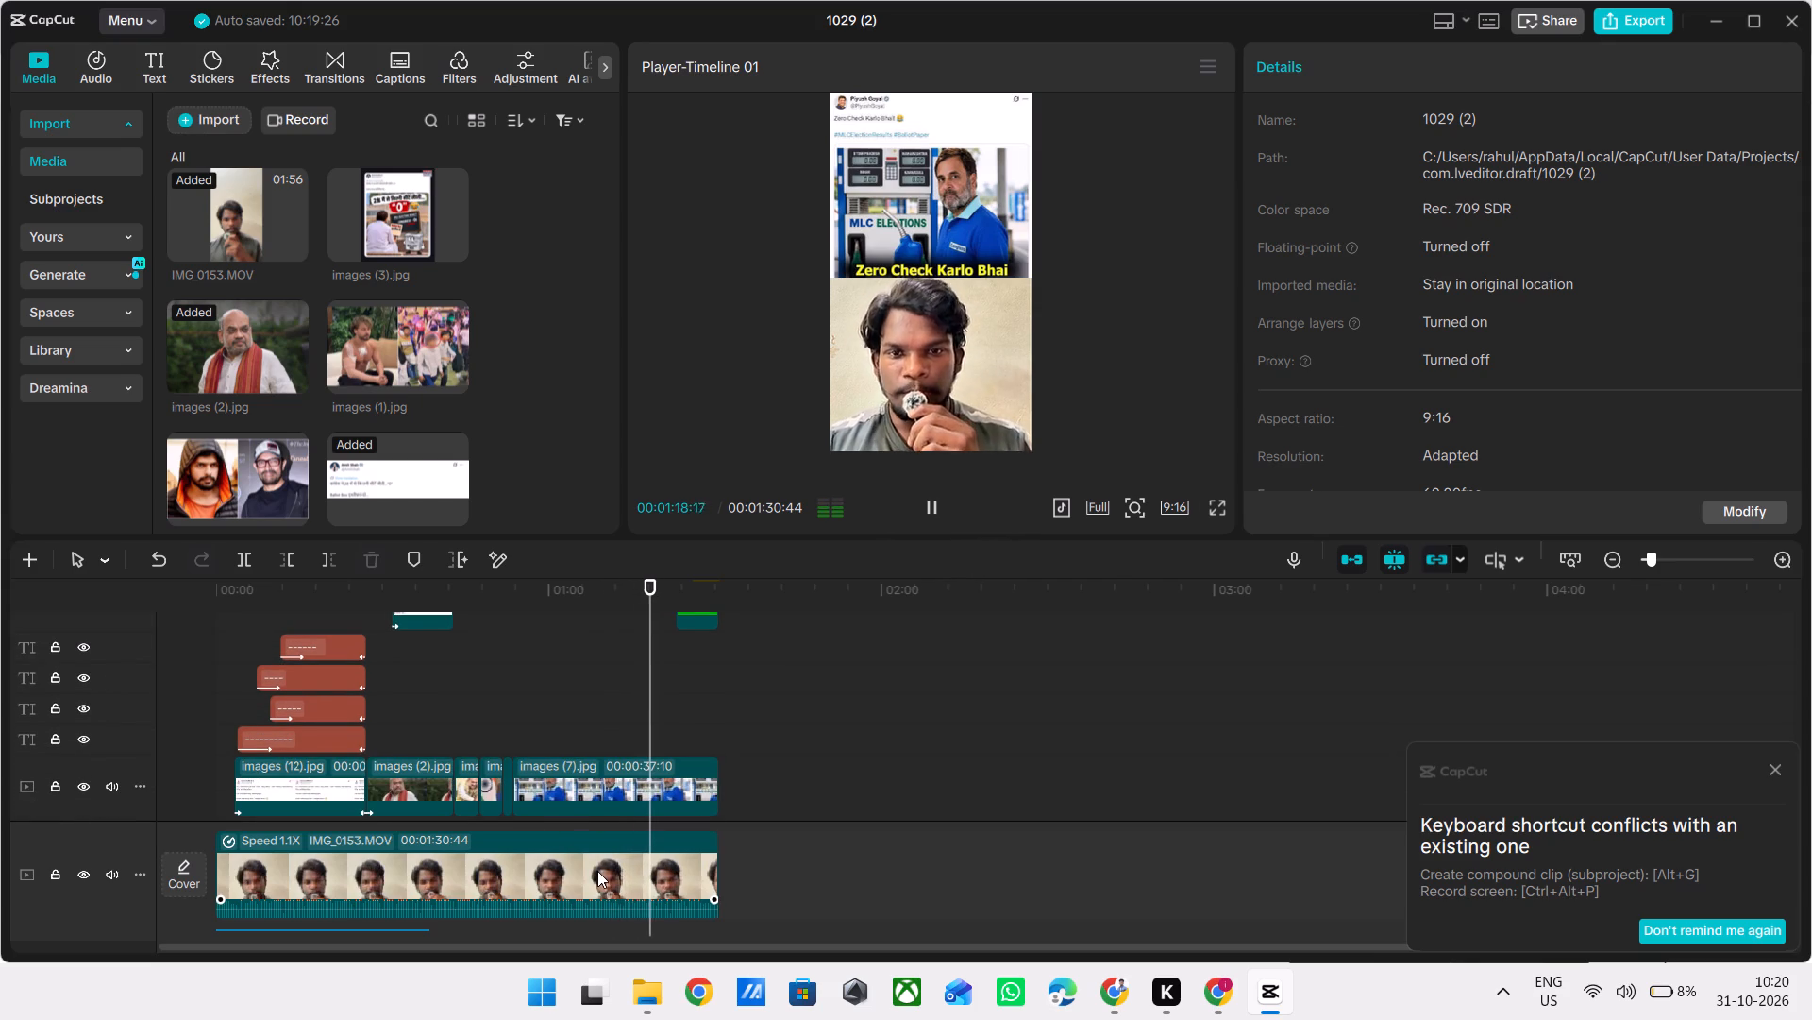
# Apply Reduce noise, Enhance voice and Normalize loudness to the main IMG_0153.MOV clip and check the processing progress.
pyautogui.click(597, 871)
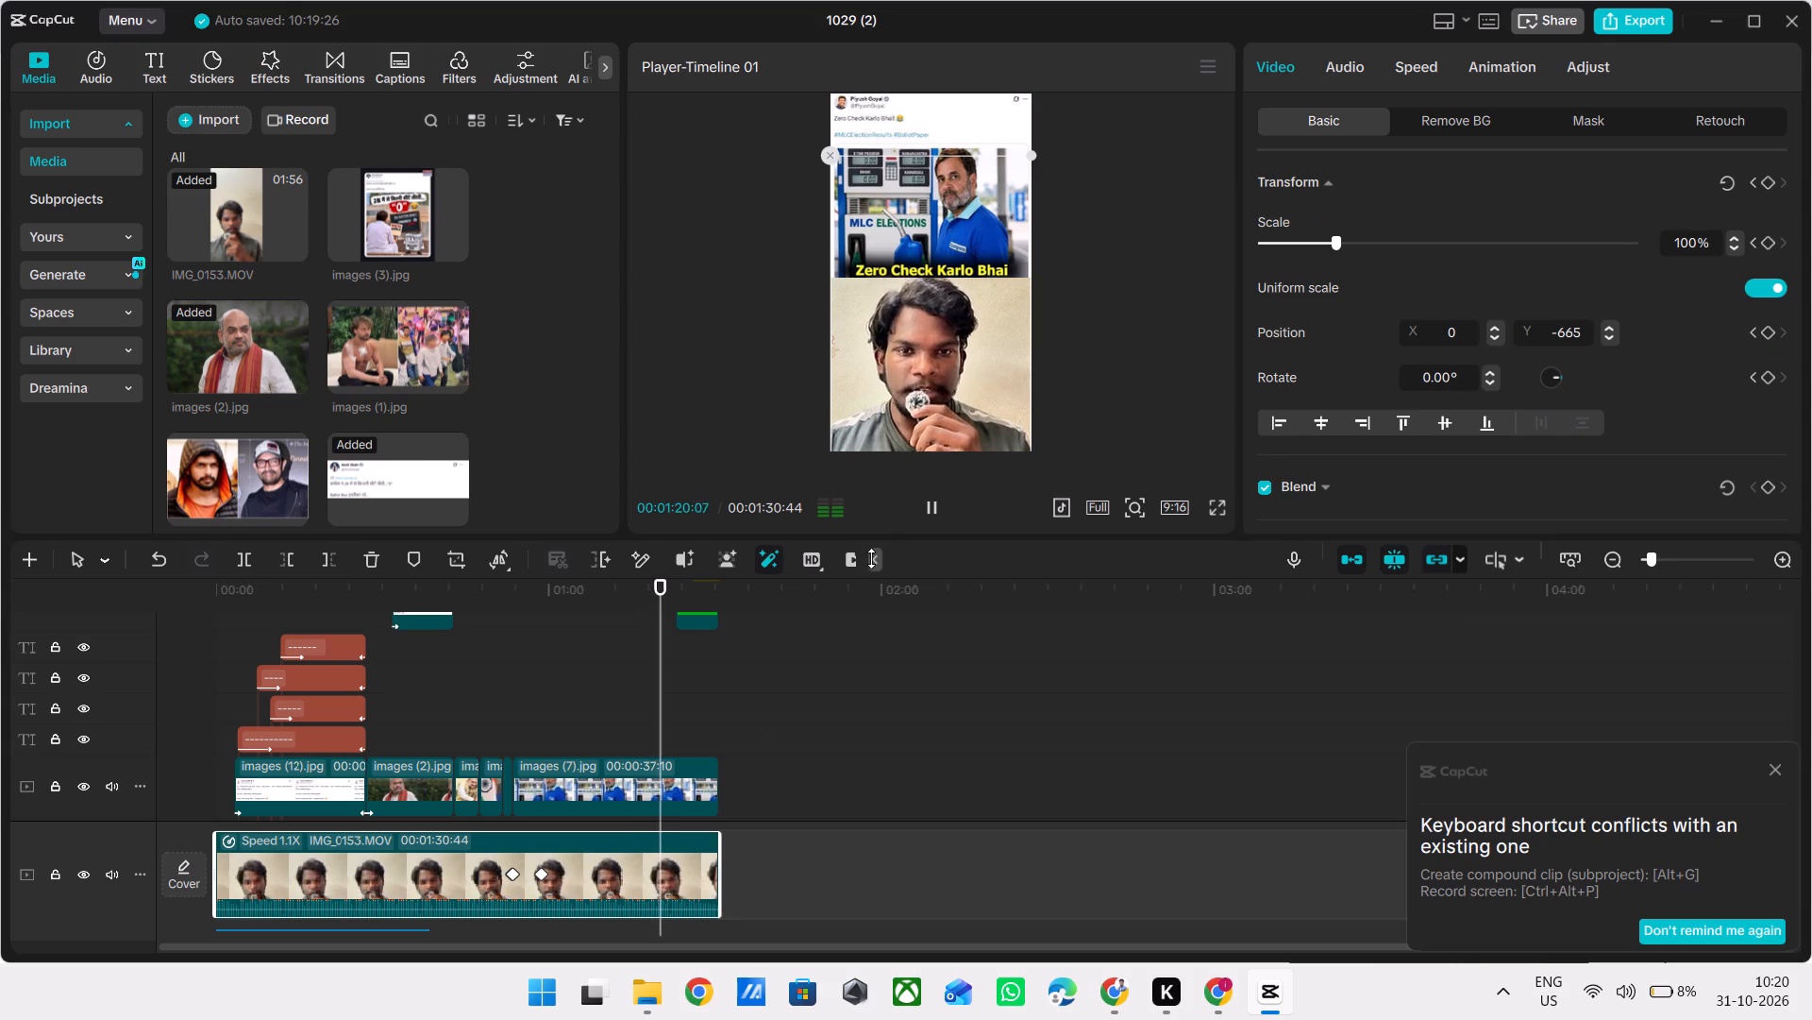
pyautogui.click(870, 565)
pyautogui.click(847, 565)
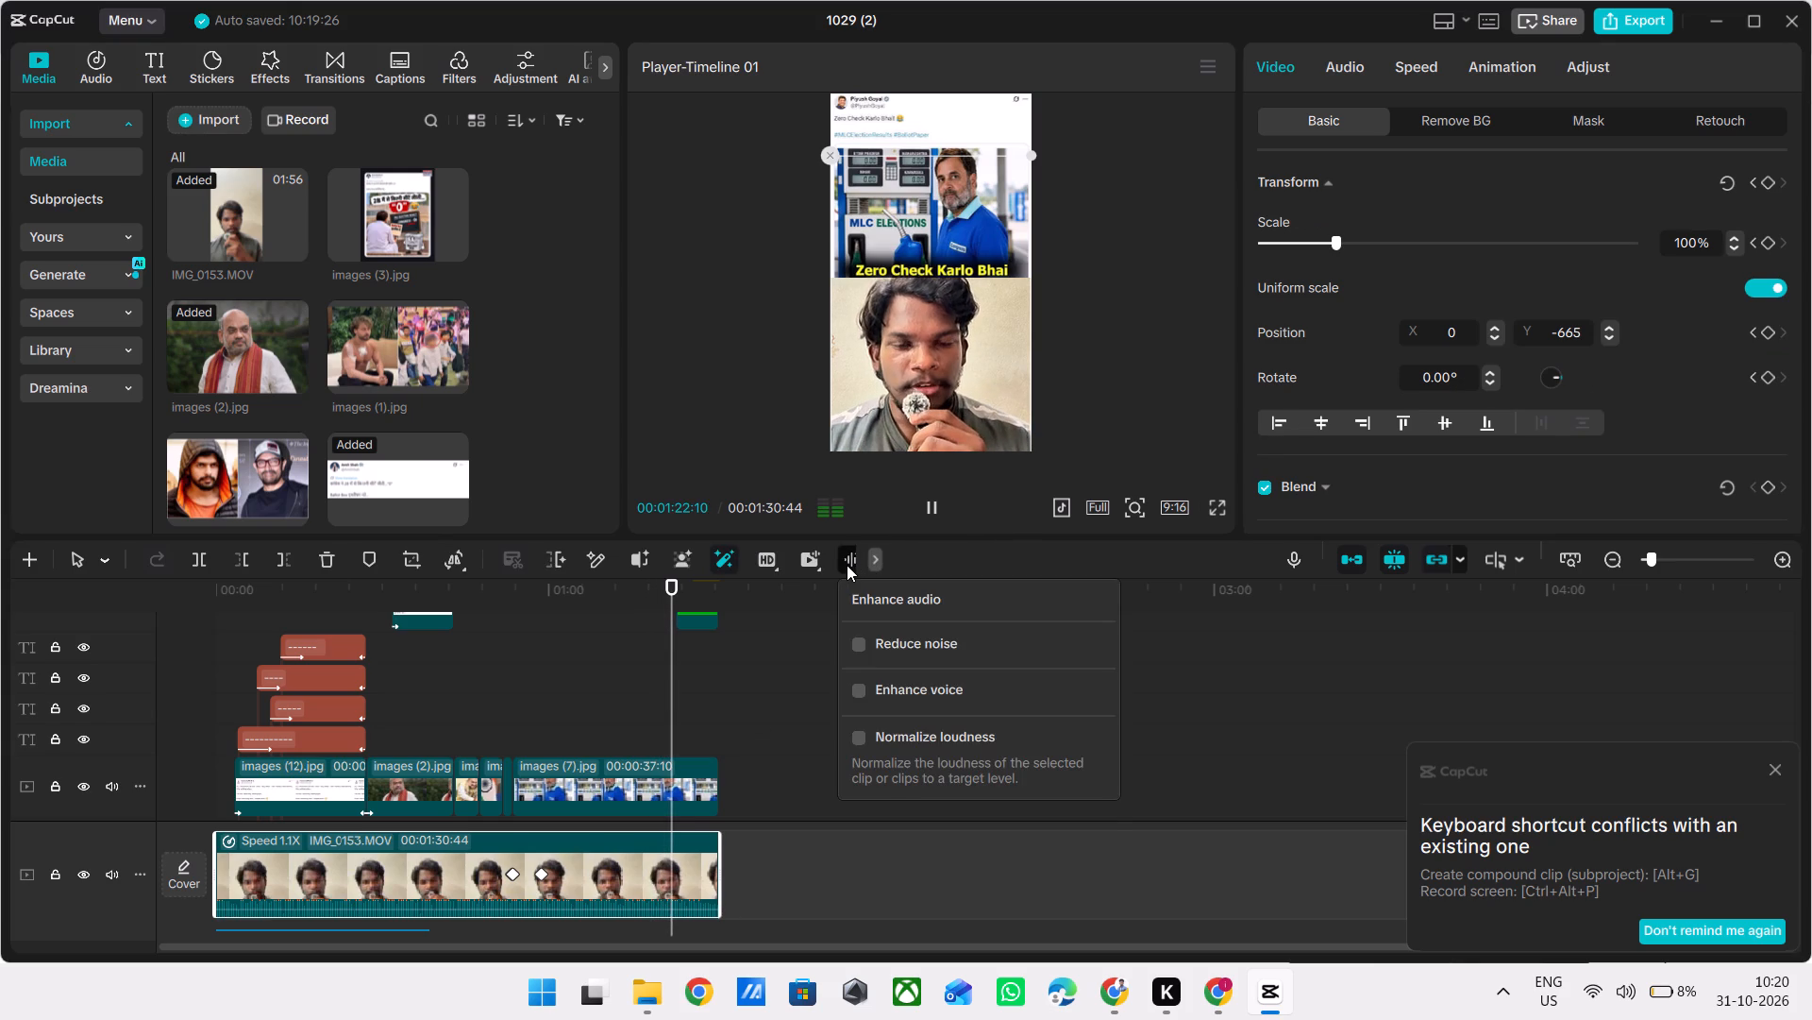
pyautogui.press('space')
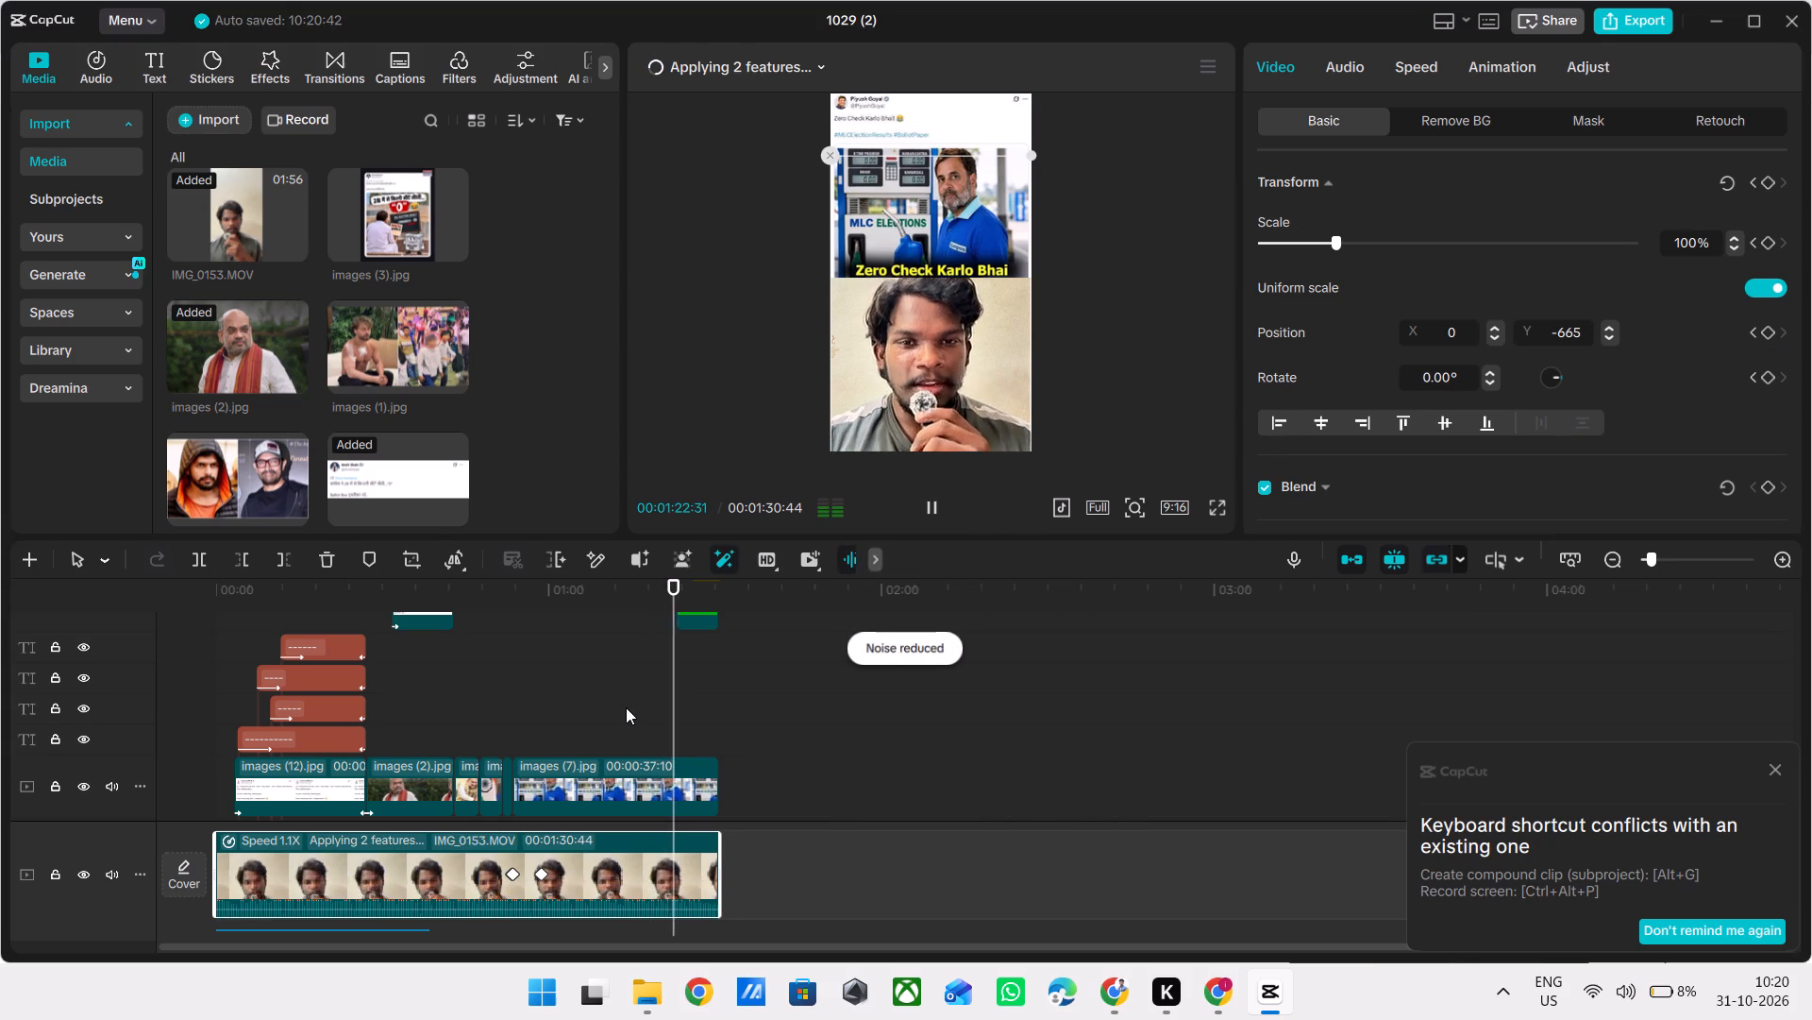
pyautogui.click(818, 72)
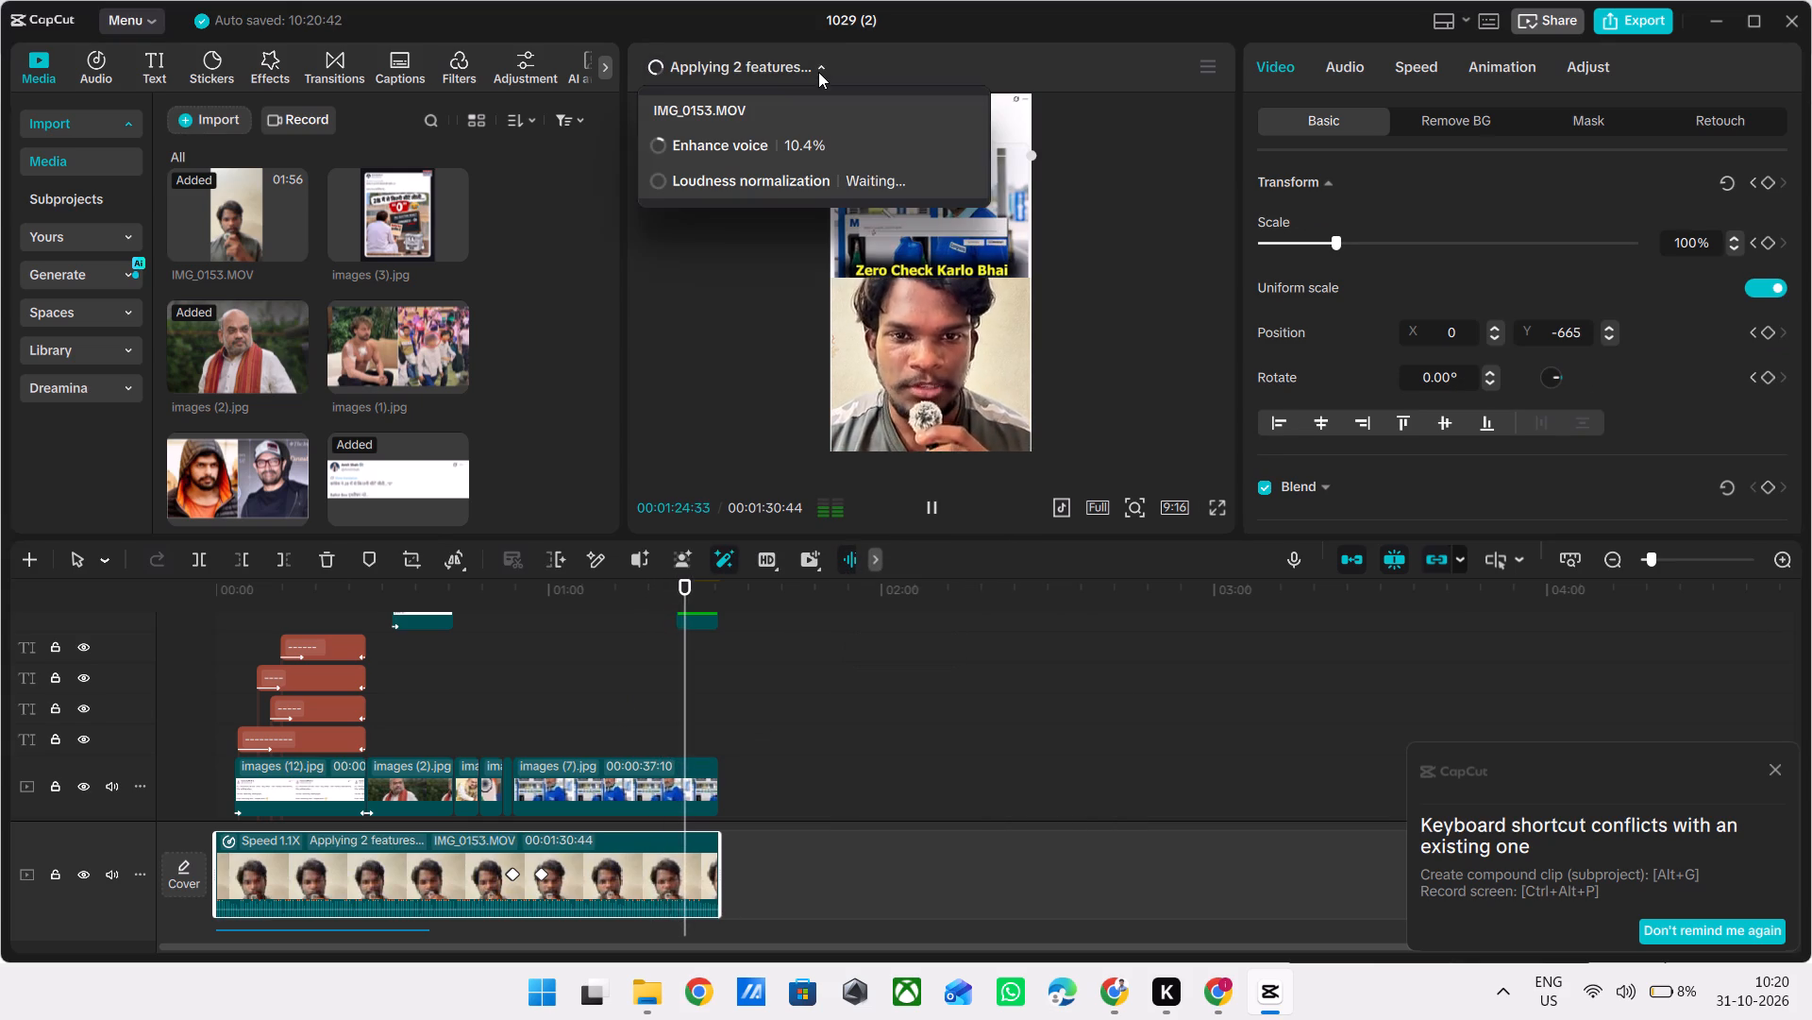
# Play the video's ending from just before the green-screen clip, finishing in full screen, to check the like, share and subscribe overlay.
pyautogui.click(666, 725)
pyautogui.press('space')
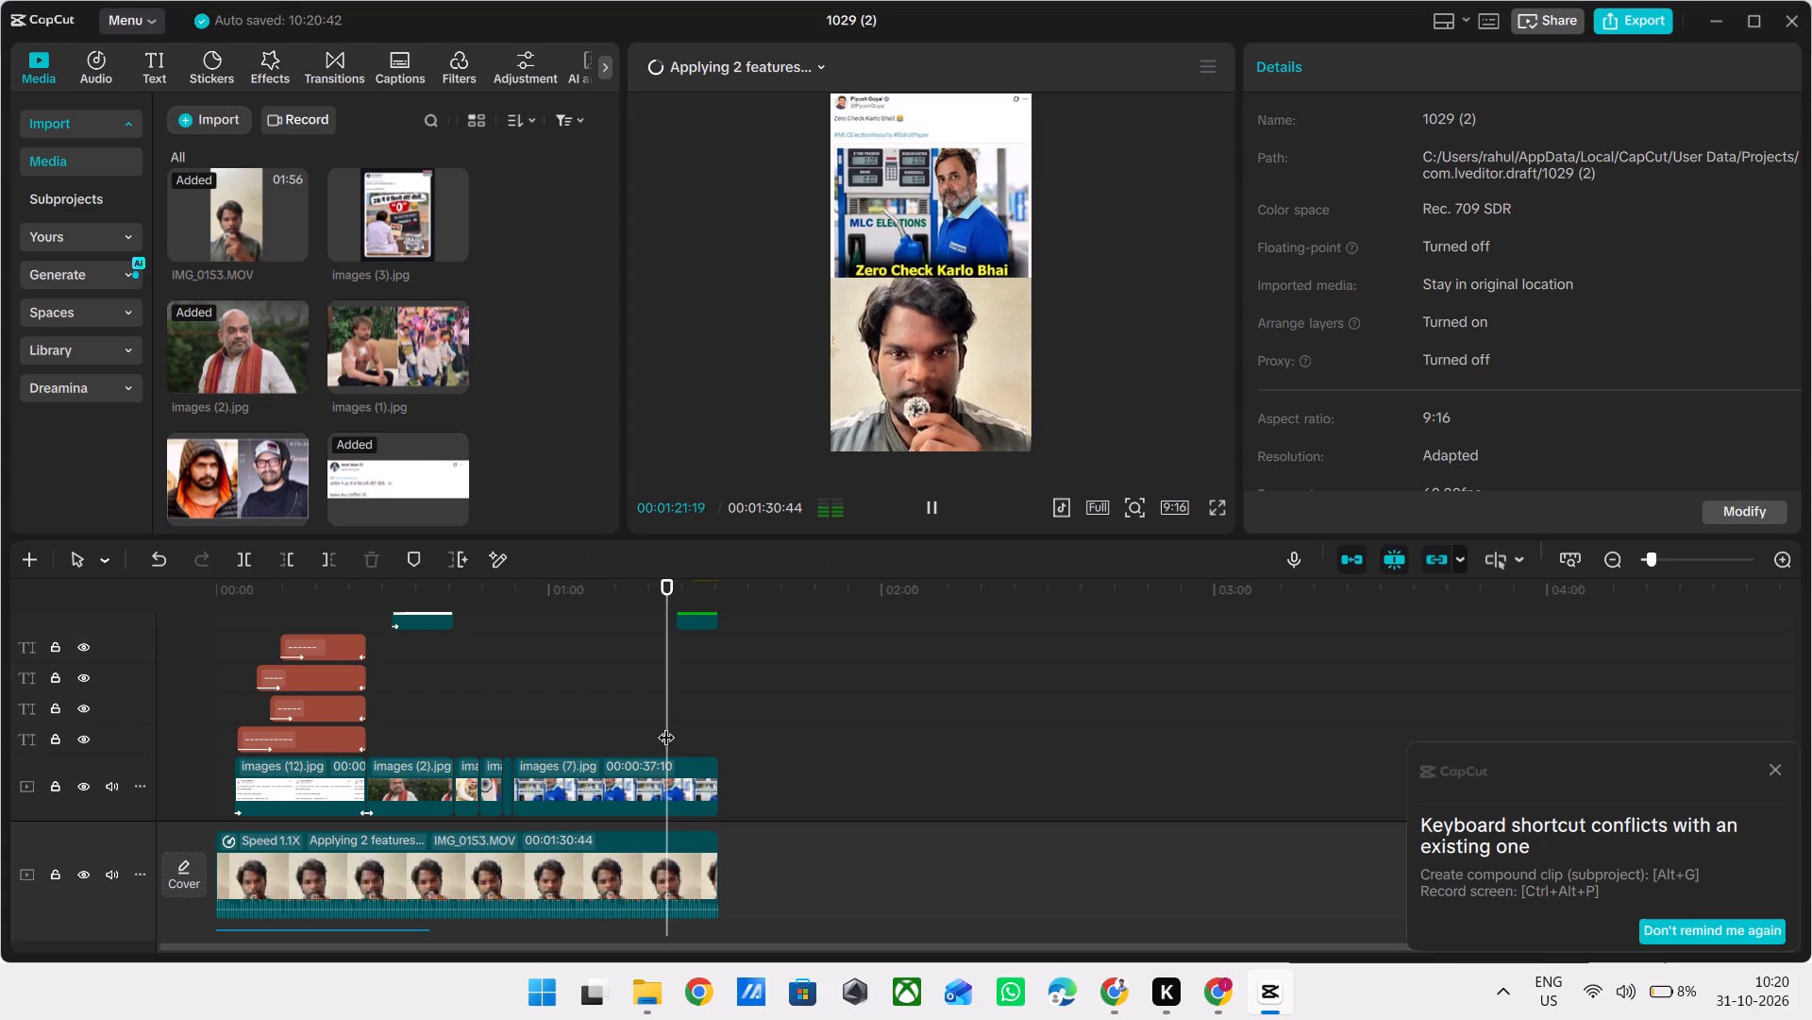
pyautogui.scroll(1, 761, 712)
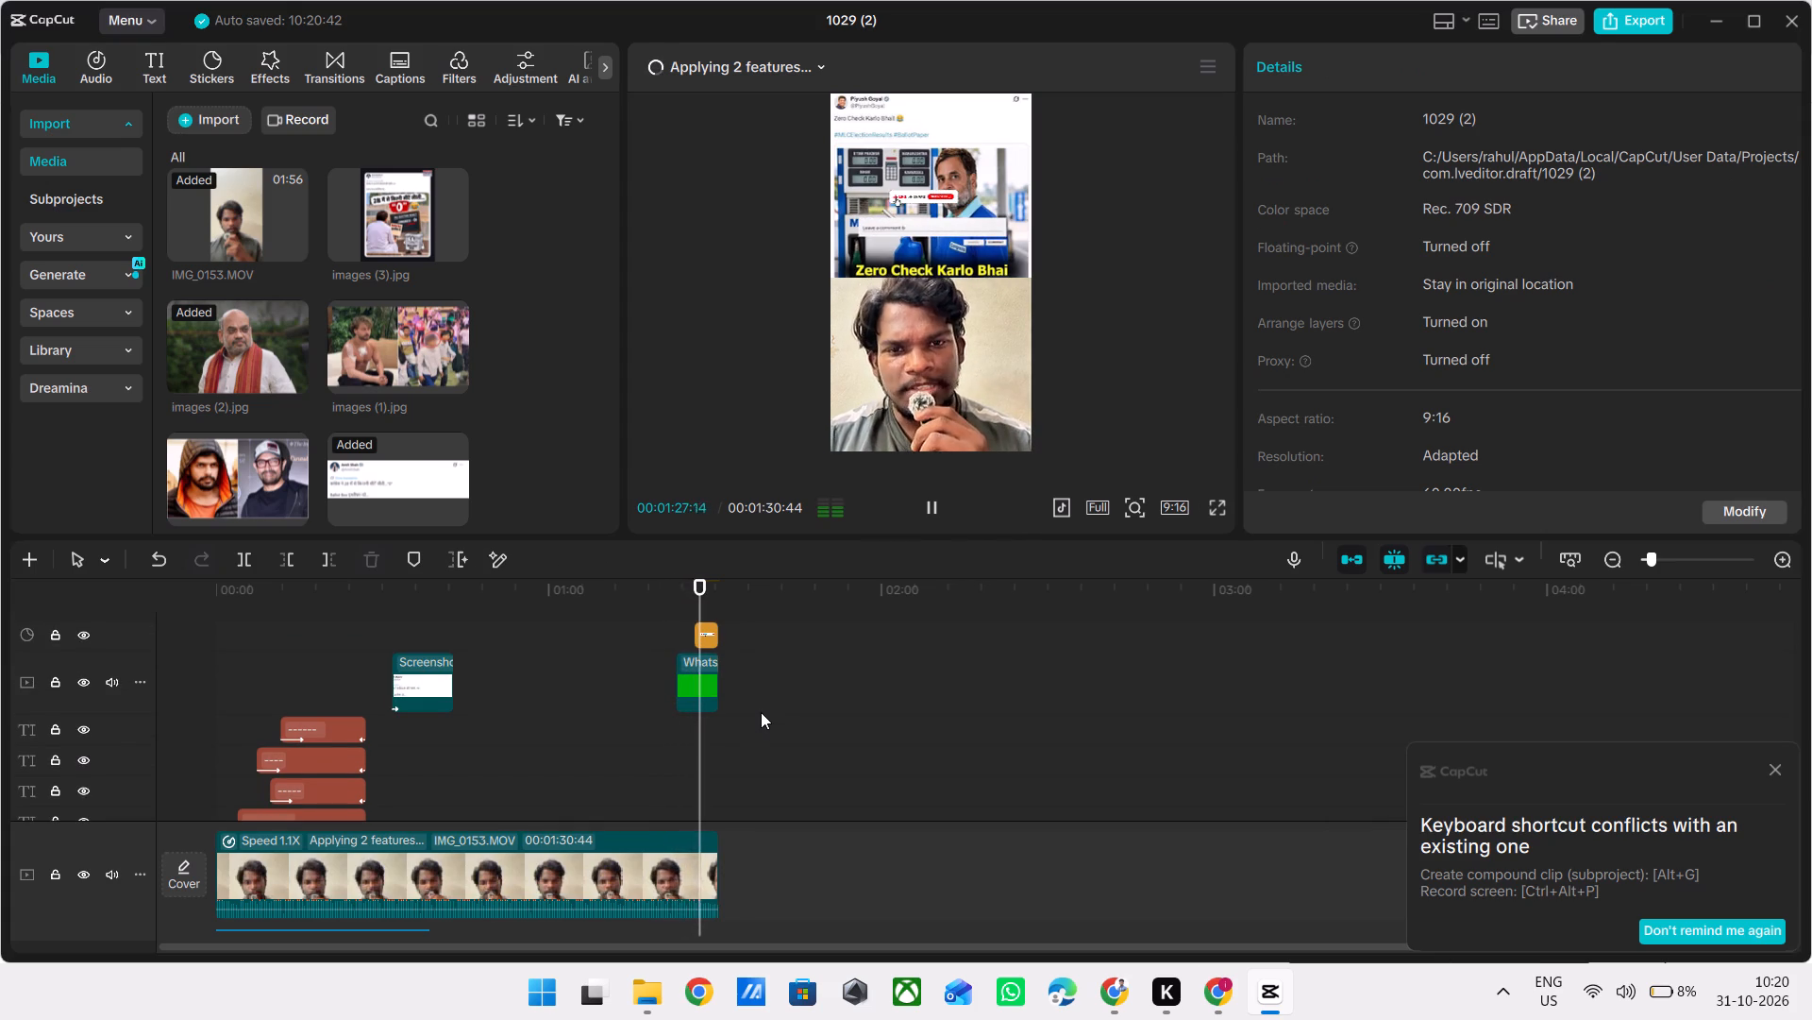
pyautogui.click(1221, 503)
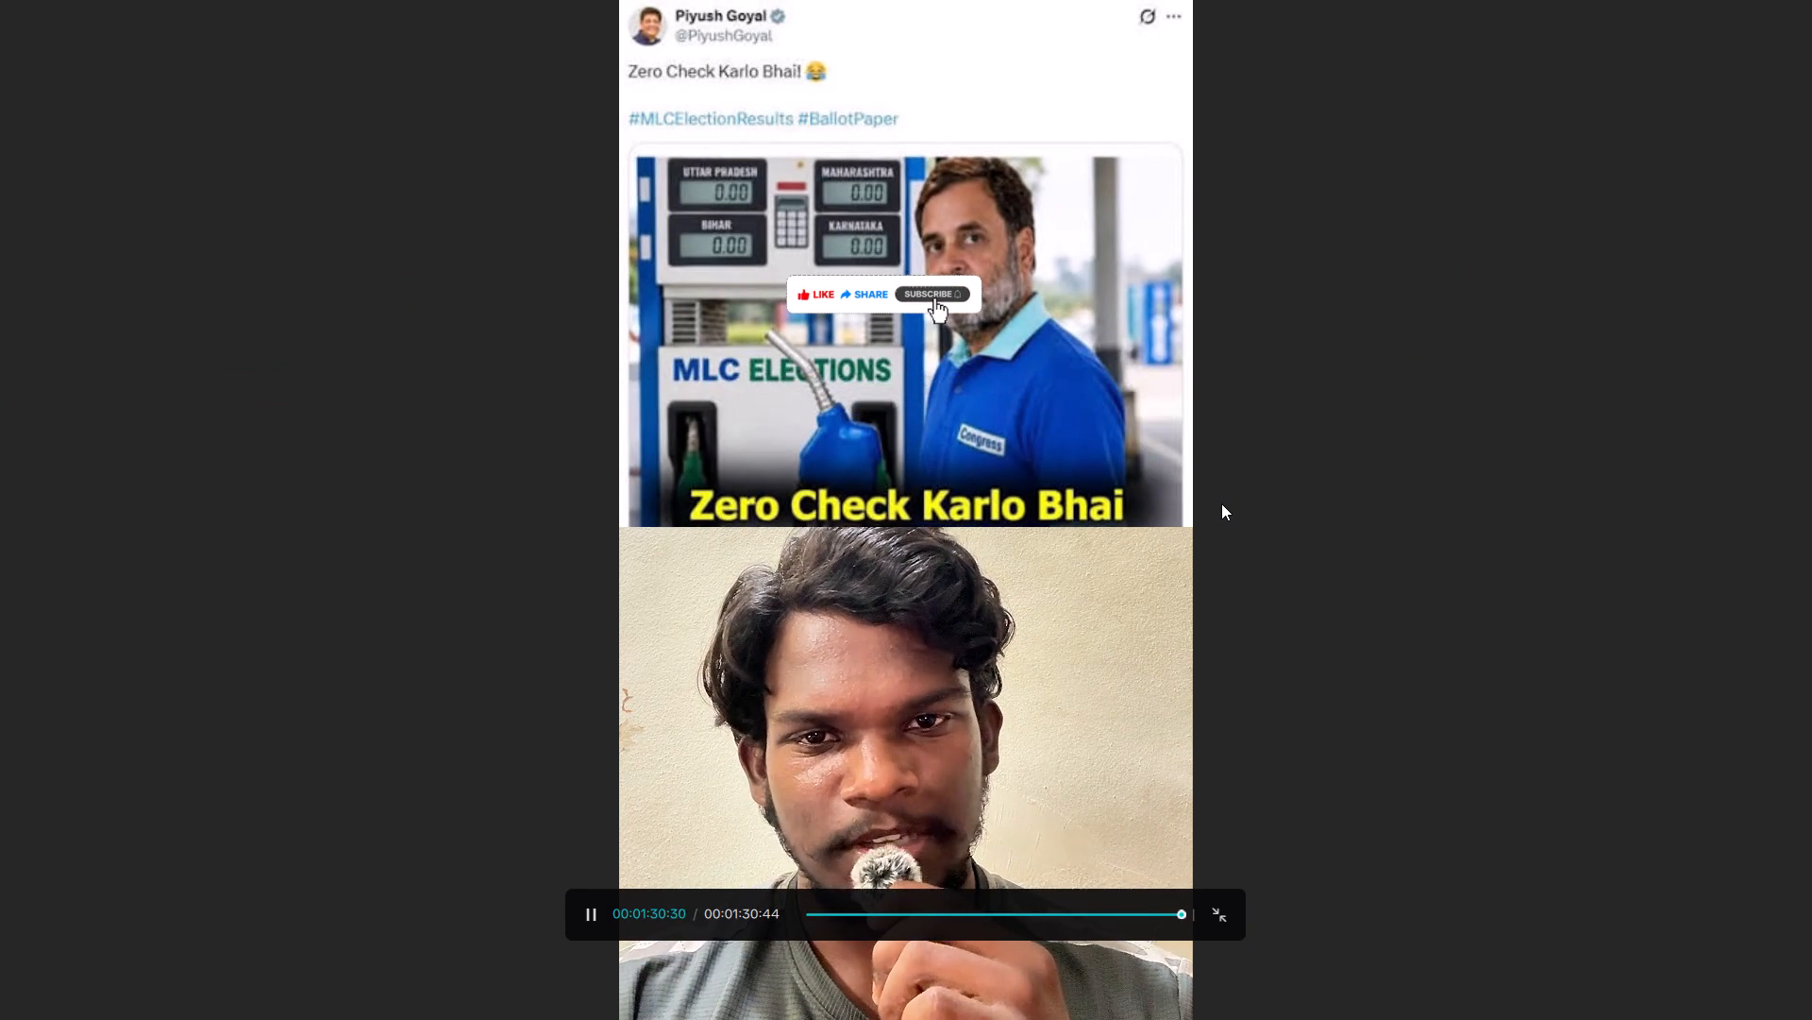
pyautogui.press('Escape')
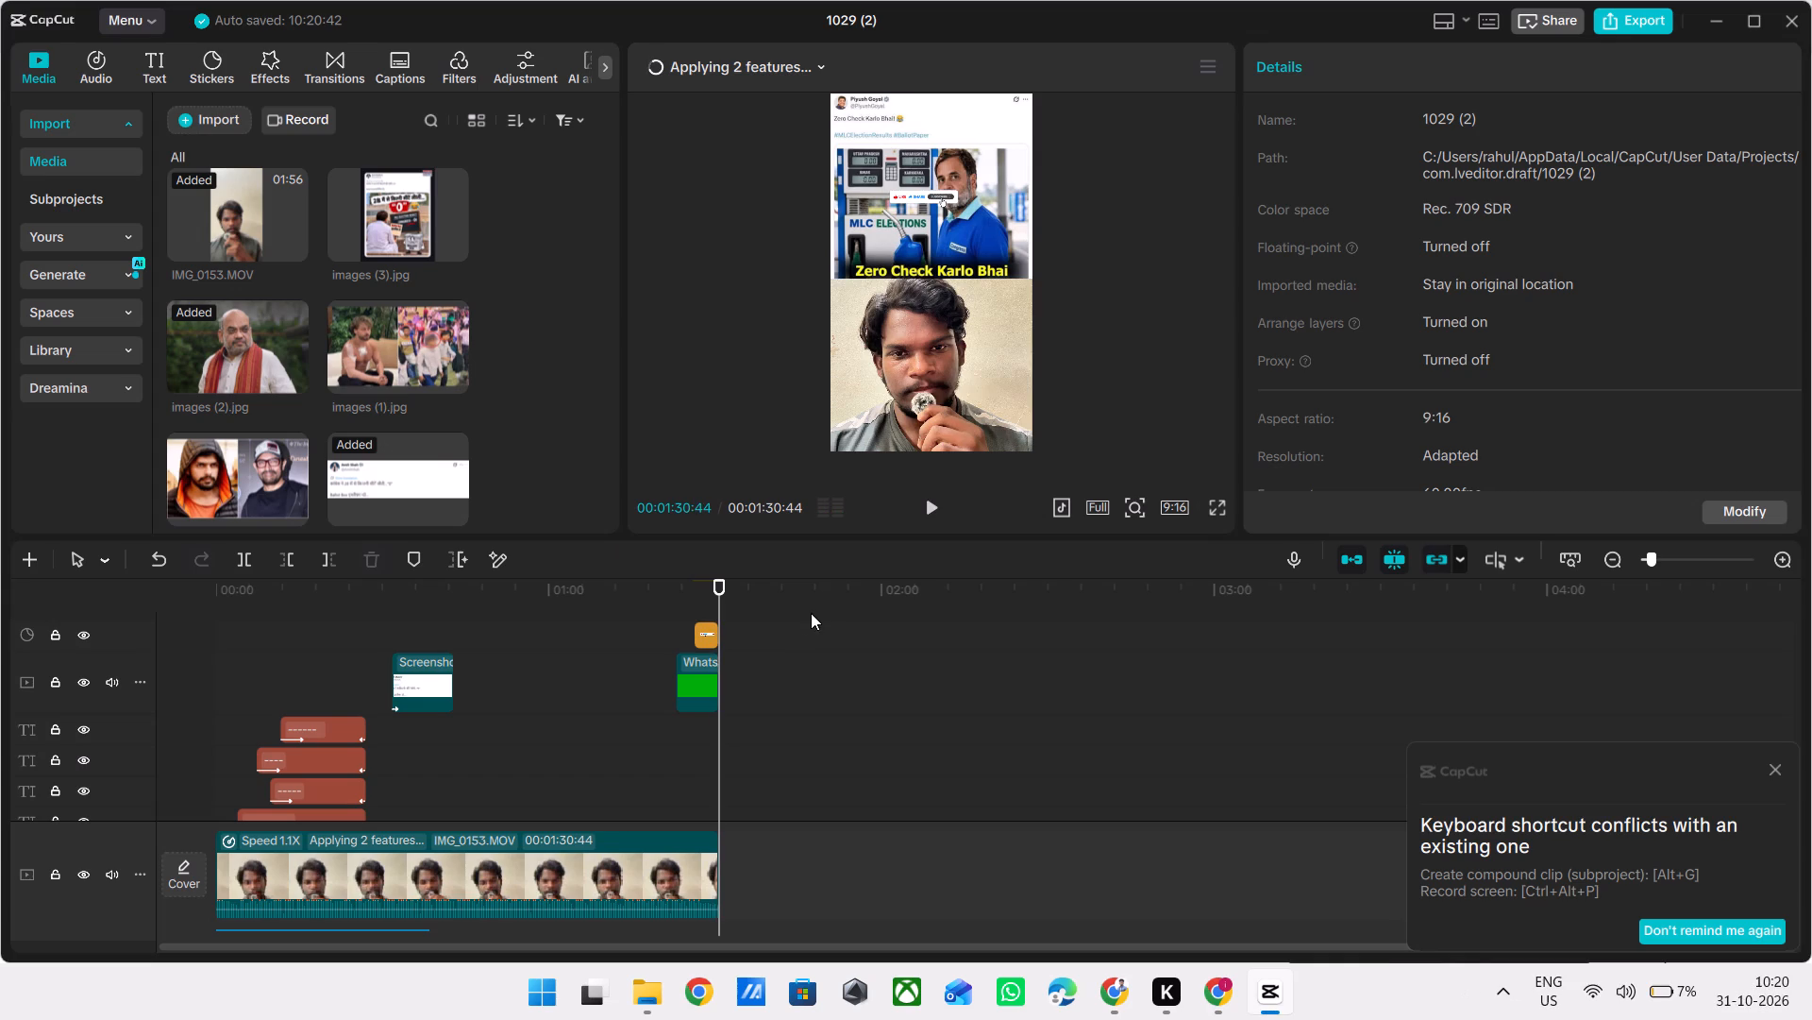
# Scrub through the timeline from the opening across the tweet highlights to the closing green-screen clip and back to the start to review the edit.
pyautogui.doubleClick(573, 746)
pyautogui.moveTo(573, 746); pyautogui.dragTo(240, 796)
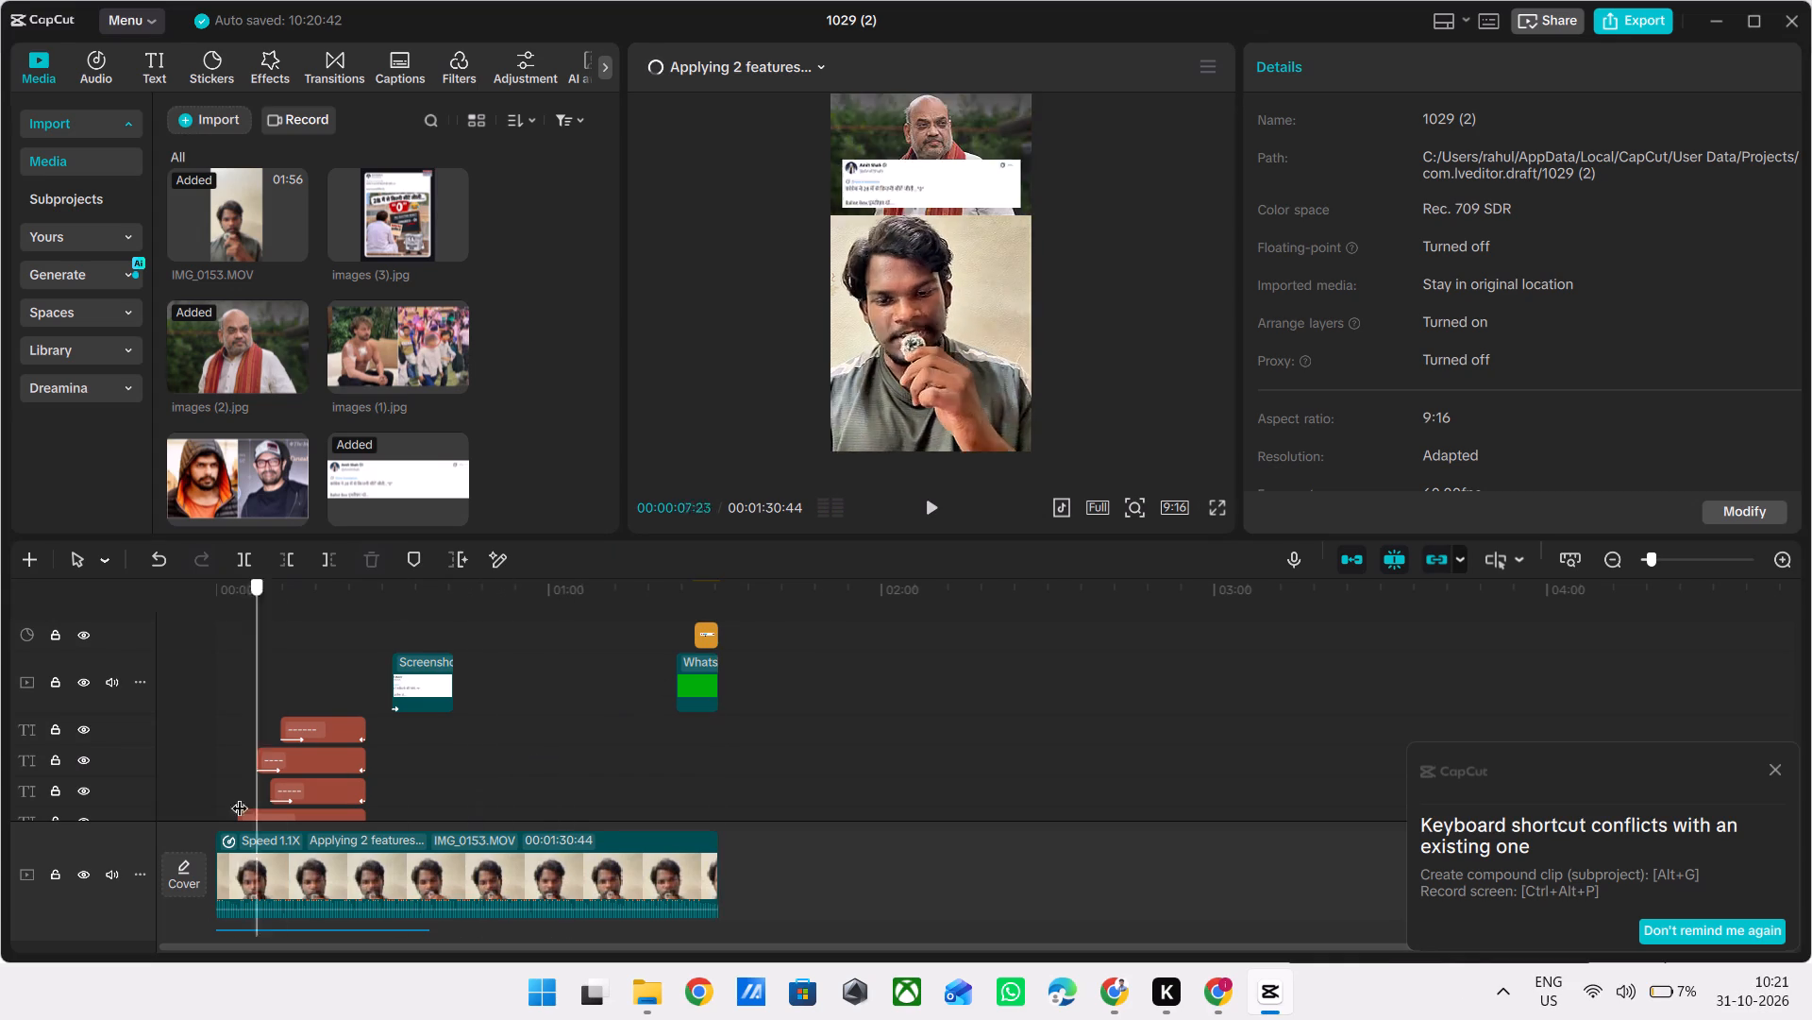
pyautogui.moveTo(240, 796); pyautogui.dragTo(168, 824)
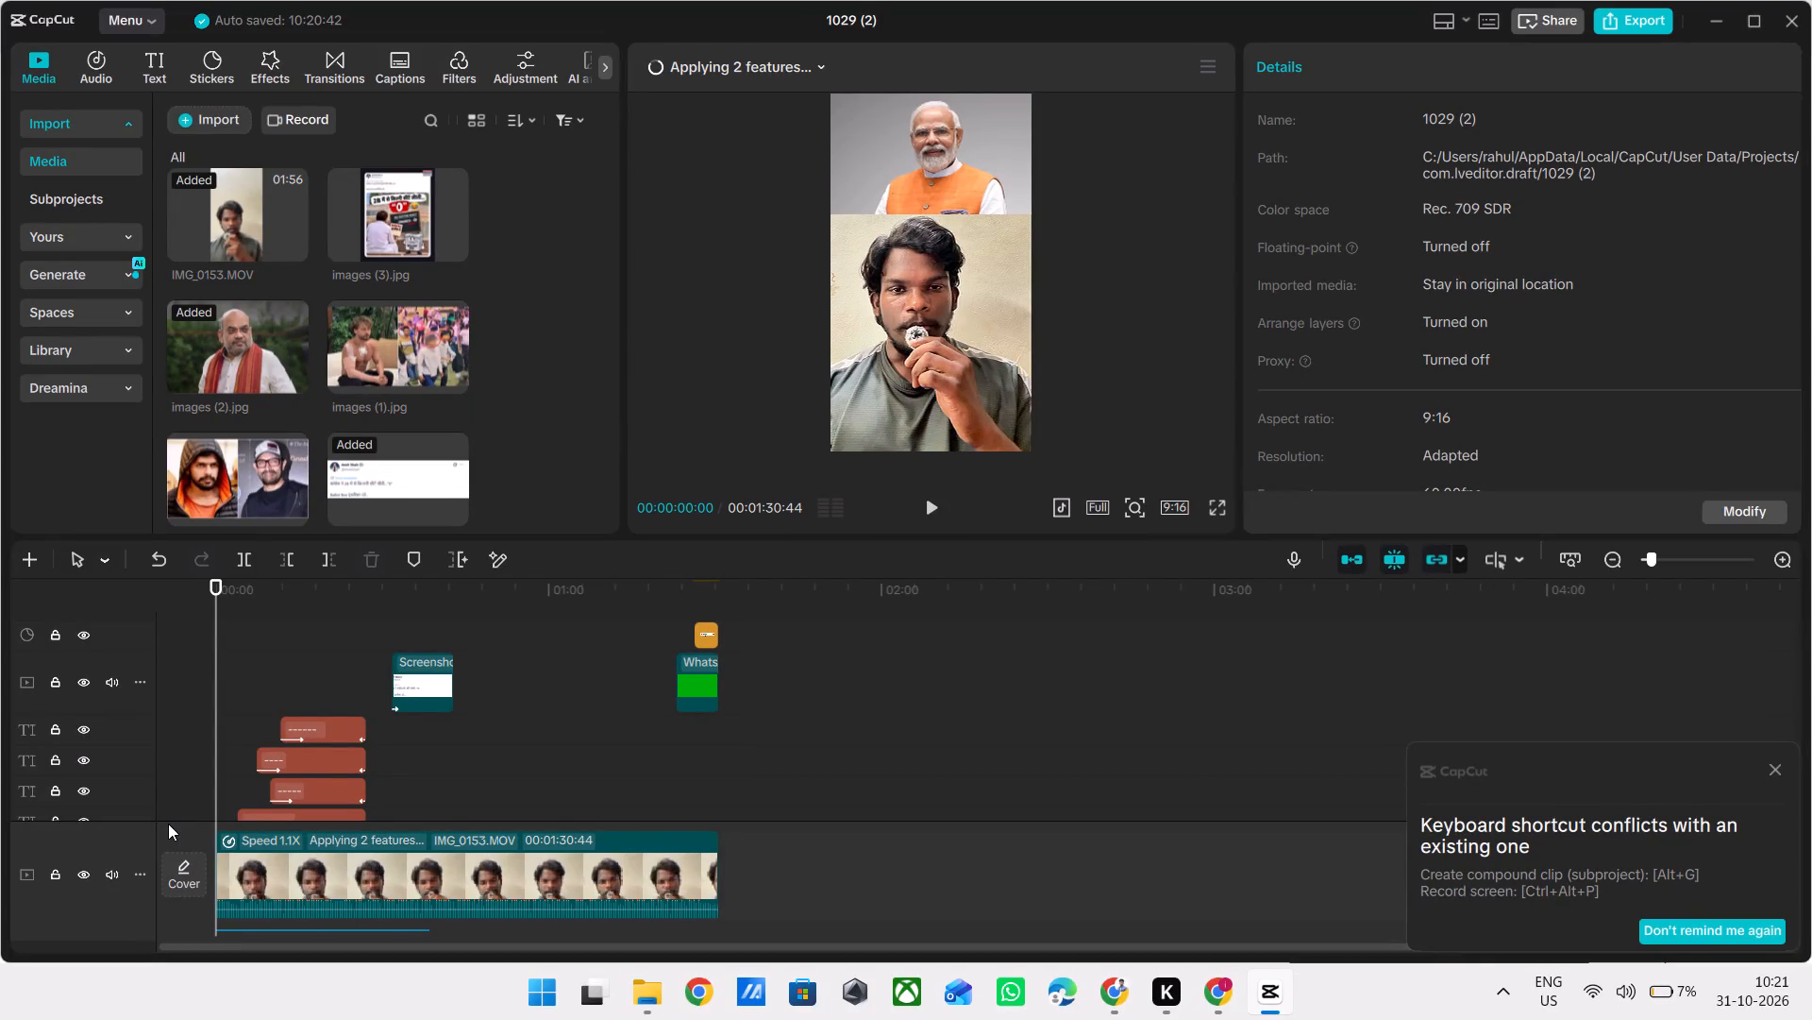
pyautogui.click(219, 667)
pyautogui.moveTo(219, 667); pyautogui.dragTo(242, 666)
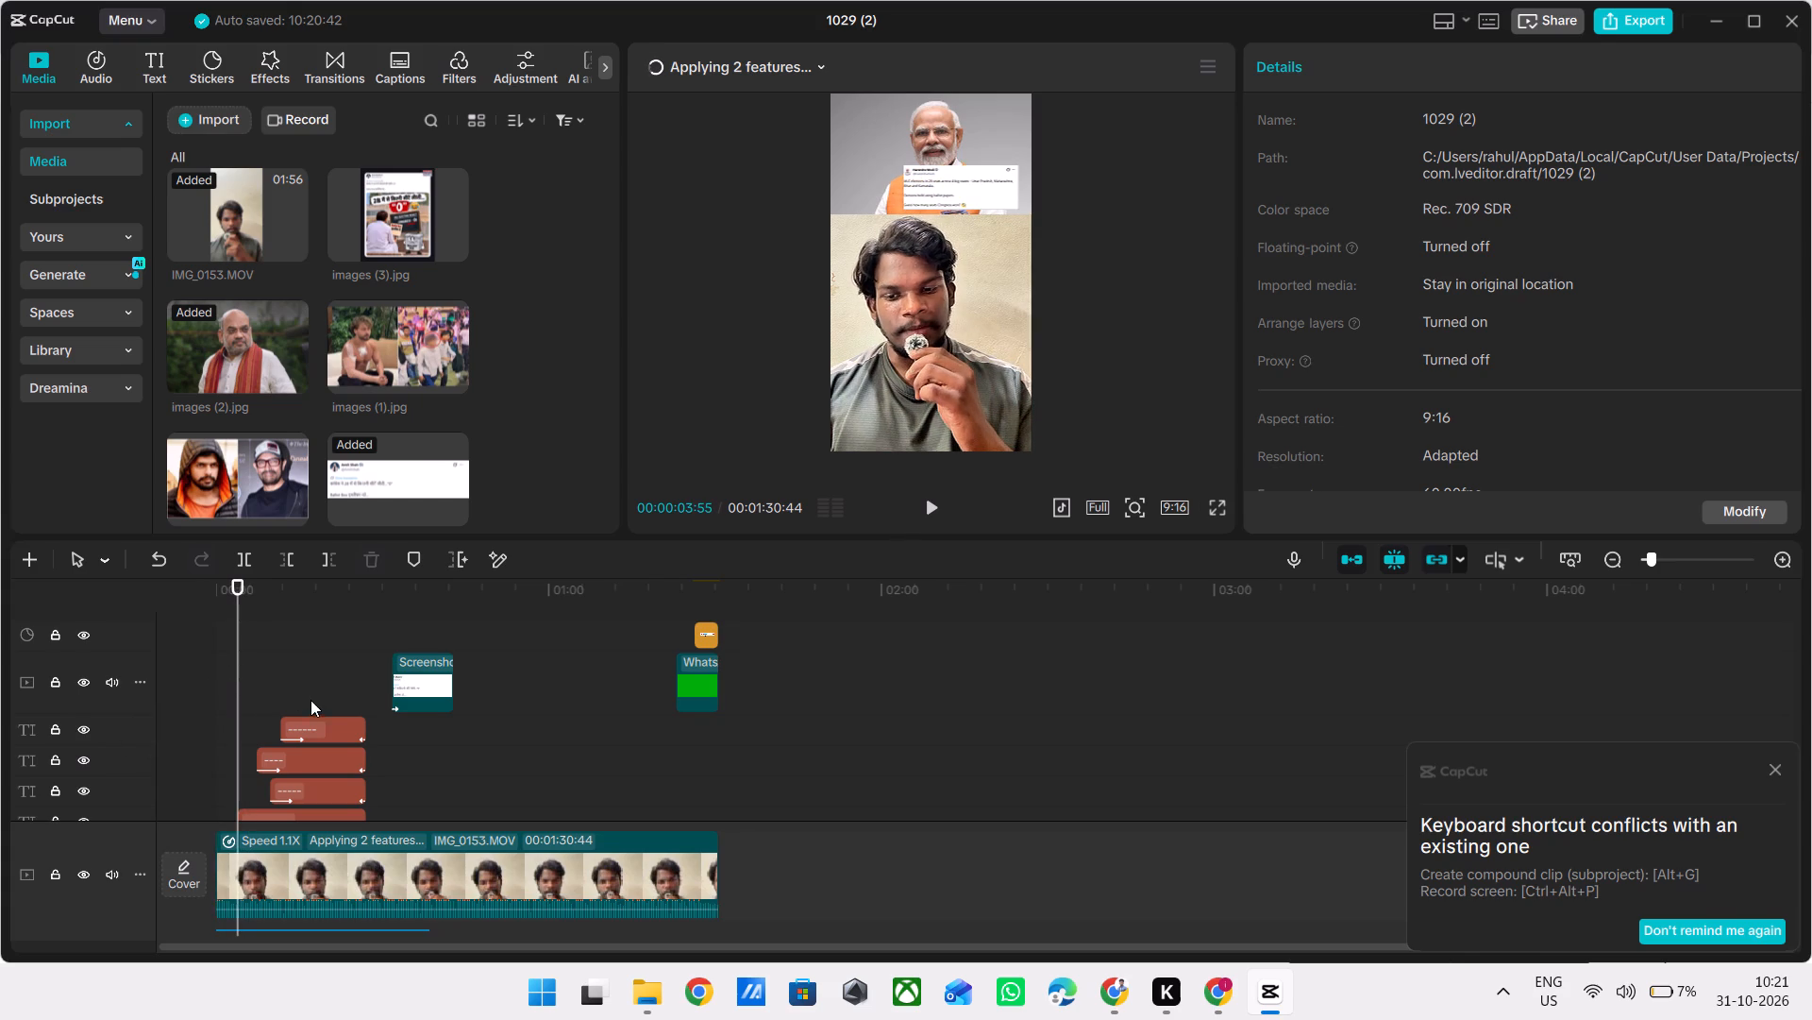
pyautogui.scroll(-2, 312, 702)
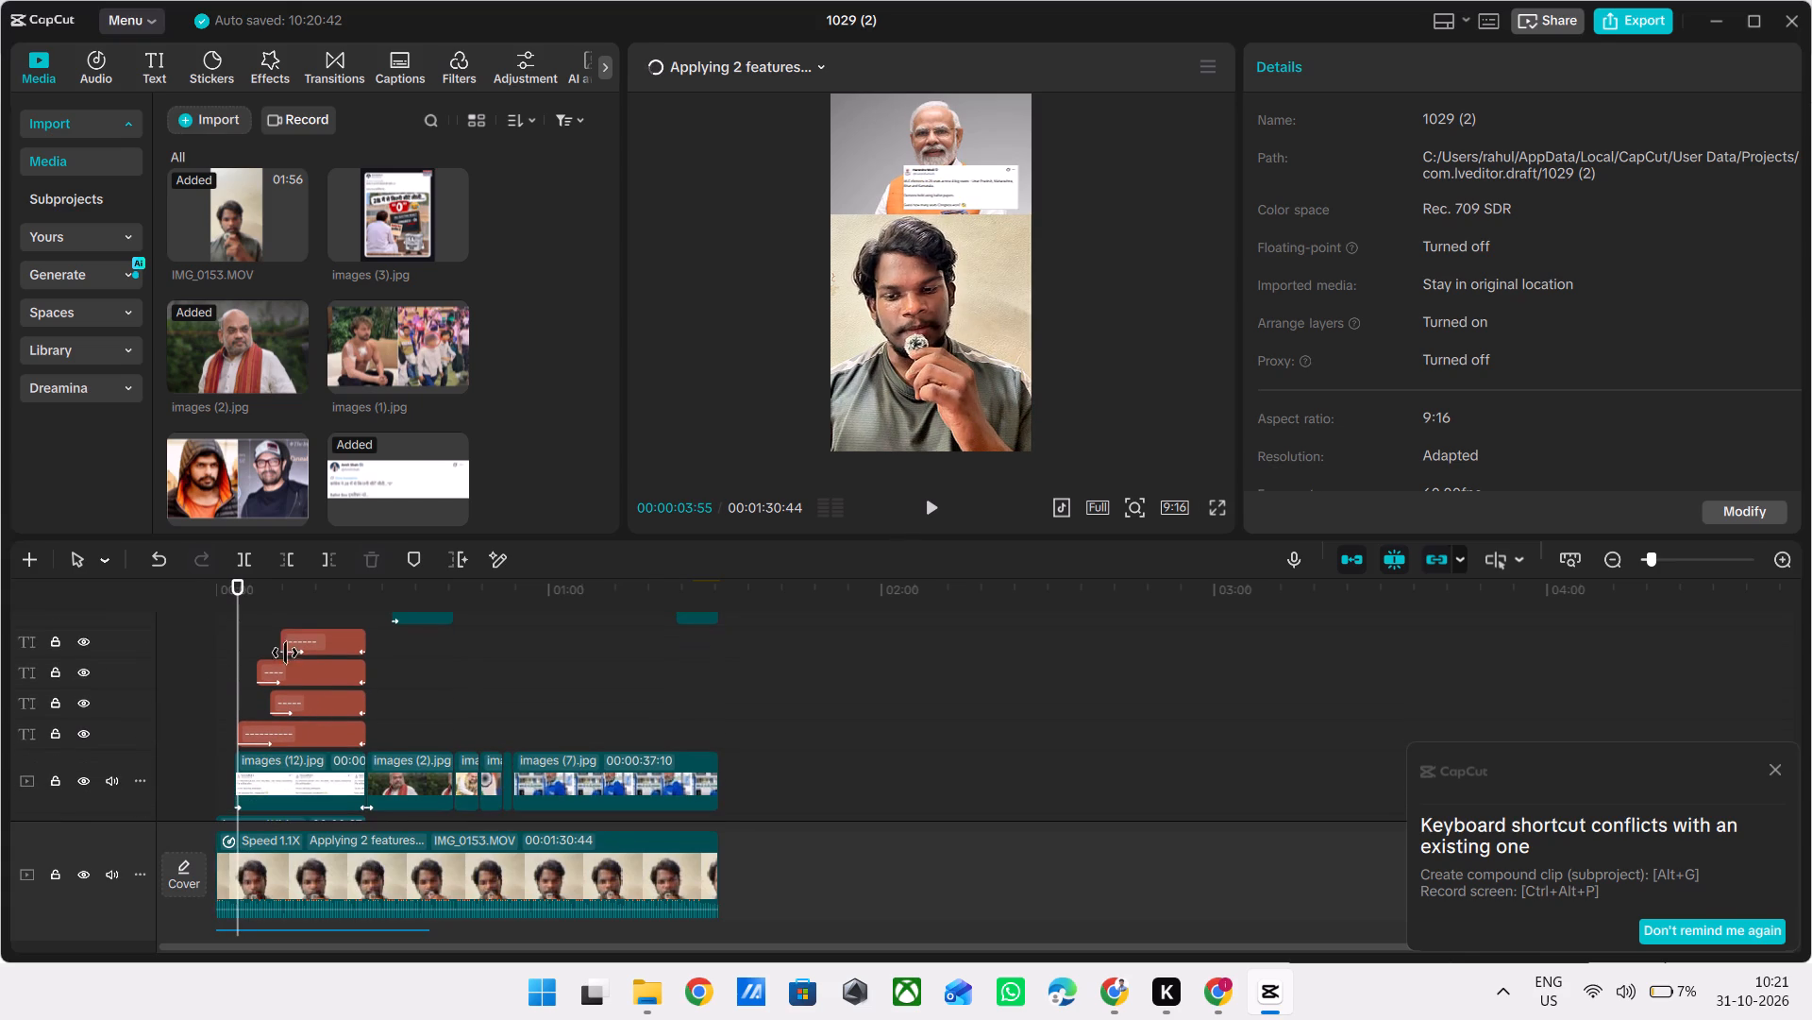
pyautogui.click(260, 605)
pyautogui.moveTo(260, 605); pyautogui.dragTo(268, 604)
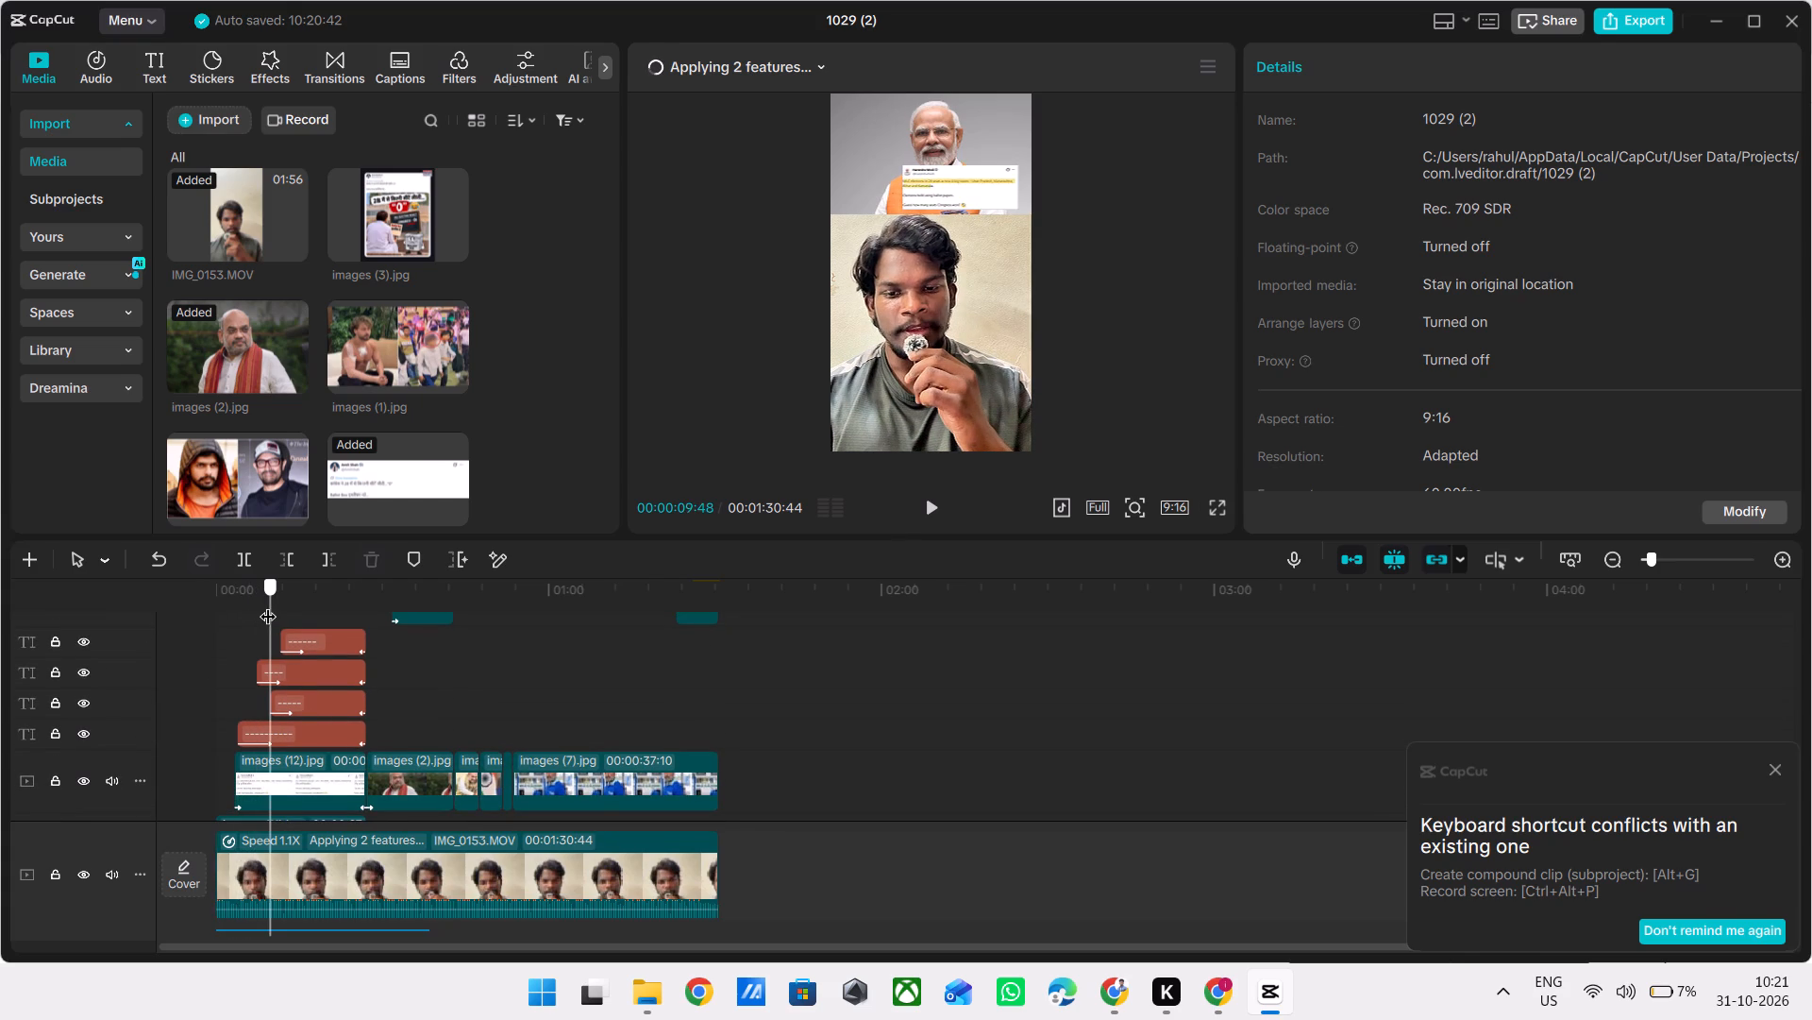
pyautogui.moveTo(268, 604); pyautogui.dragTo(361, 610)
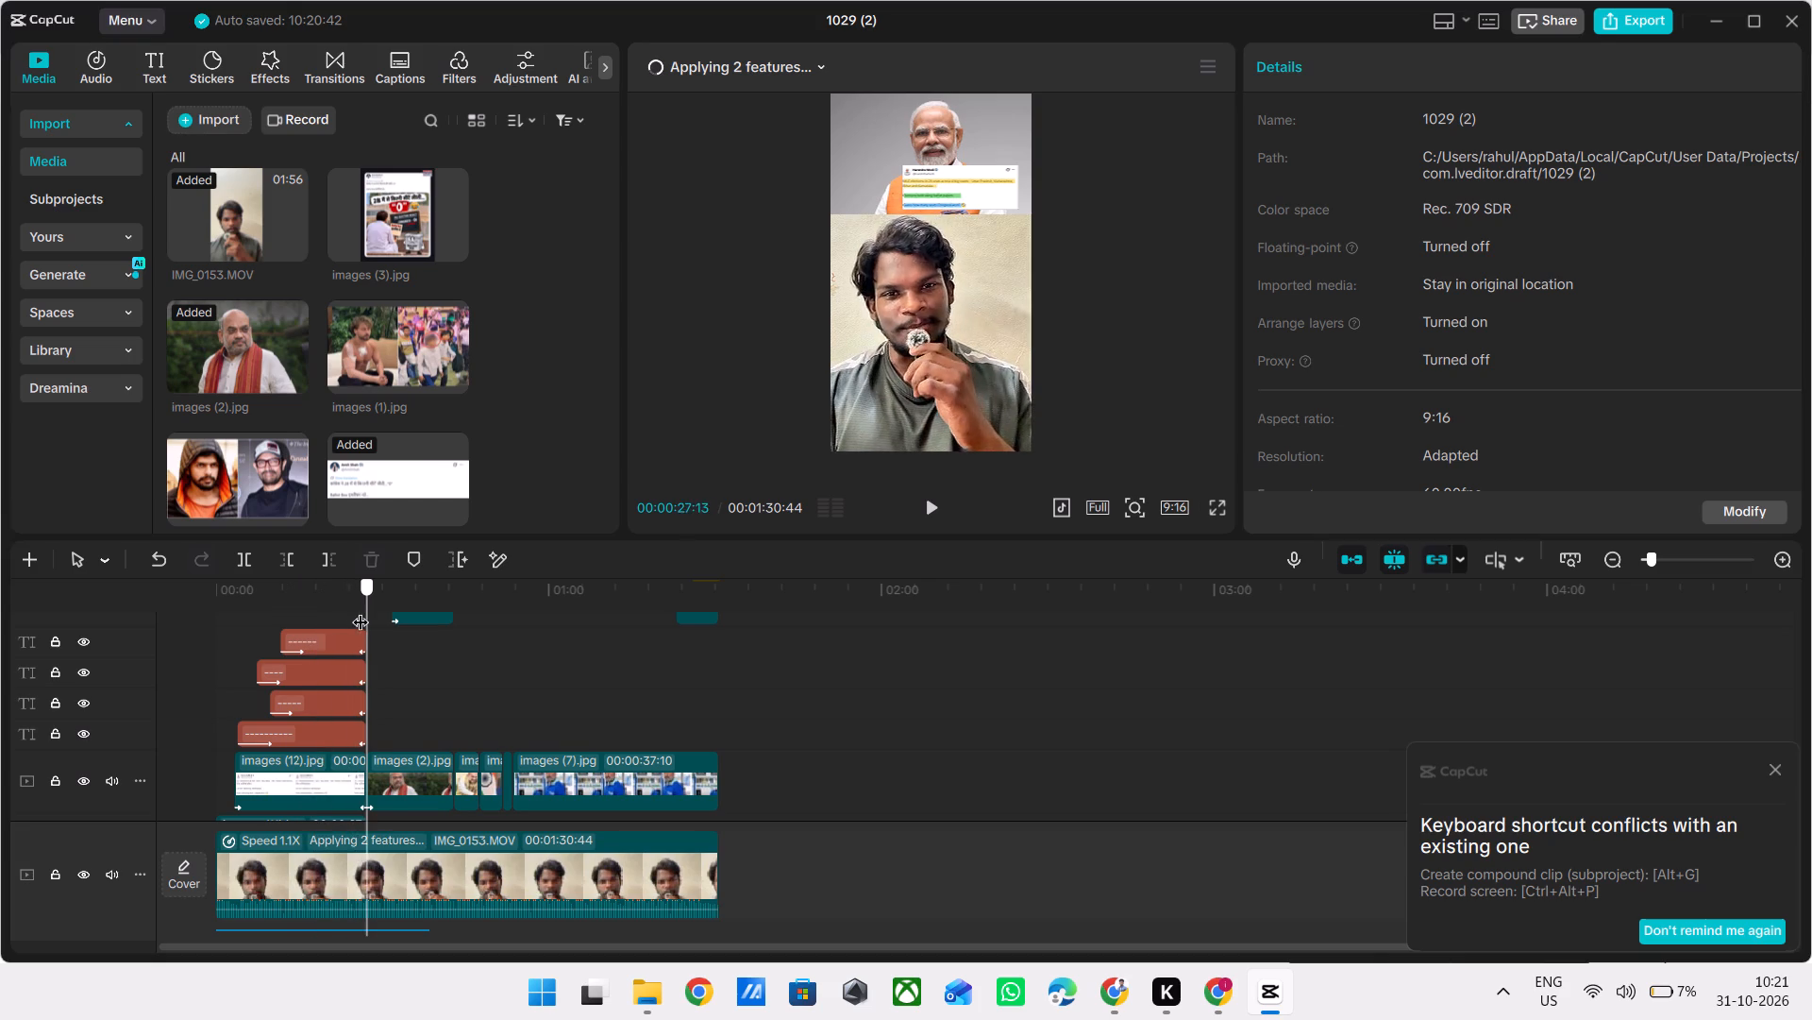
pyautogui.moveTo(361, 610); pyautogui.dragTo(679, 659)
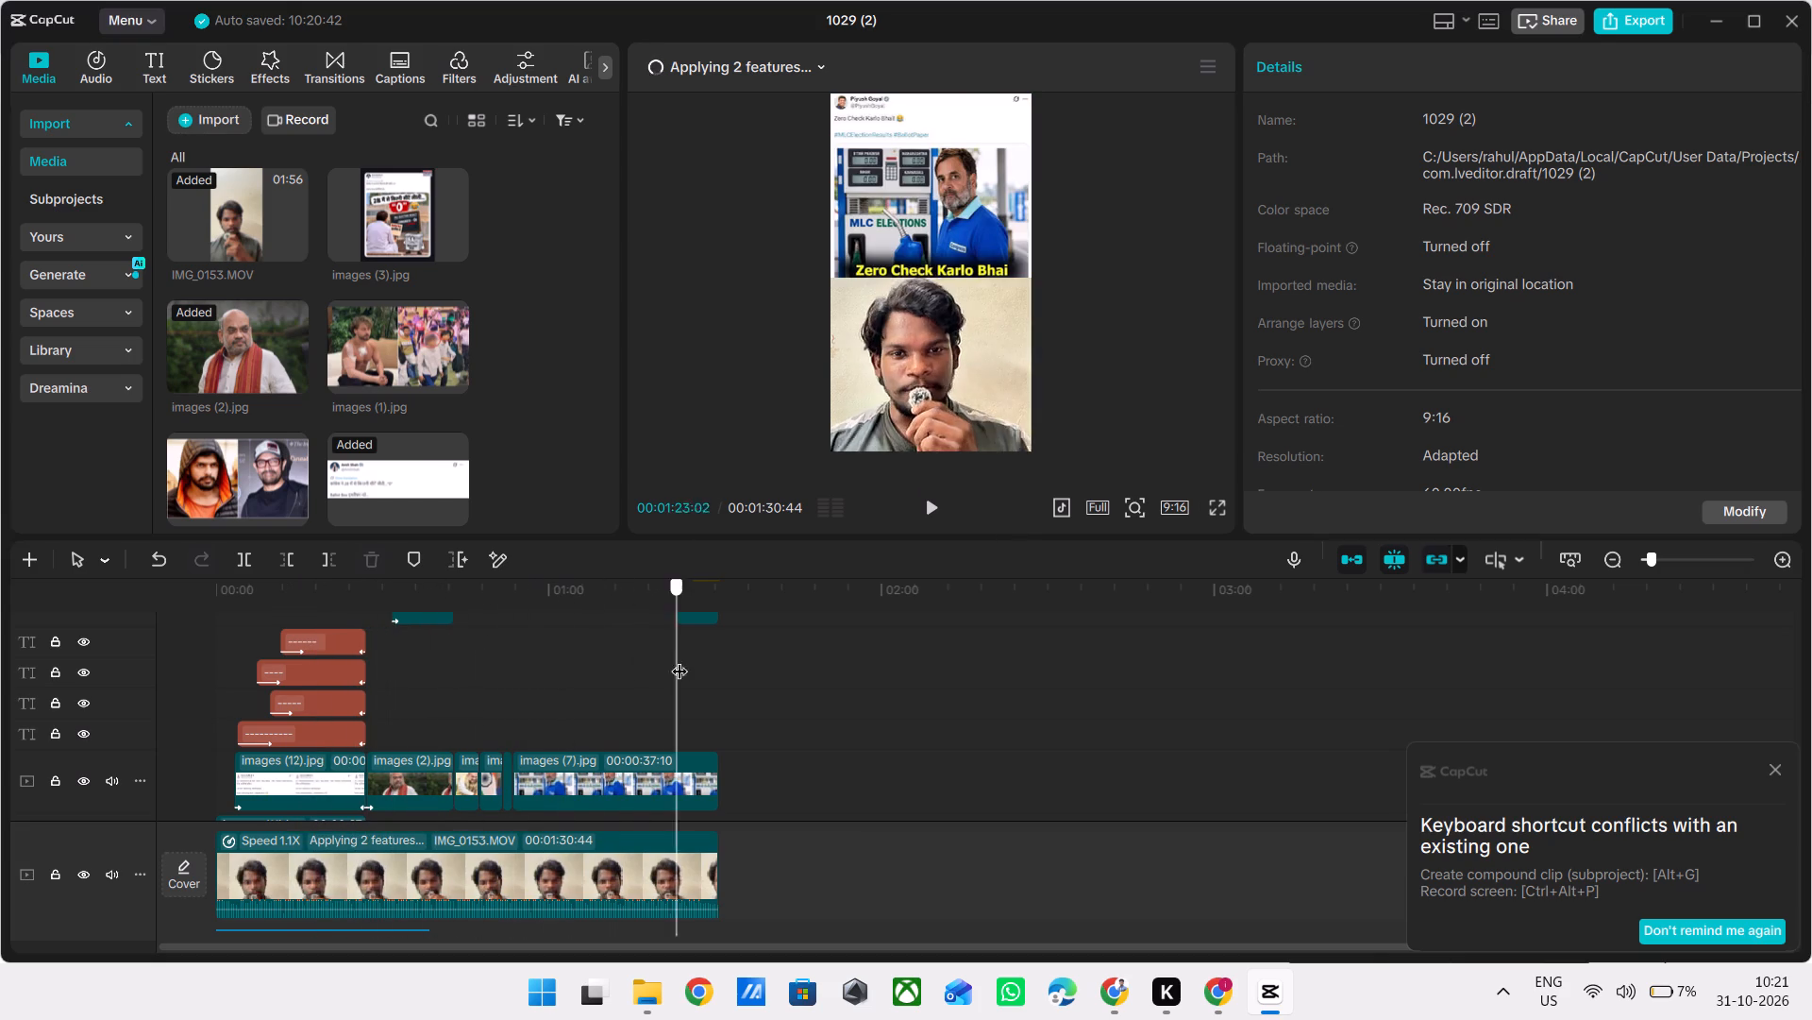
pyautogui.moveTo(679, 659); pyautogui.dragTo(0, 669)
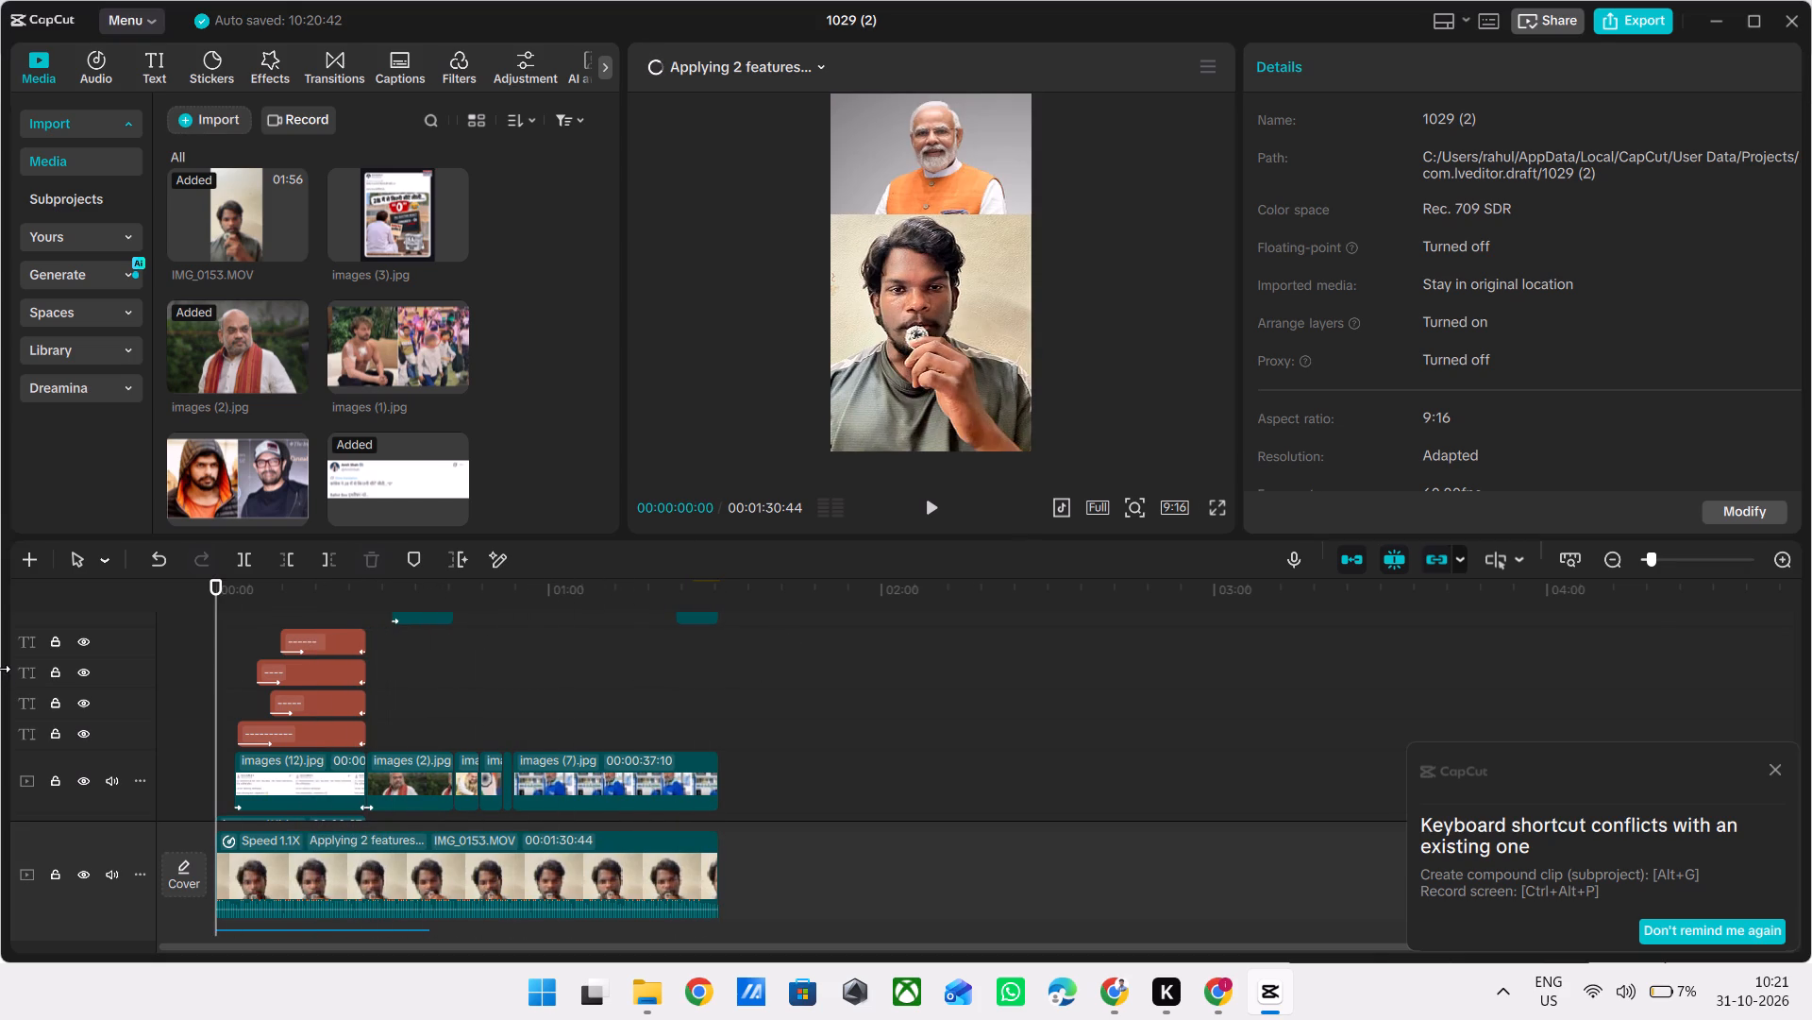
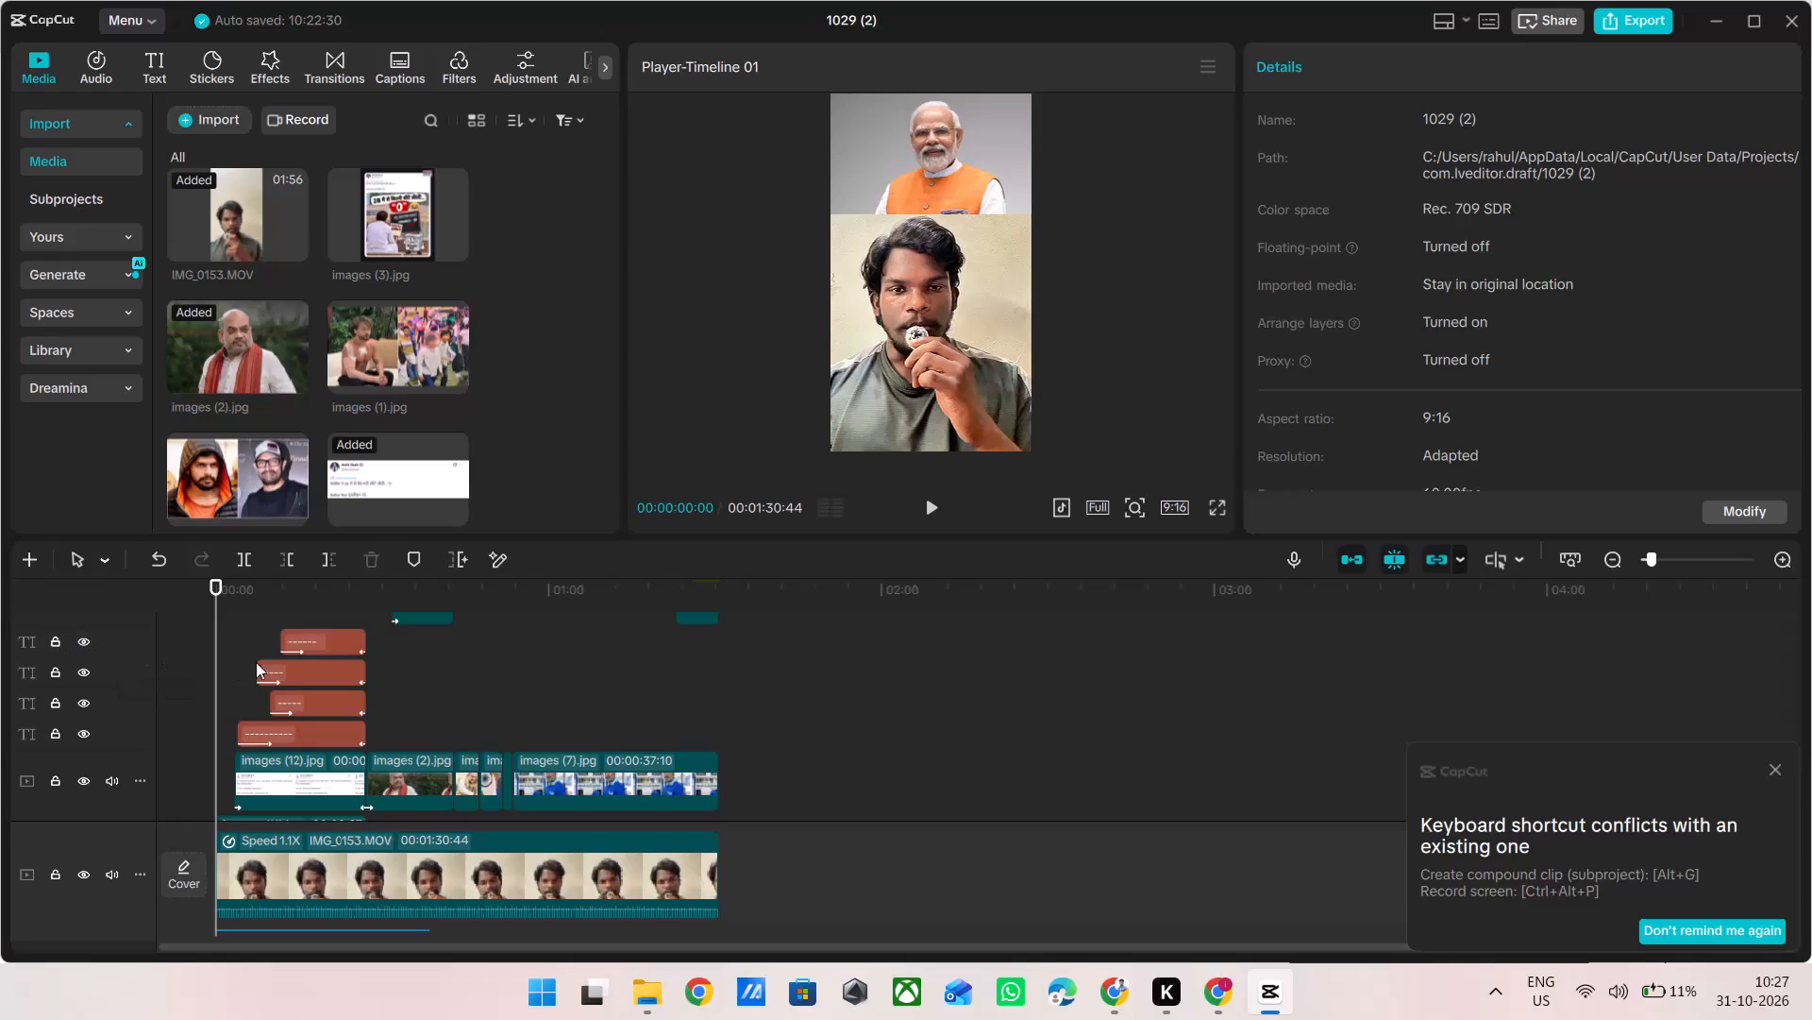
# Play the tweet highlight section from about 7 seconds to review it, and jump ahead to about 43 seconds.
pyautogui.doubleClick(260, 612)
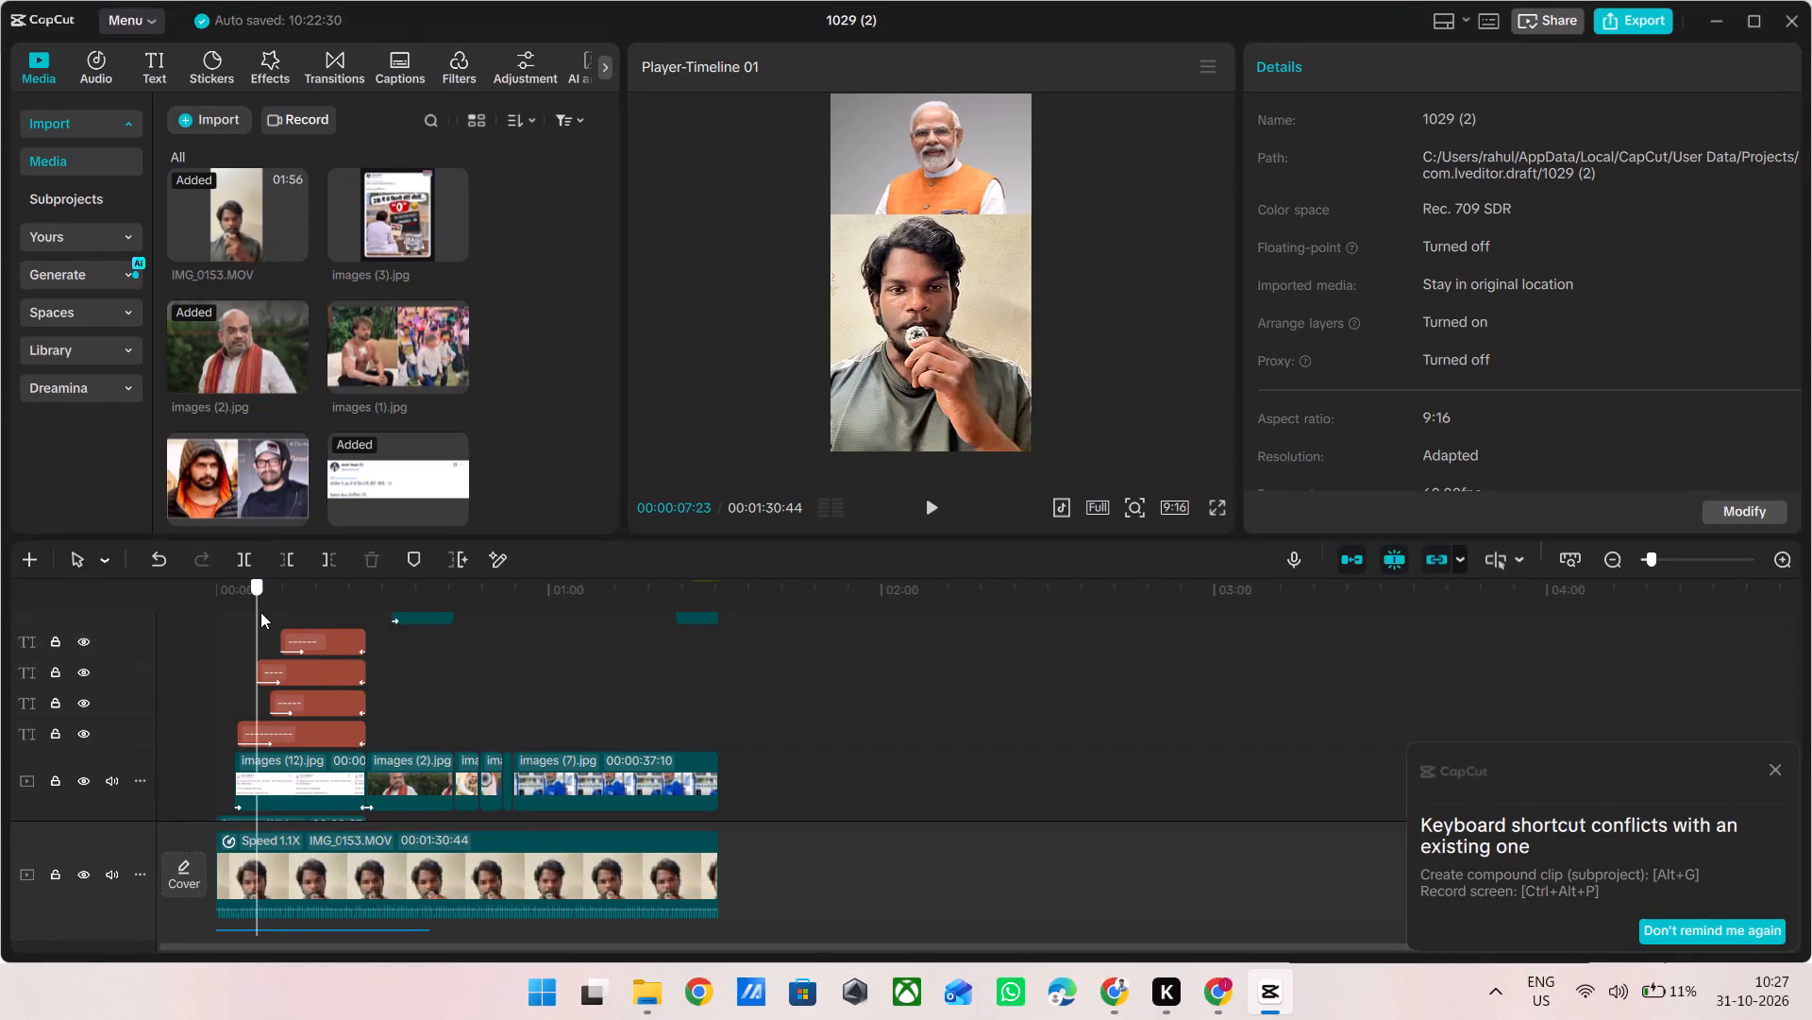
pyautogui.press('space')
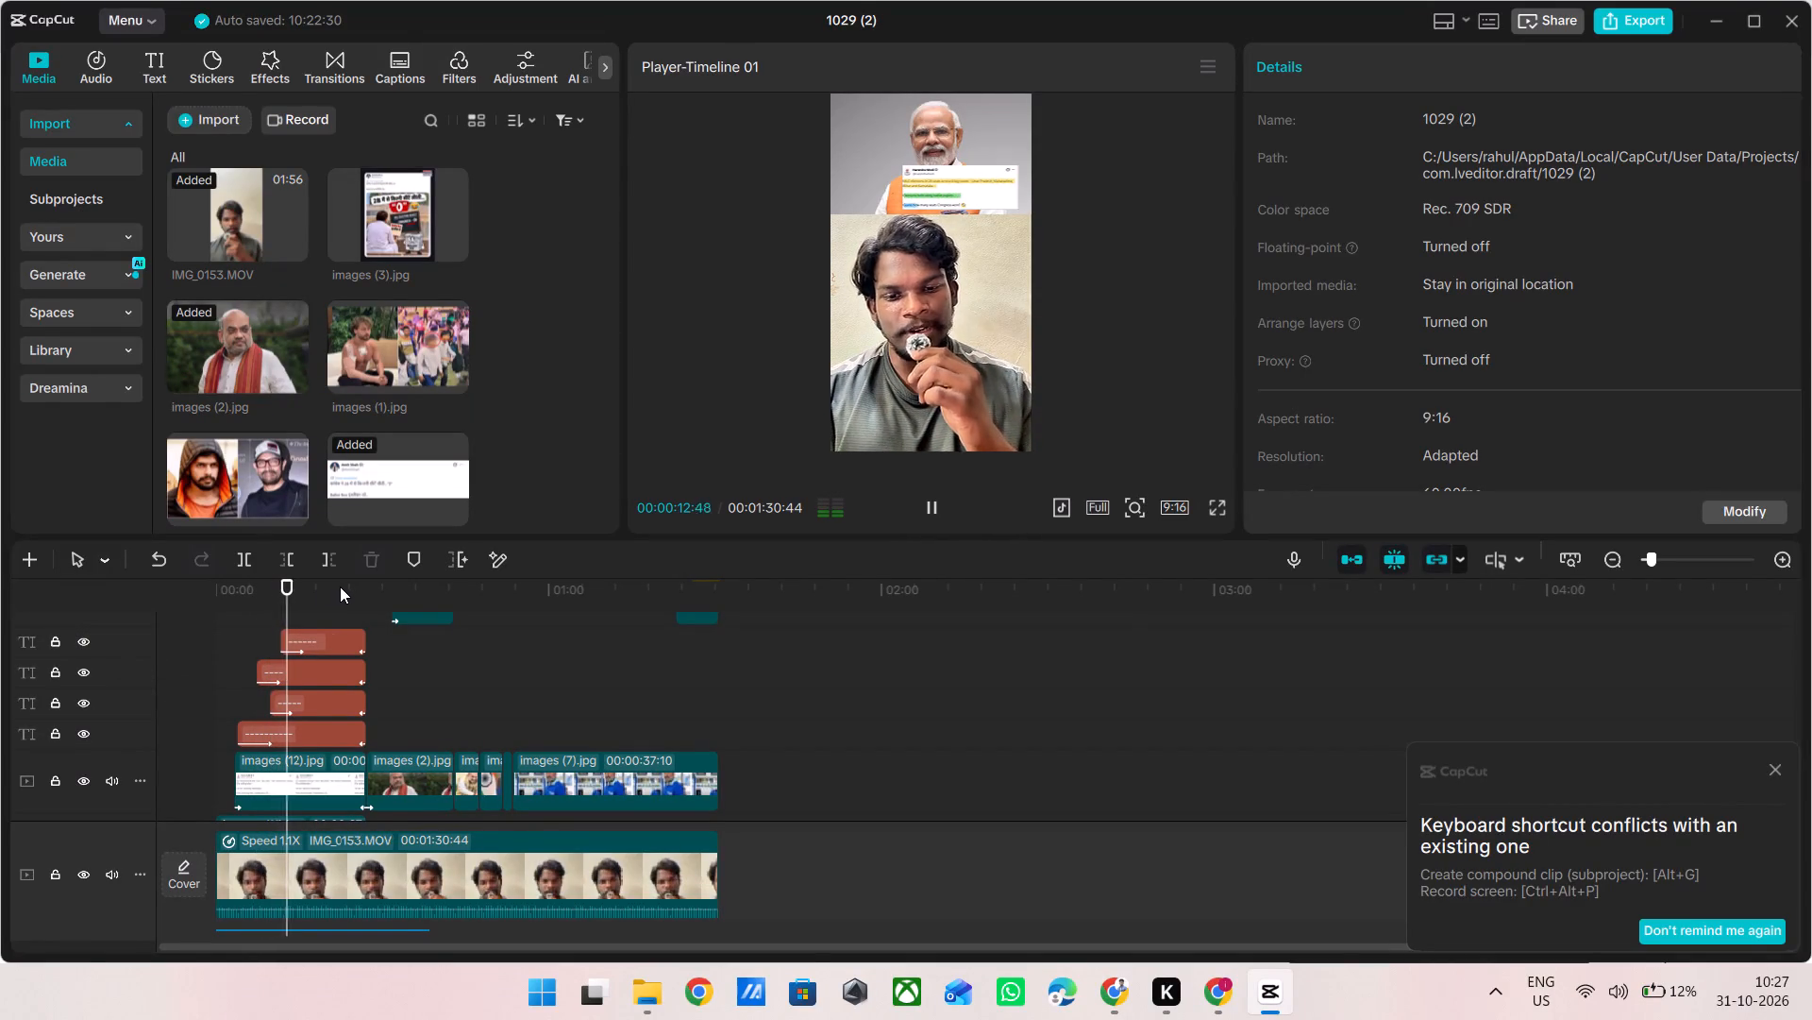
pyautogui.tripleClick(449, 656)
pyautogui.click(449, 656)
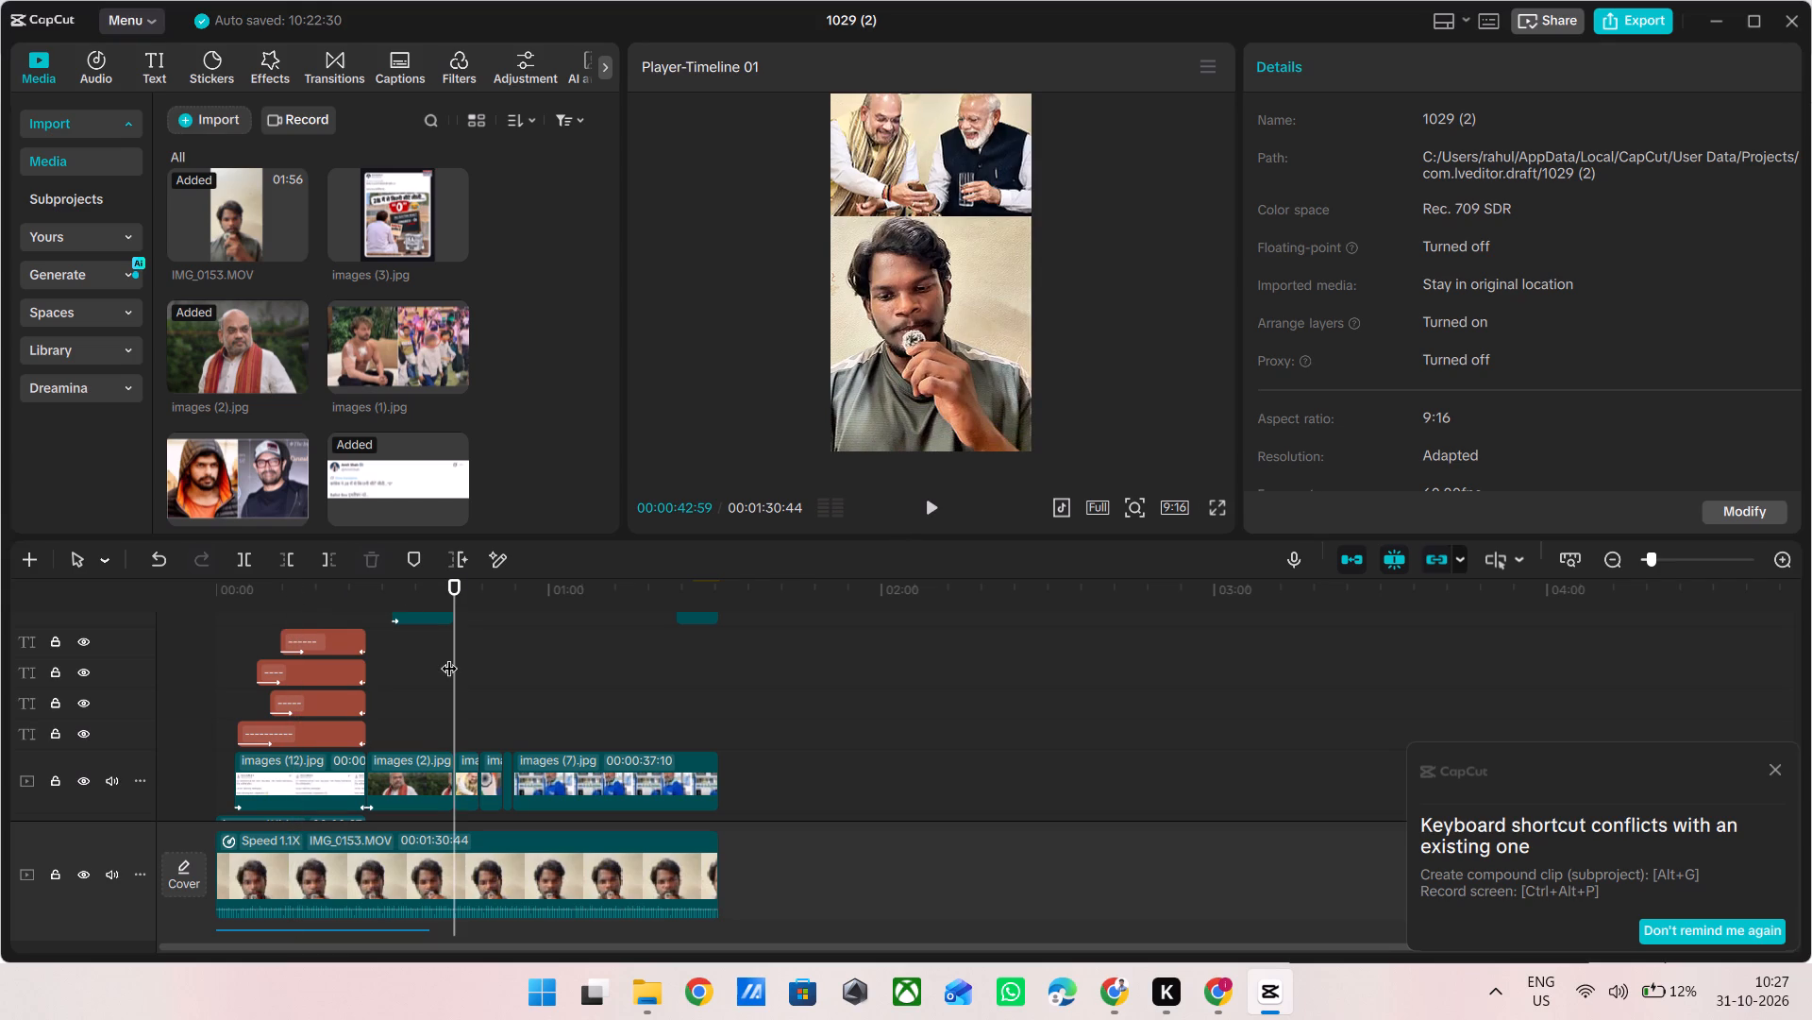
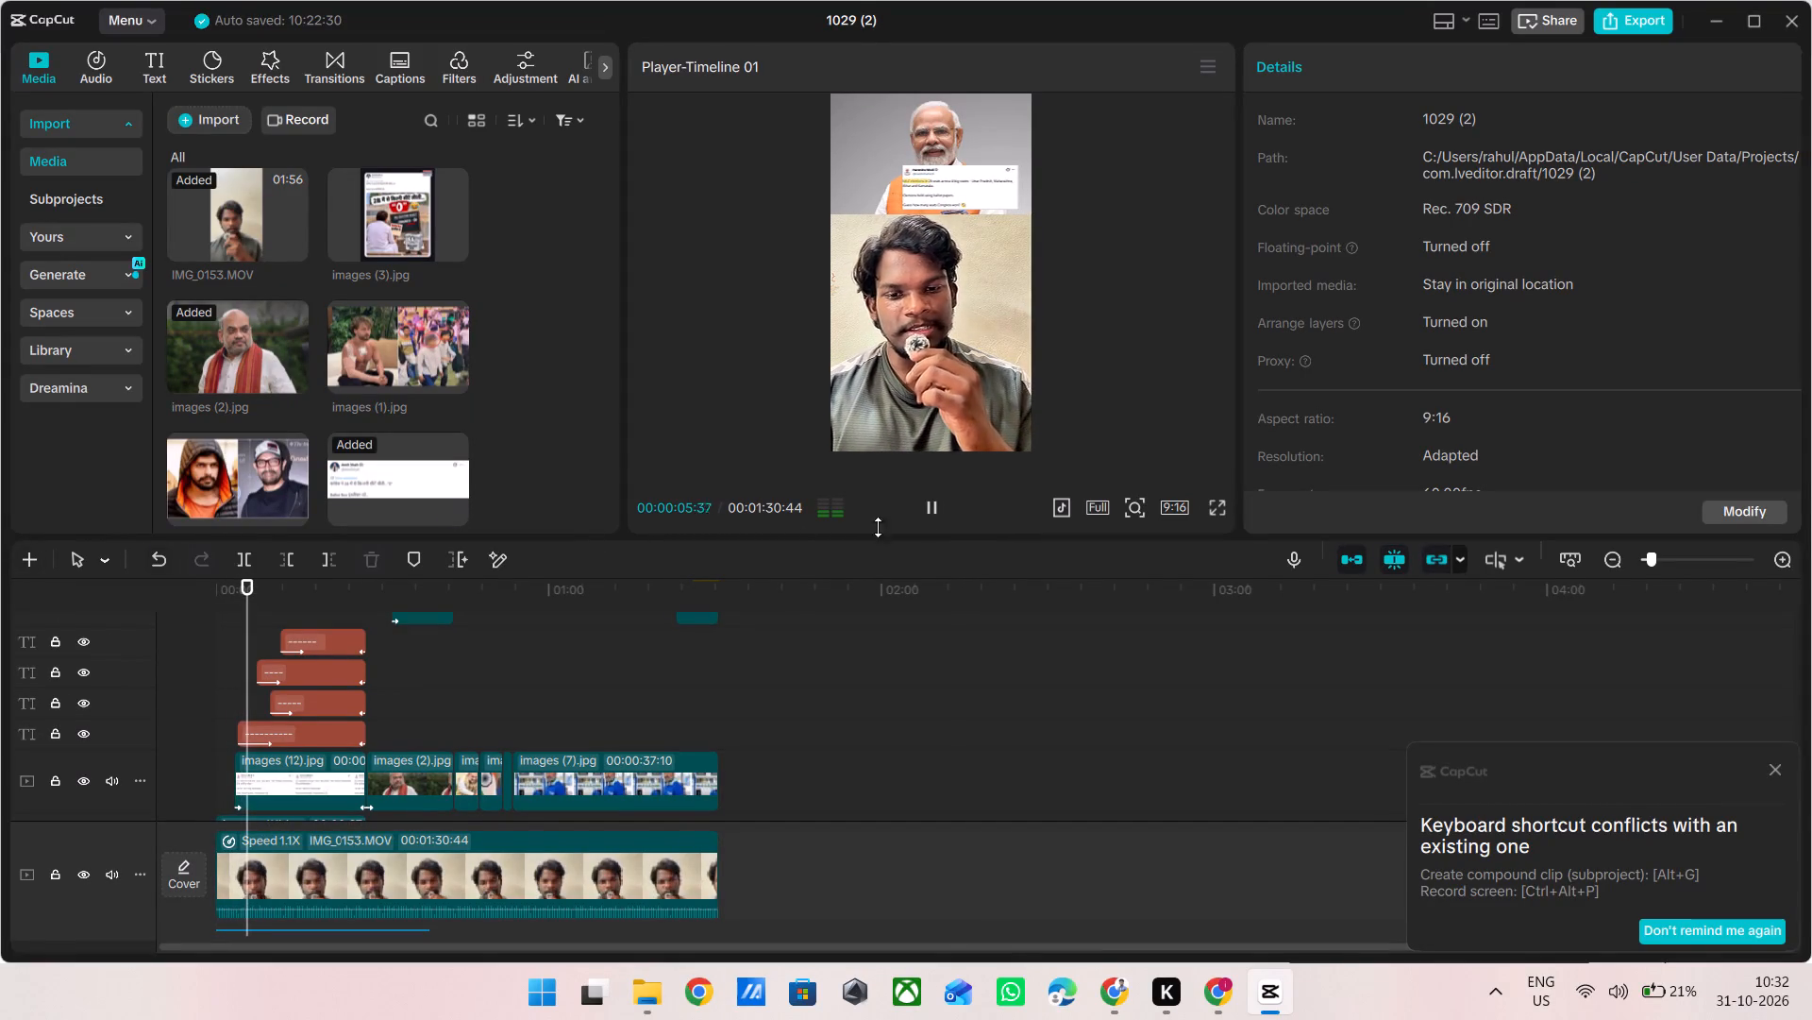
# Watch the tweet highlight section full screen from about 5 to 23 seconds, and return to the editor.
pyautogui.click(1210, 511)
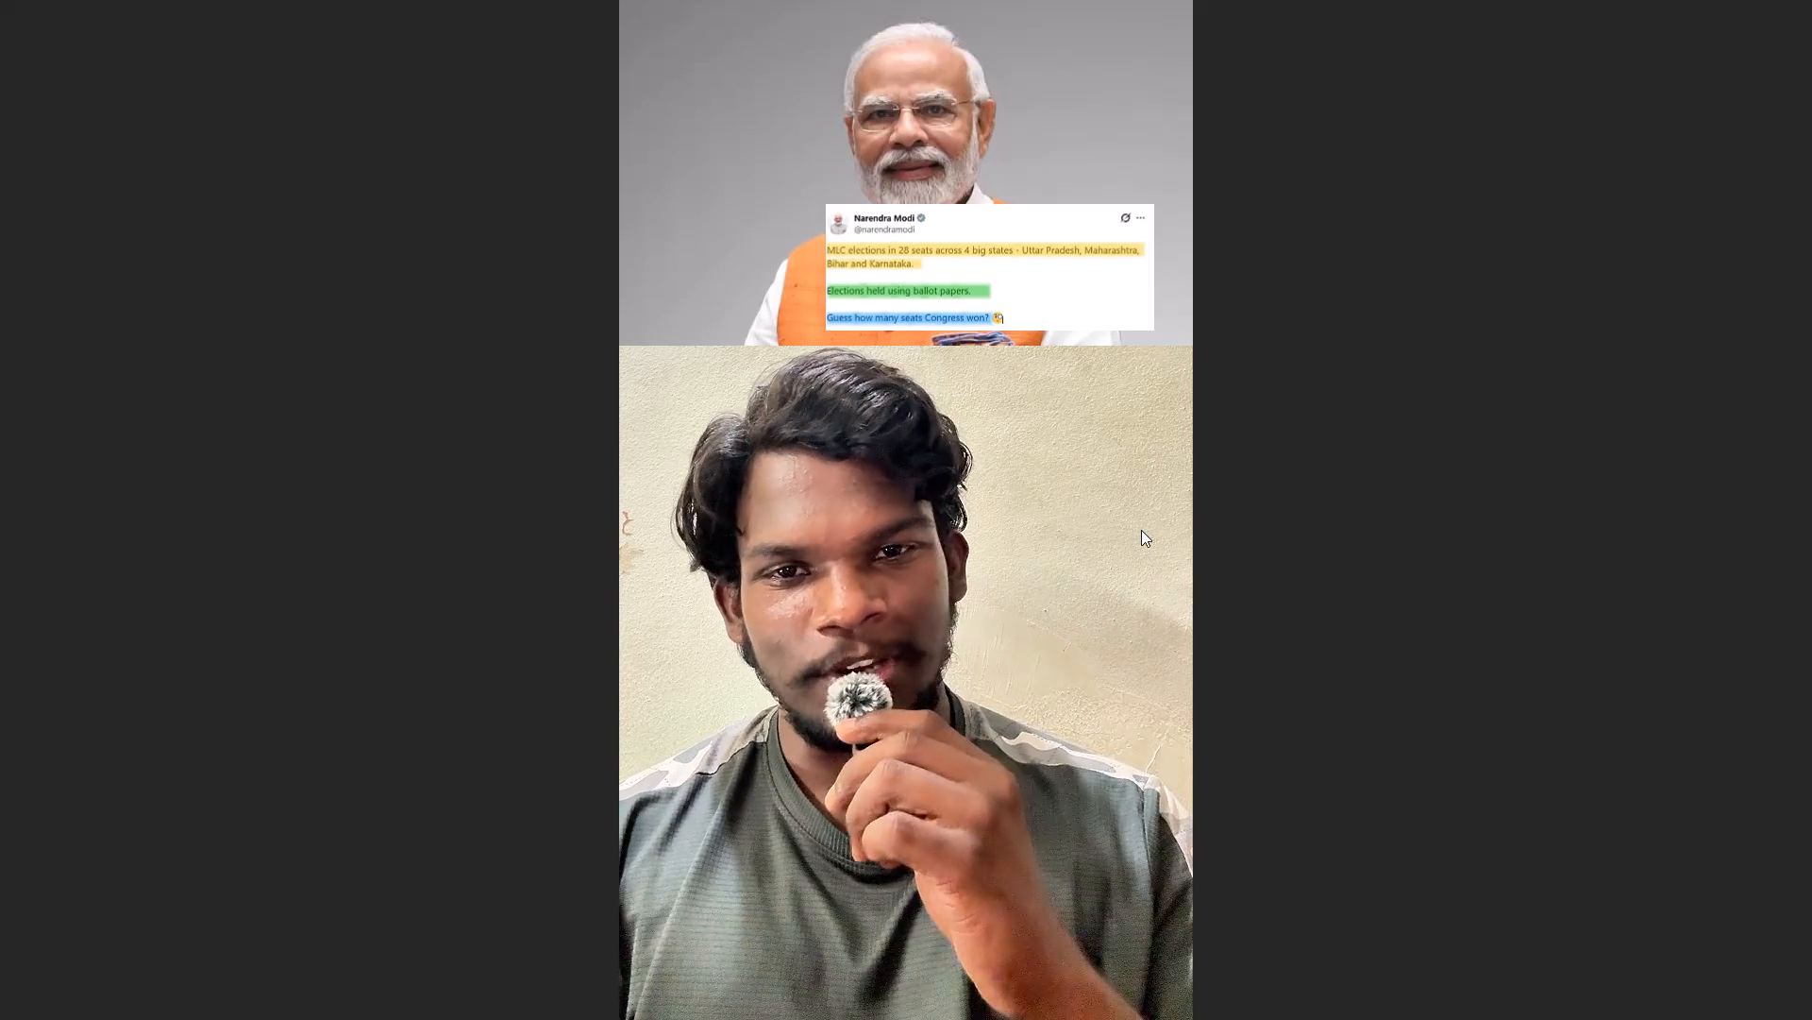
pyautogui.press('Escape')
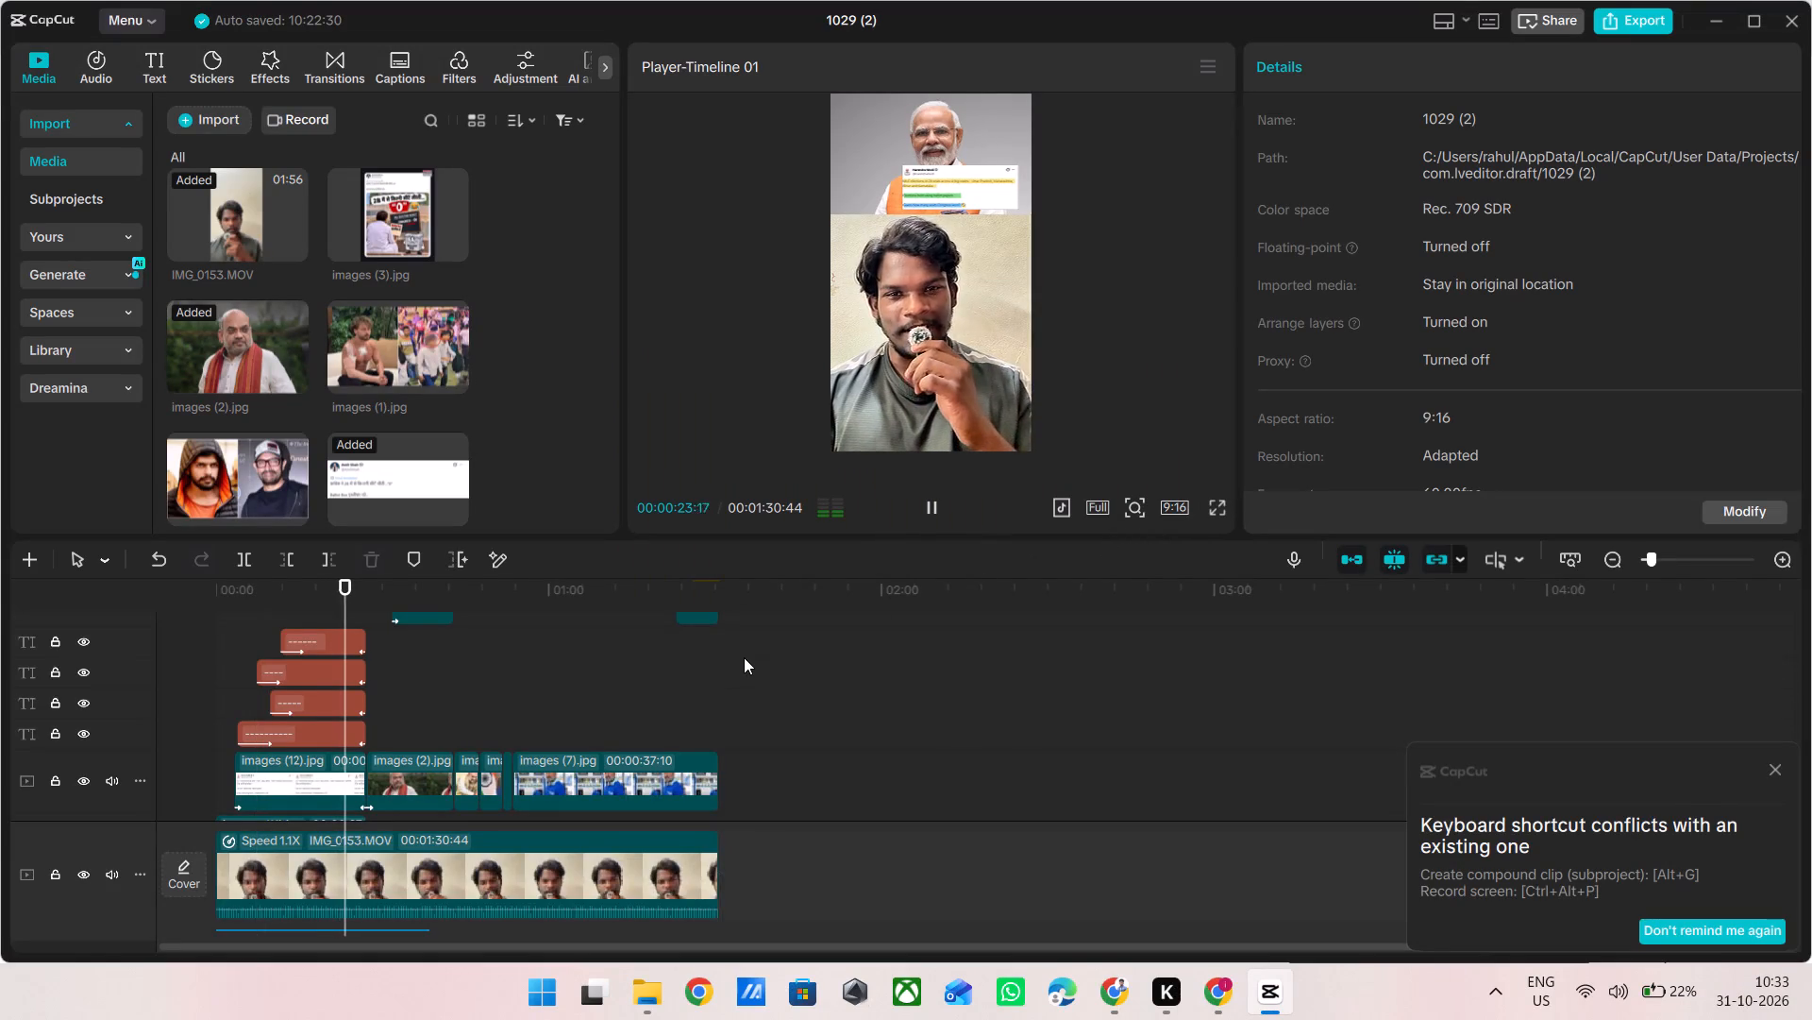
# Pause playback, raise the volume of the main IMG_0153.MOV clip to 5 dB, and resume playing.
pyautogui.keyDown('ctrl'); pyautogui.scroll(6, 745, 655); pyautogui.keyUp('ctrl')
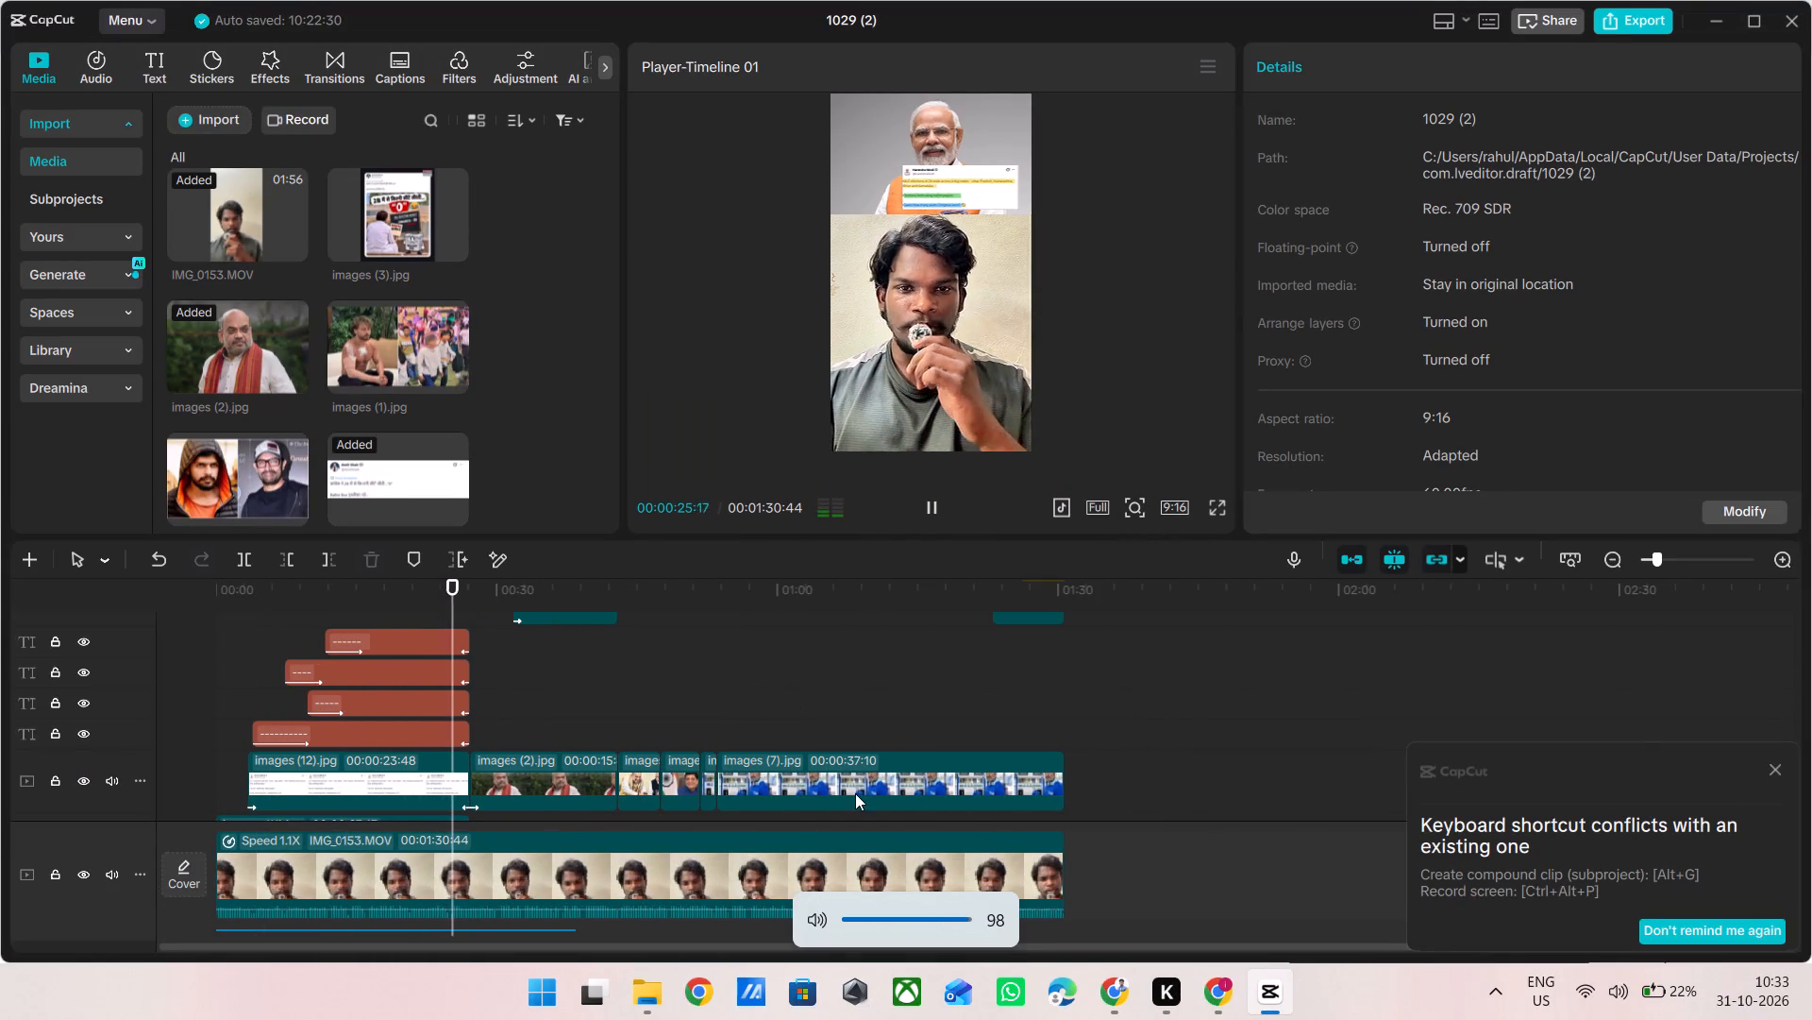
pyautogui.scroll(-1, 855, 793)
pyautogui.click(509, 863)
pyautogui.press('space')
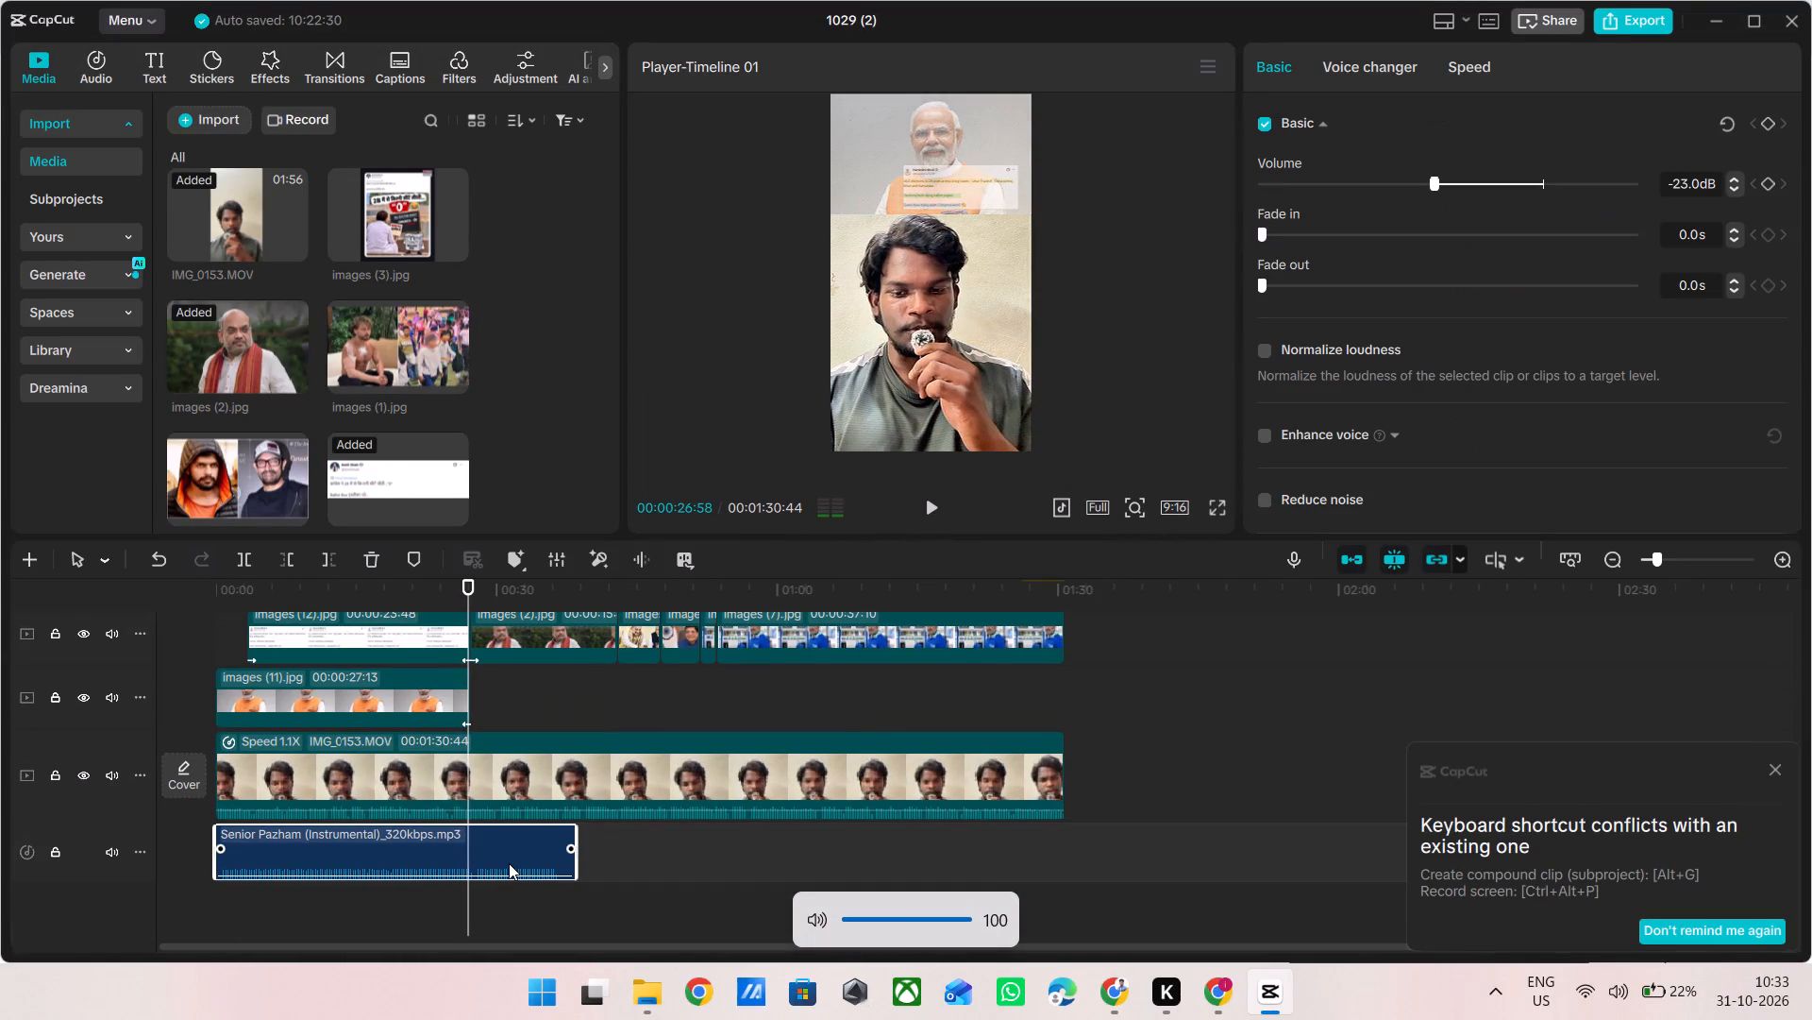
pyautogui.click(666, 742)
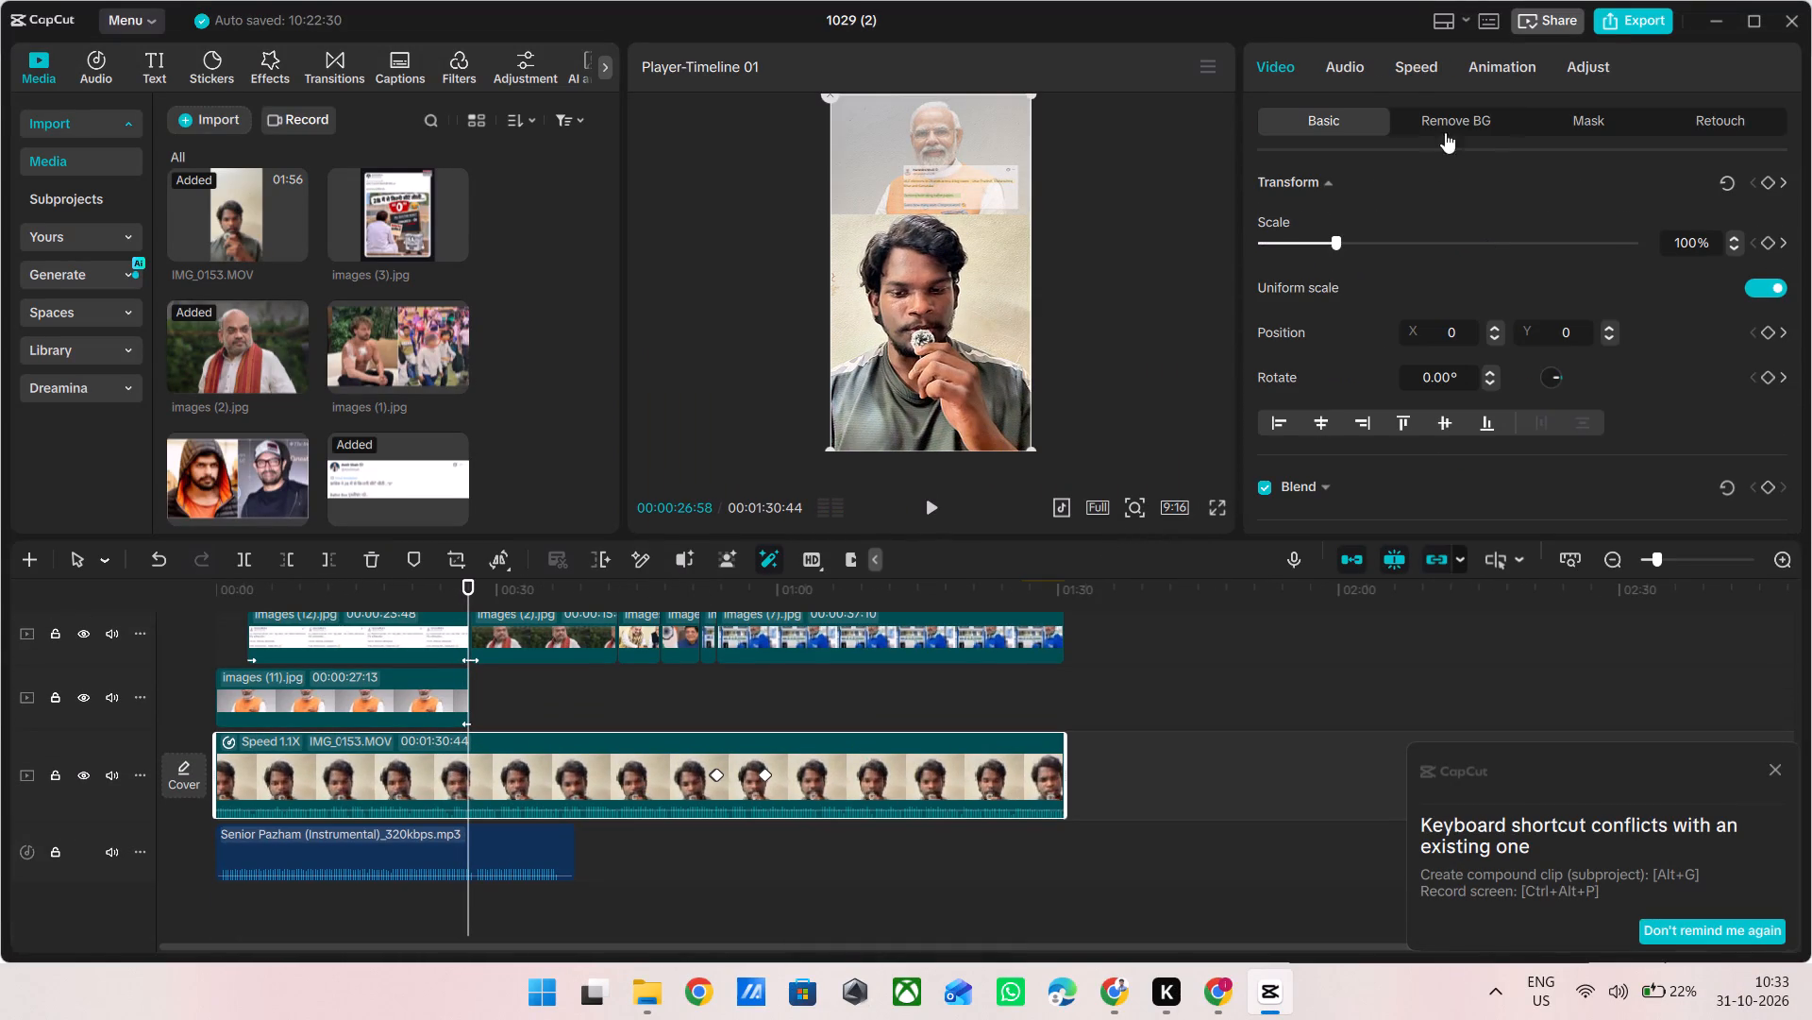
pyautogui.click(1334, 62)
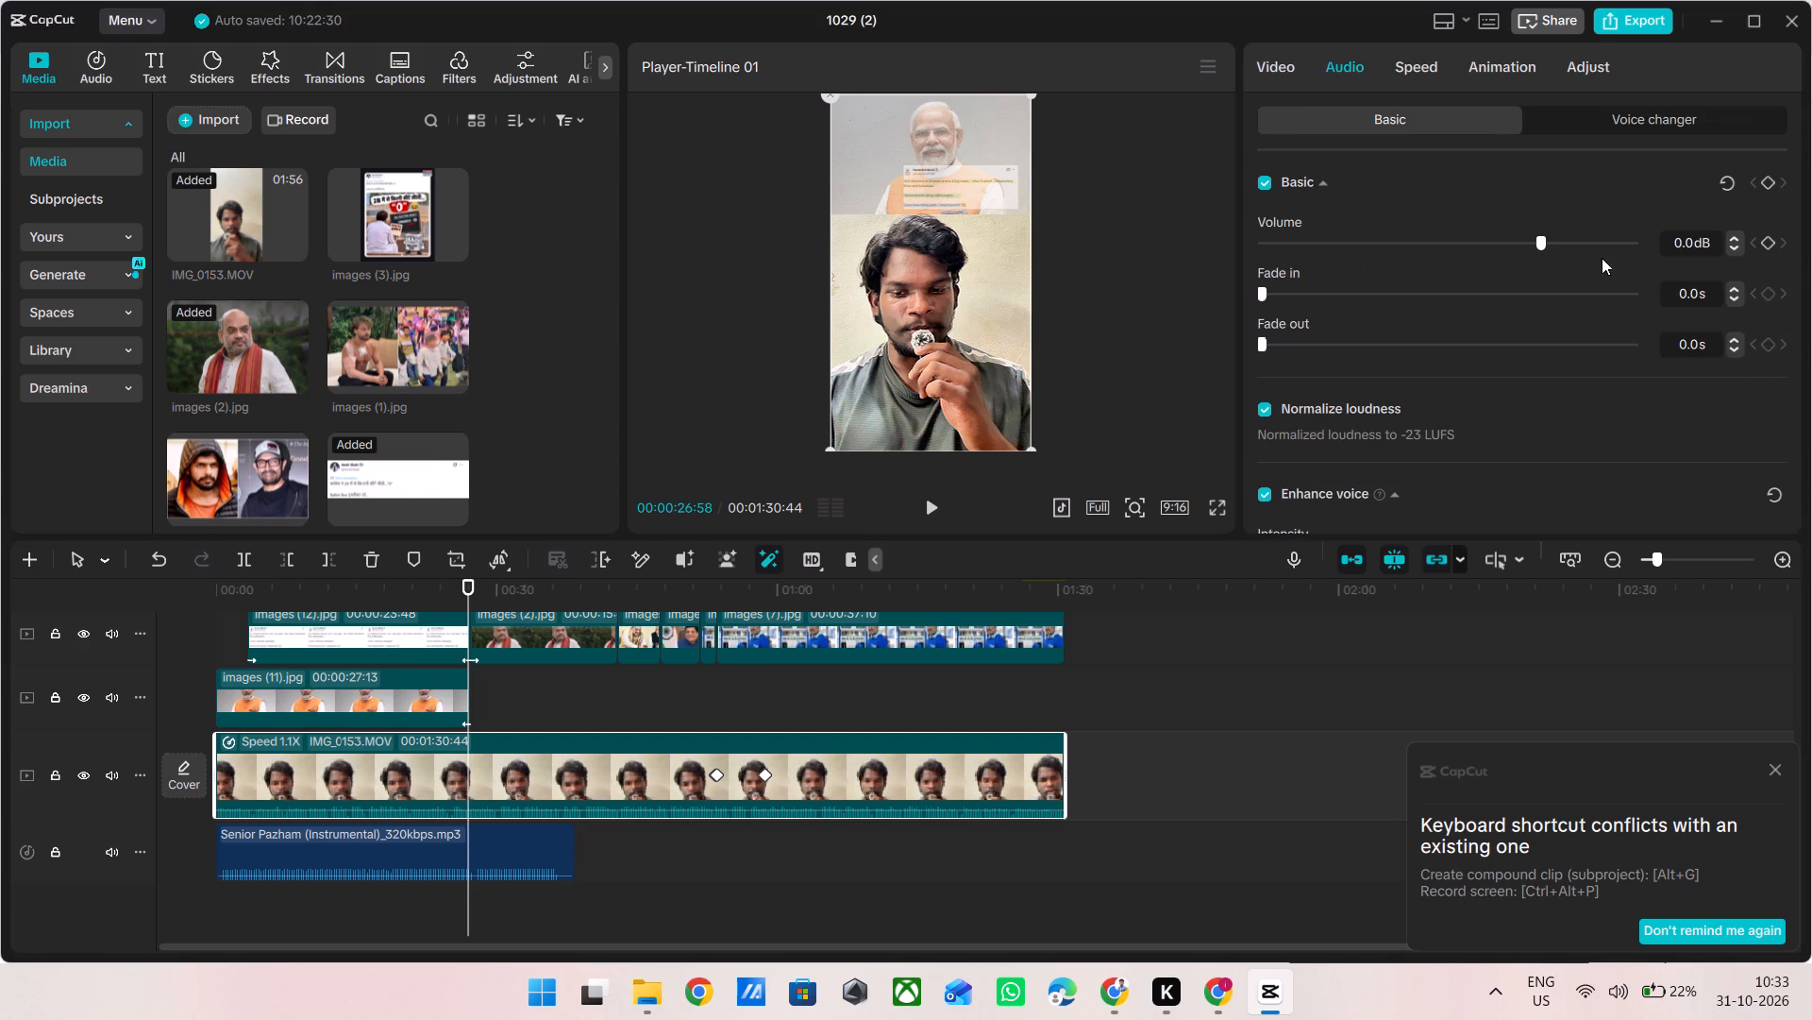
pyautogui.moveTo(1694, 243); pyautogui.dragTo(1653, 243)
pyautogui.press('5')
pyautogui.press('Return')
pyautogui.press('space')
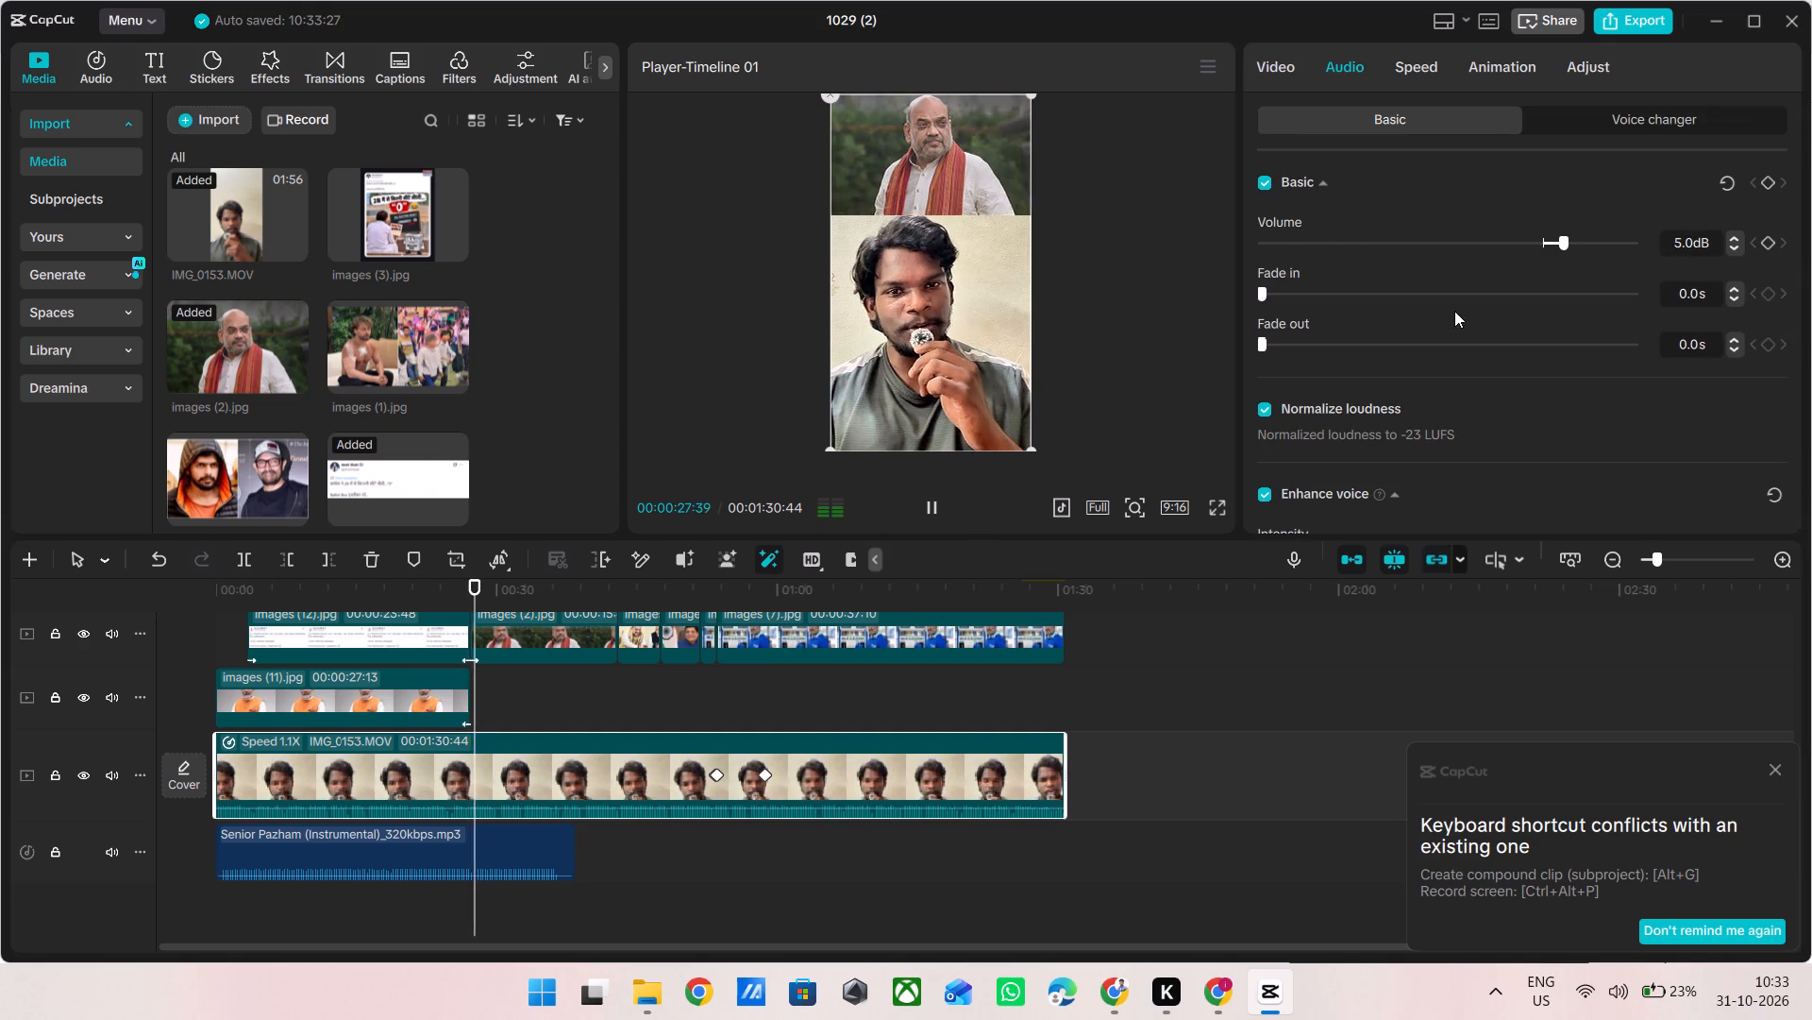
# Lower the volume of the Senior Pazham instrumental background music to -25 dB.
pyautogui.scroll(1, 630, 732)
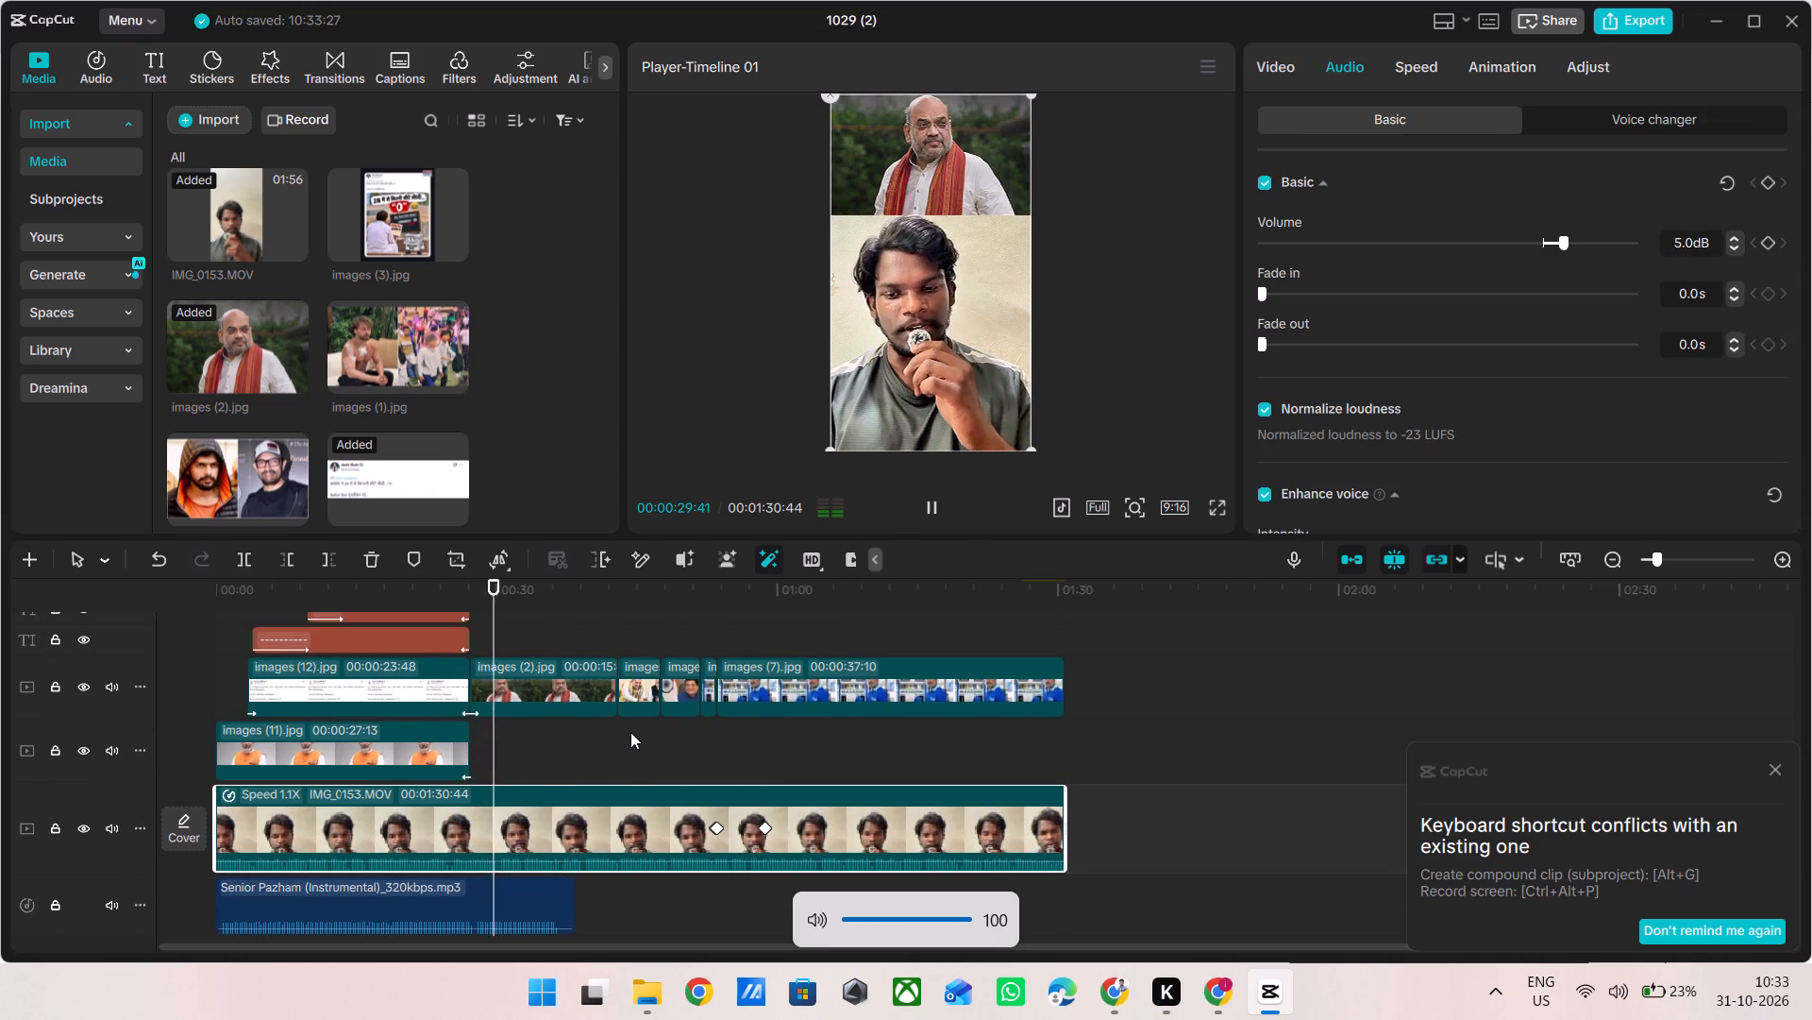
pyautogui.click(500, 917)
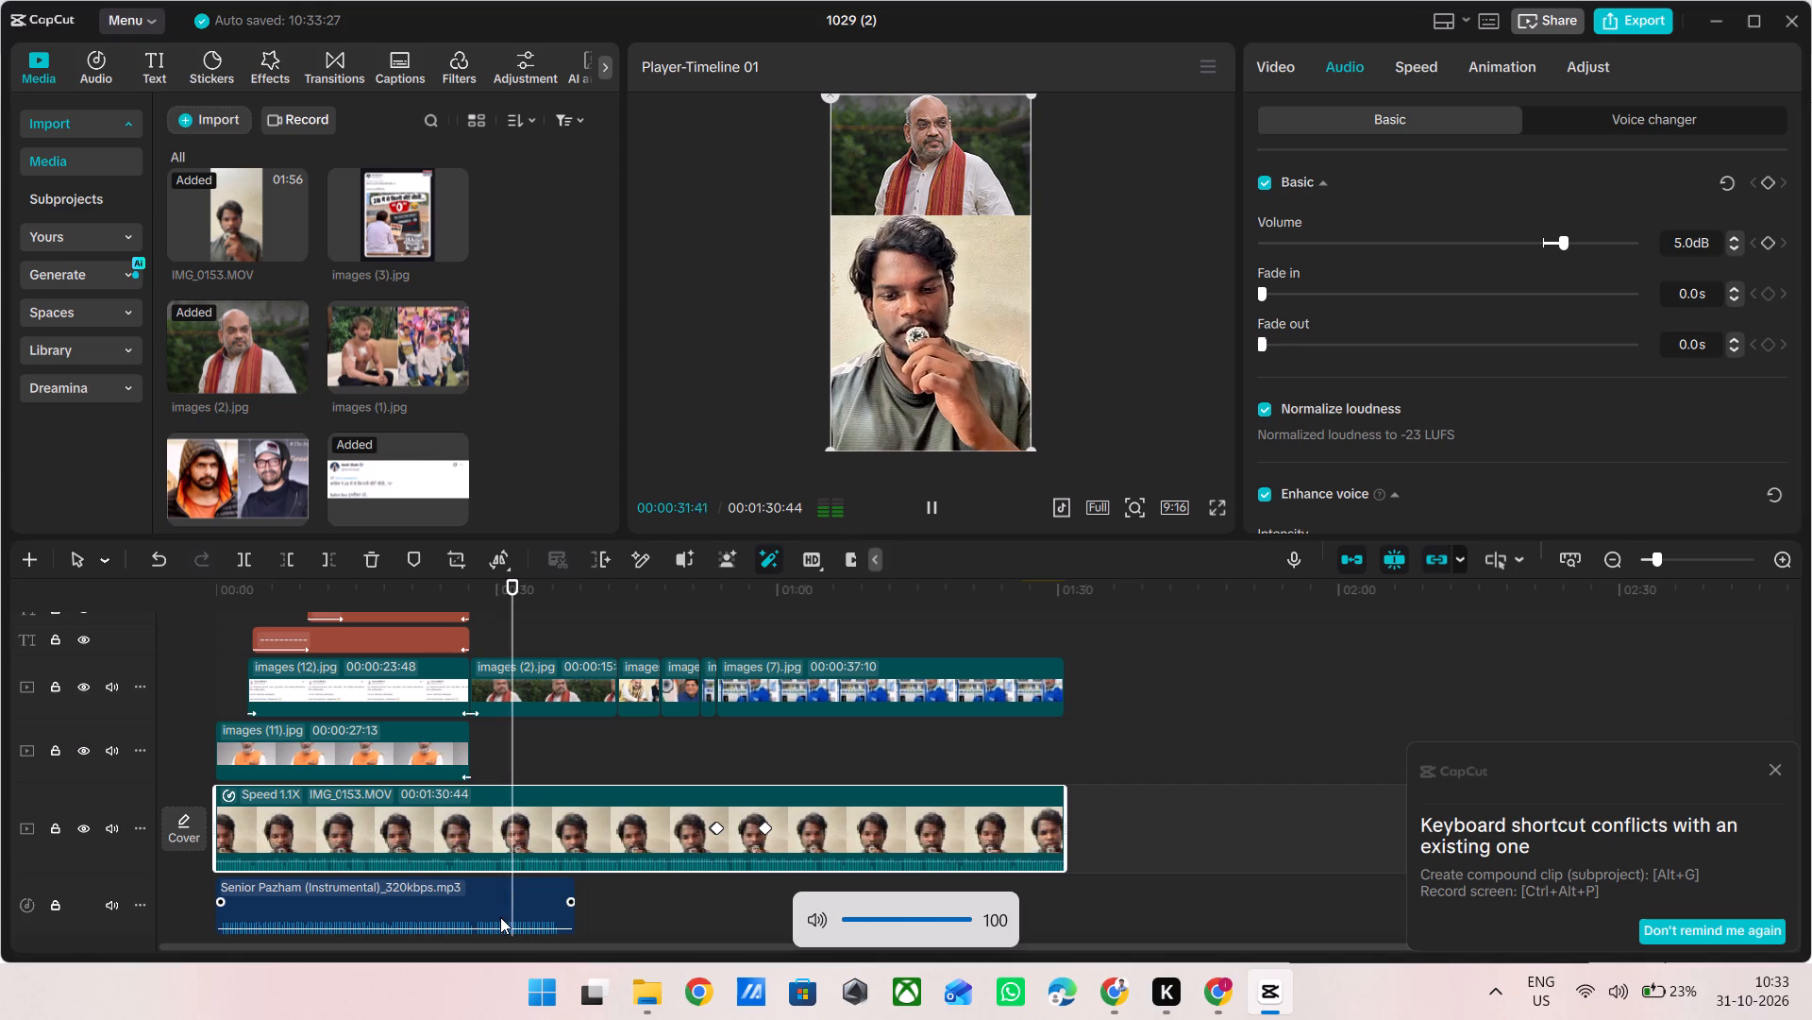
pyautogui.click(1703, 195)
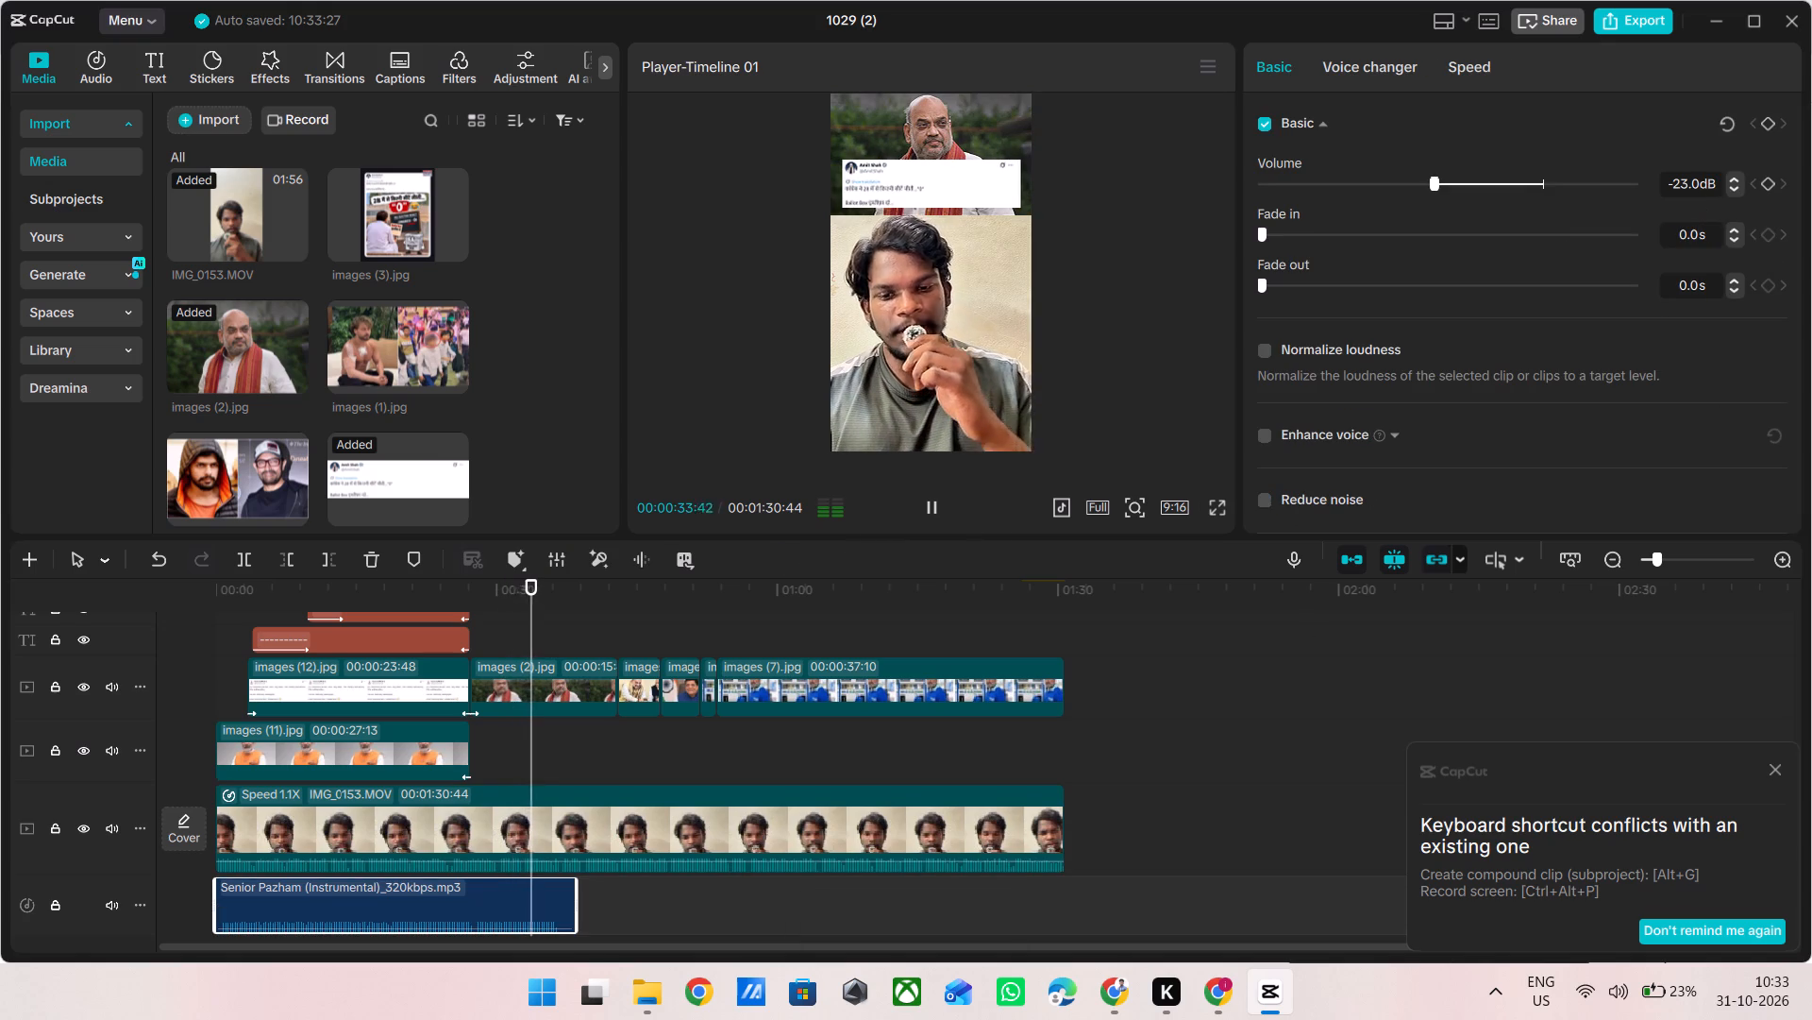
pyautogui.press('BackSpace')
pyautogui.press('BackSpace')
pyautogui.press('BackSpace')
pyautogui.press('5')
pyautogui.press('Return')
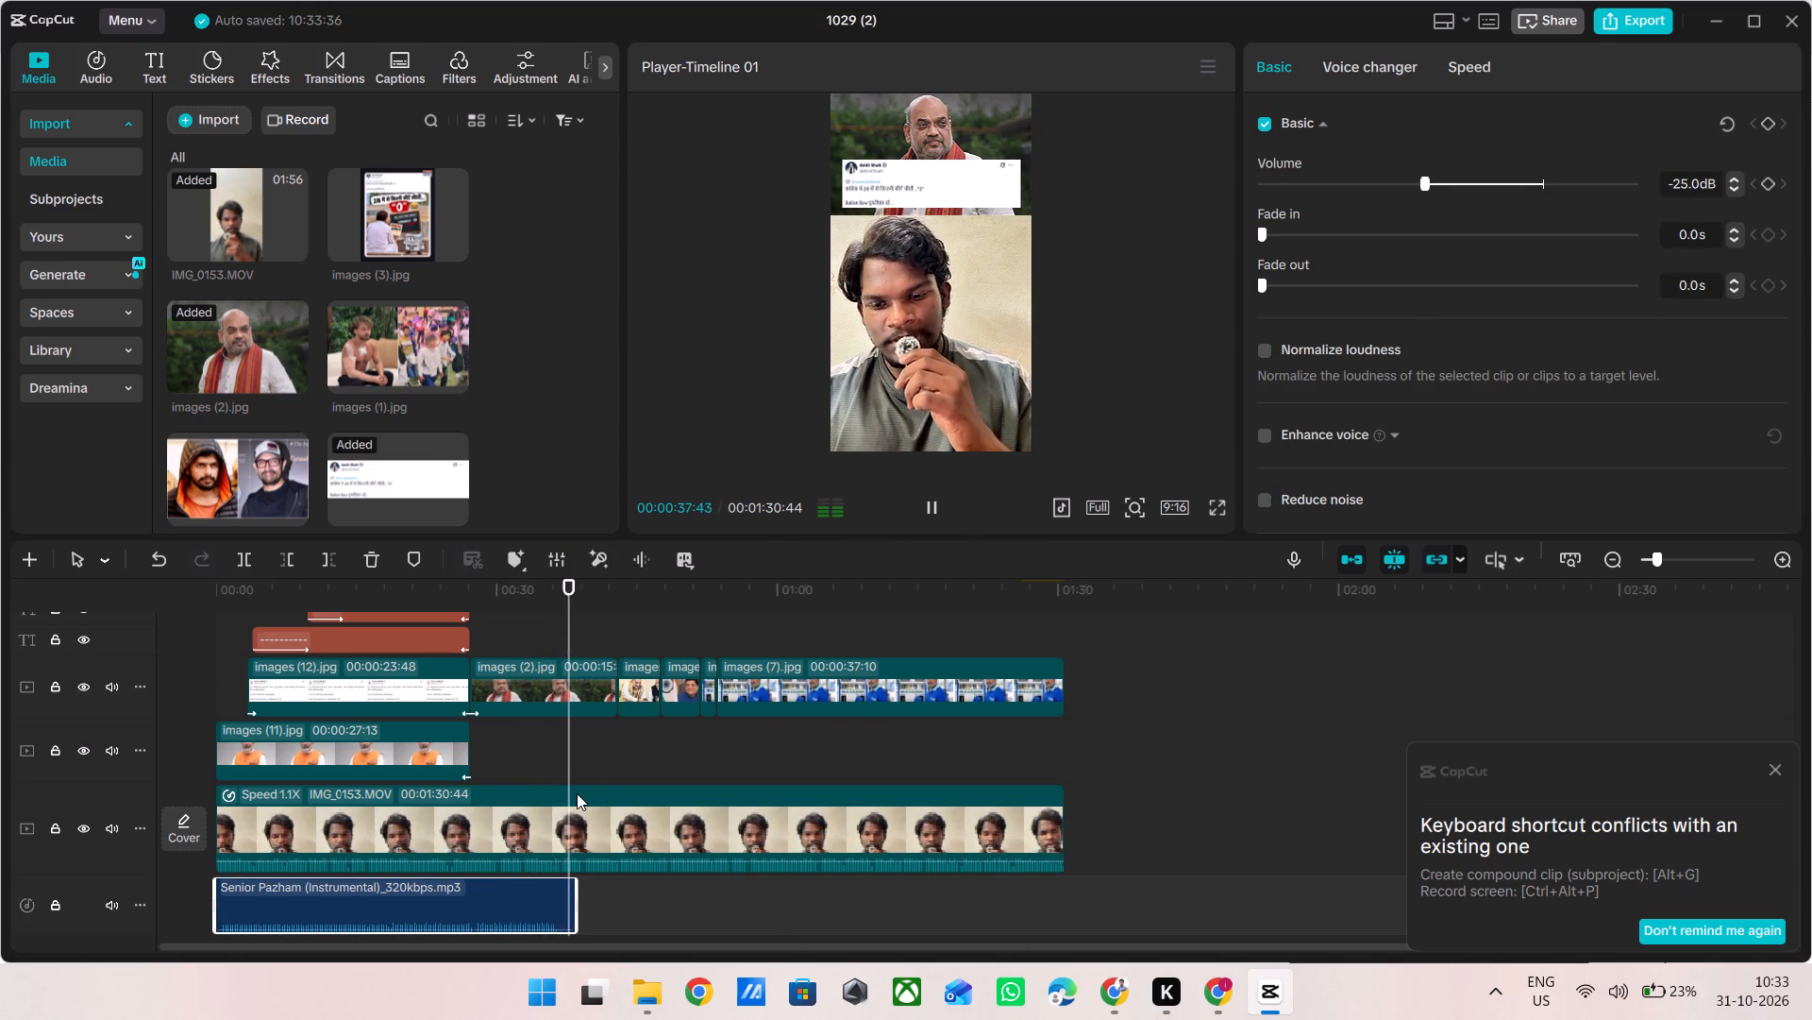
# Stop playback and scrub through the timeline, back to the start and forward to about 1:05, to check the visuals.
pyautogui.scroll(1, 577, 793)
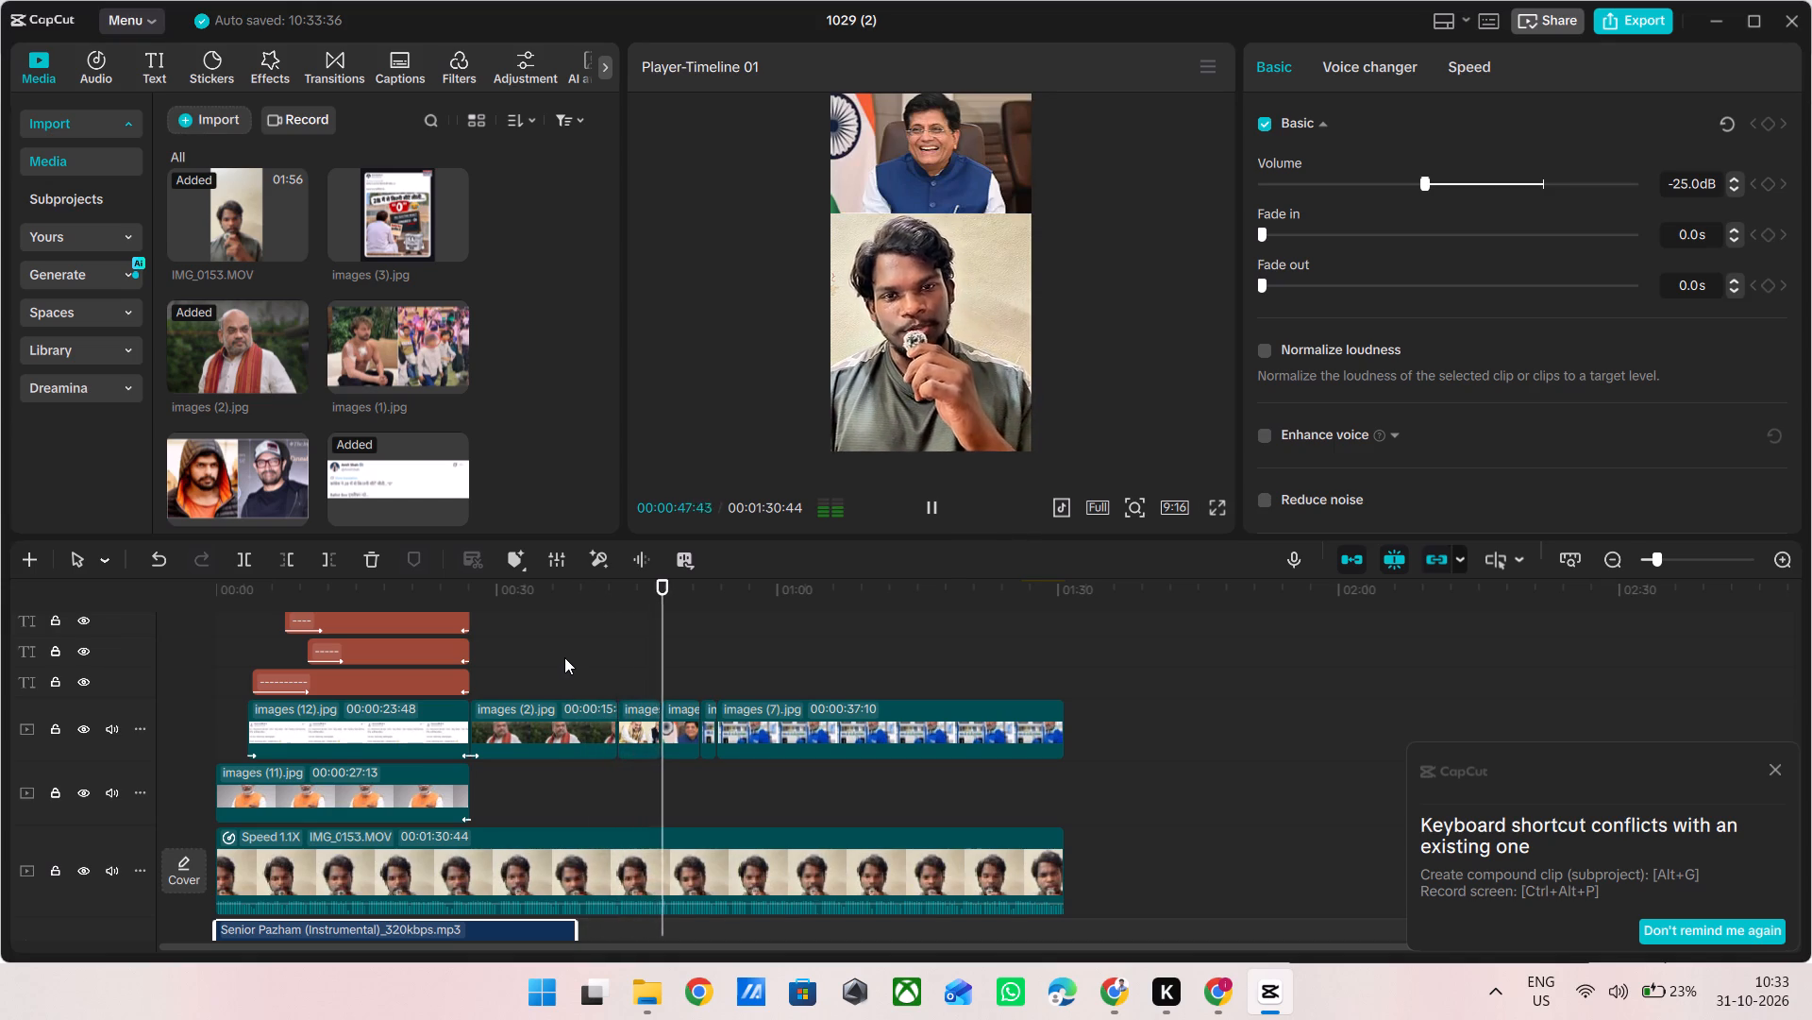
pyautogui.doubleClick(564, 653)
pyautogui.moveTo(564, 653); pyautogui.dragTo(539, 658)
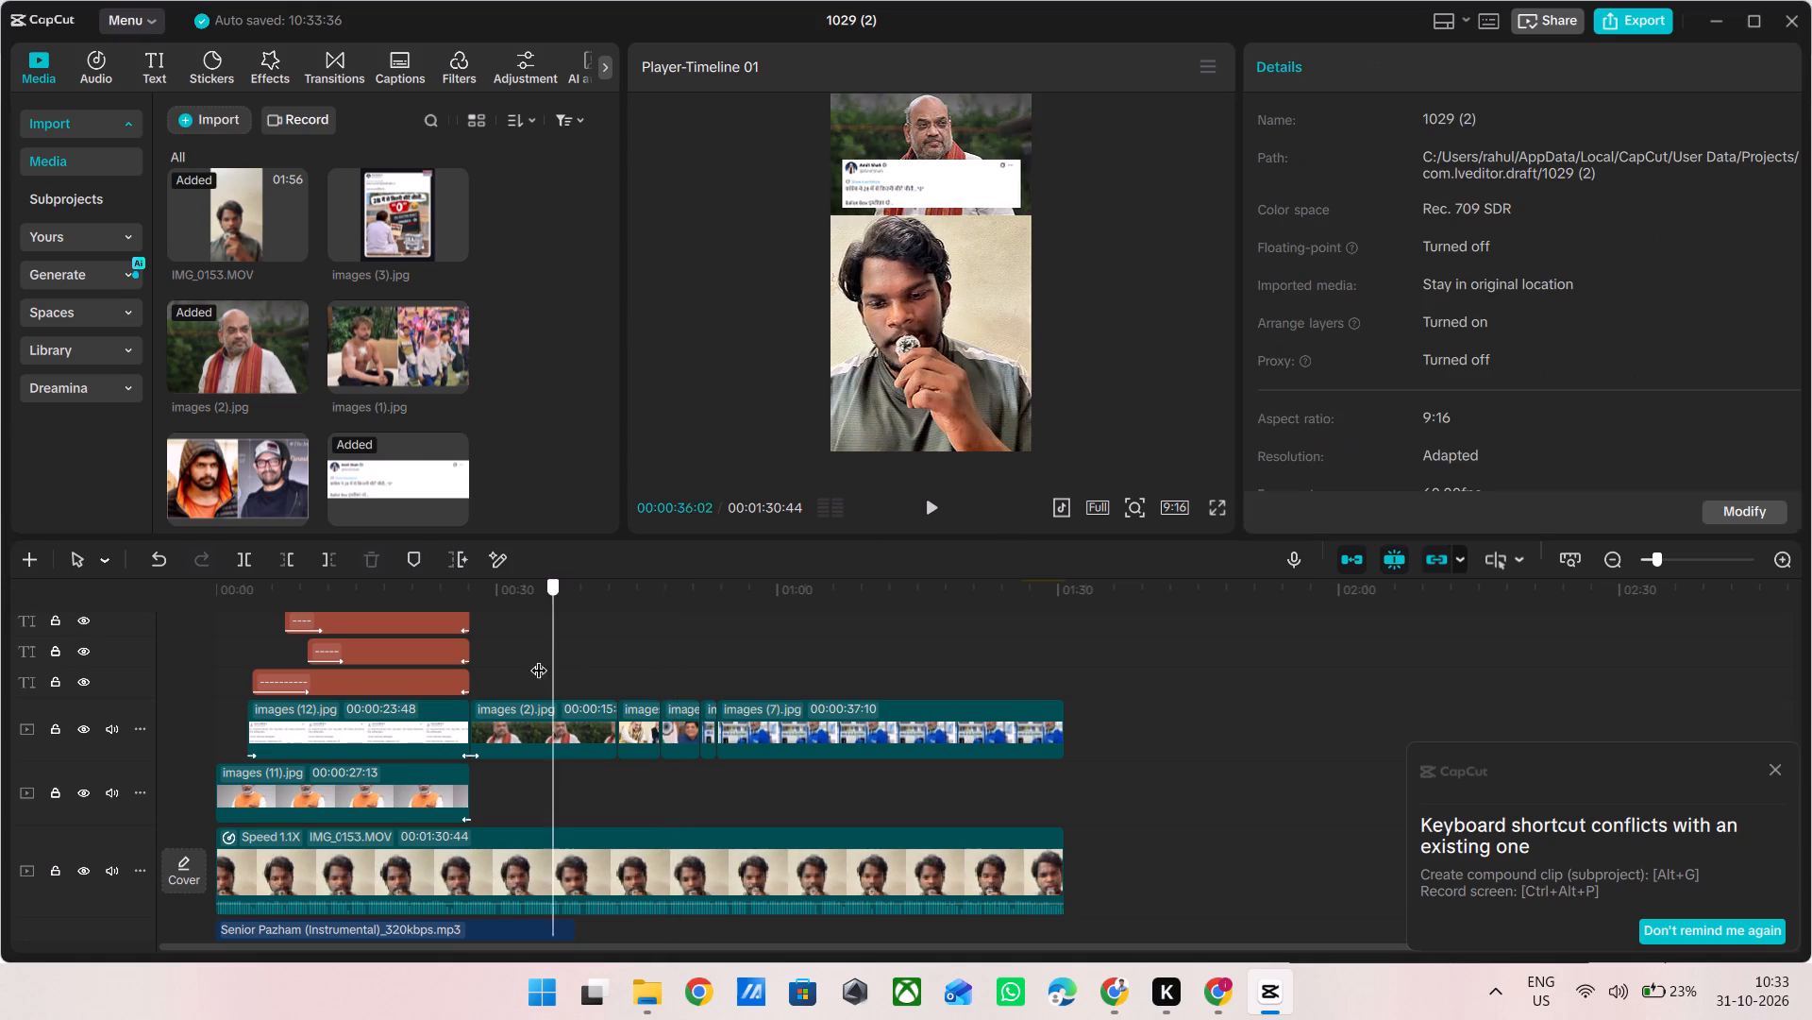
pyautogui.moveTo(539, 658); pyautogui.dragTo(592, 689)
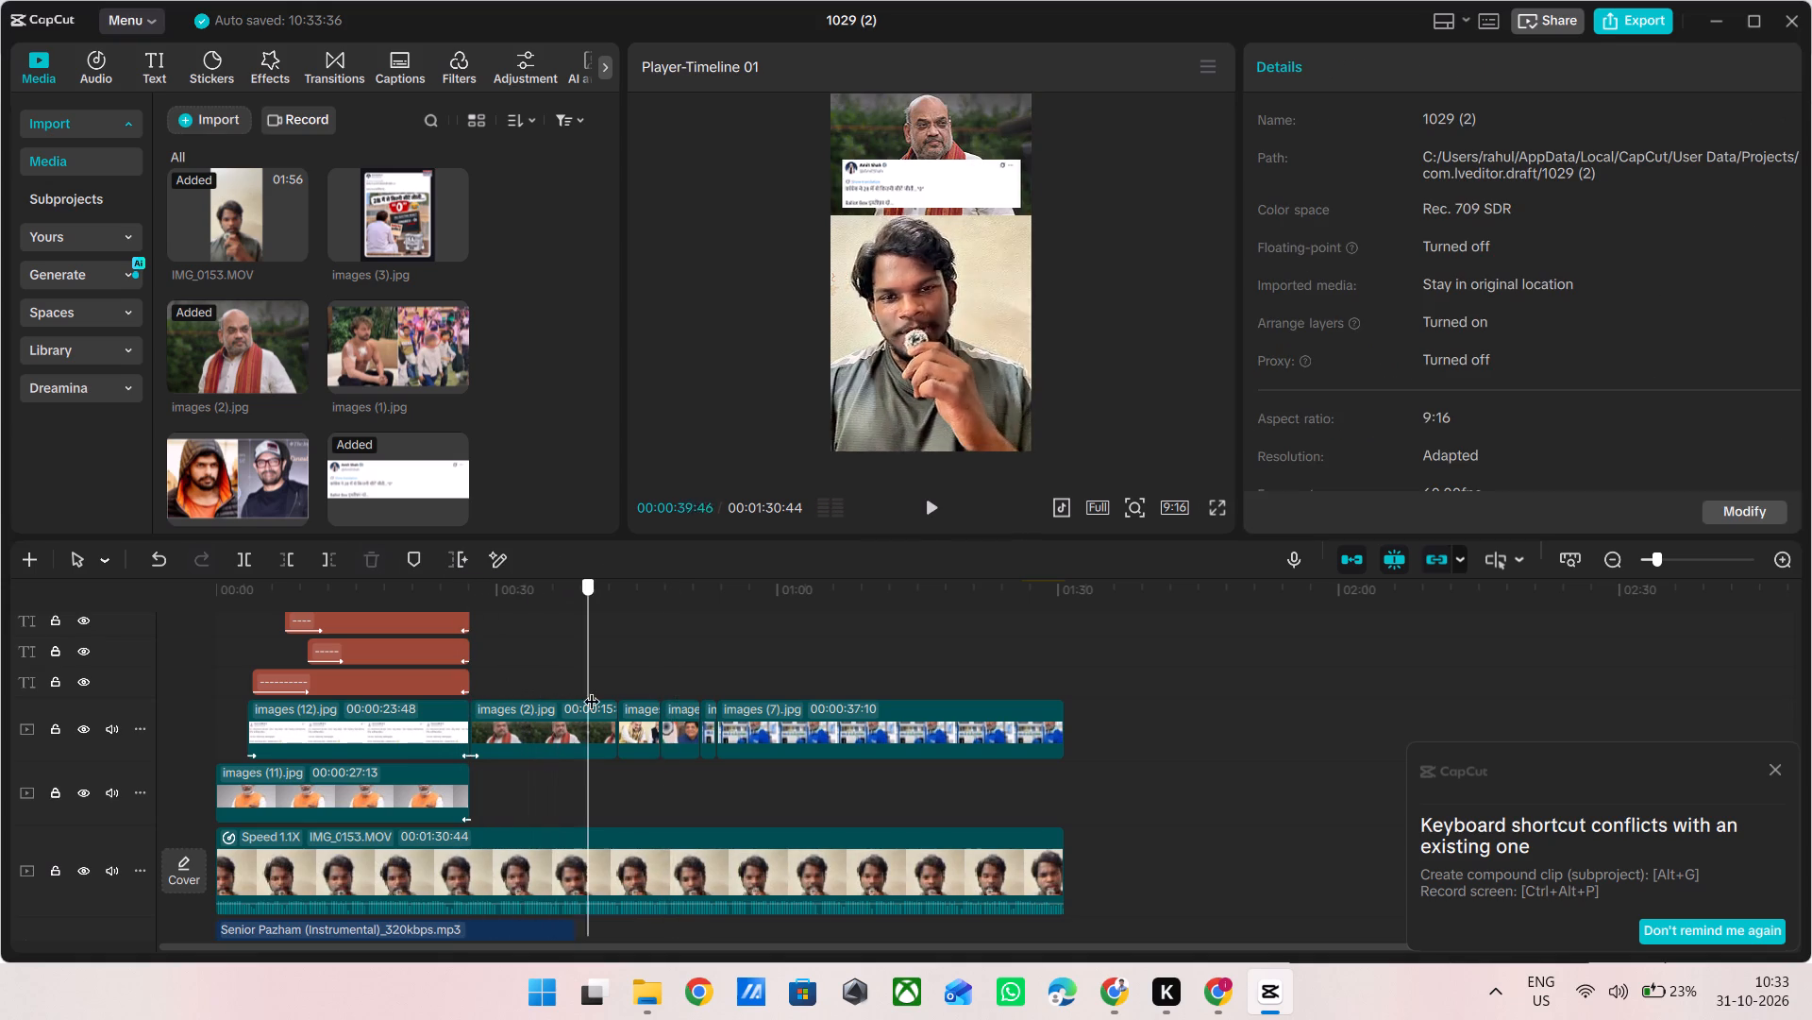
pyautogui.moveTo(592, 689); pyautogui.dragTo(218, 722)
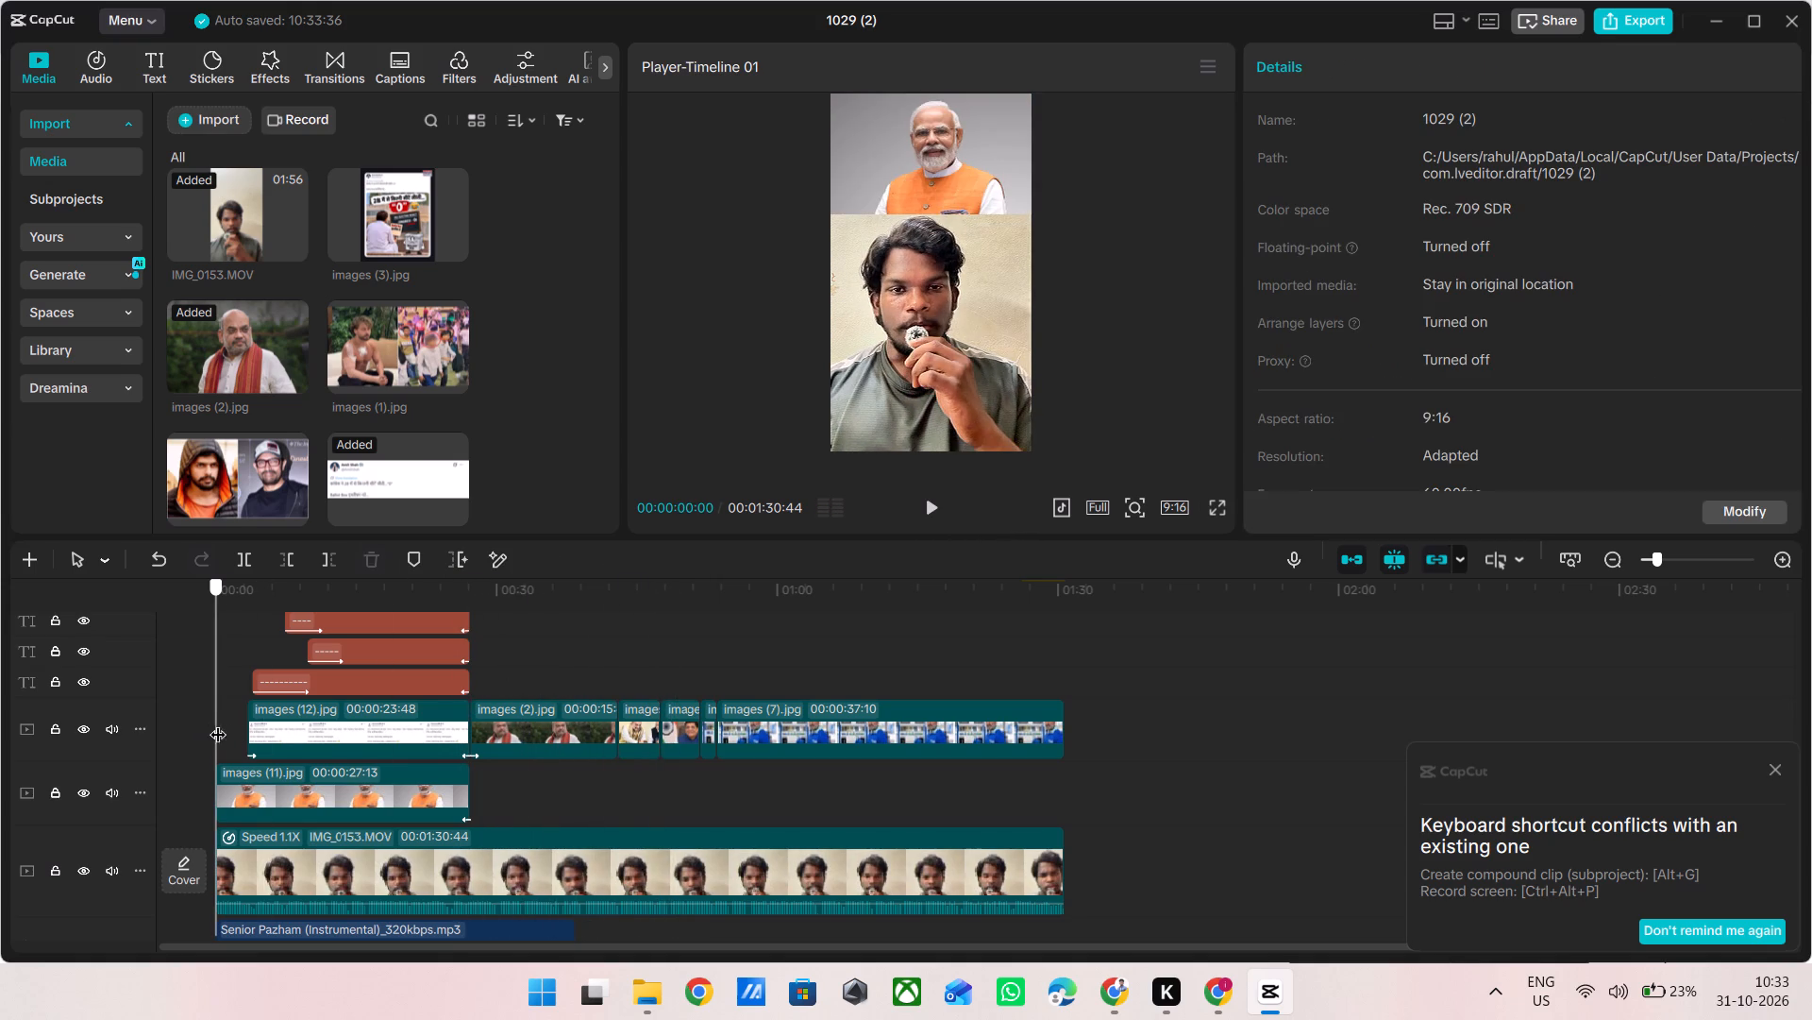
pyautogui.moveTo(218, 722); pyautogui.dragTo(530, 733)
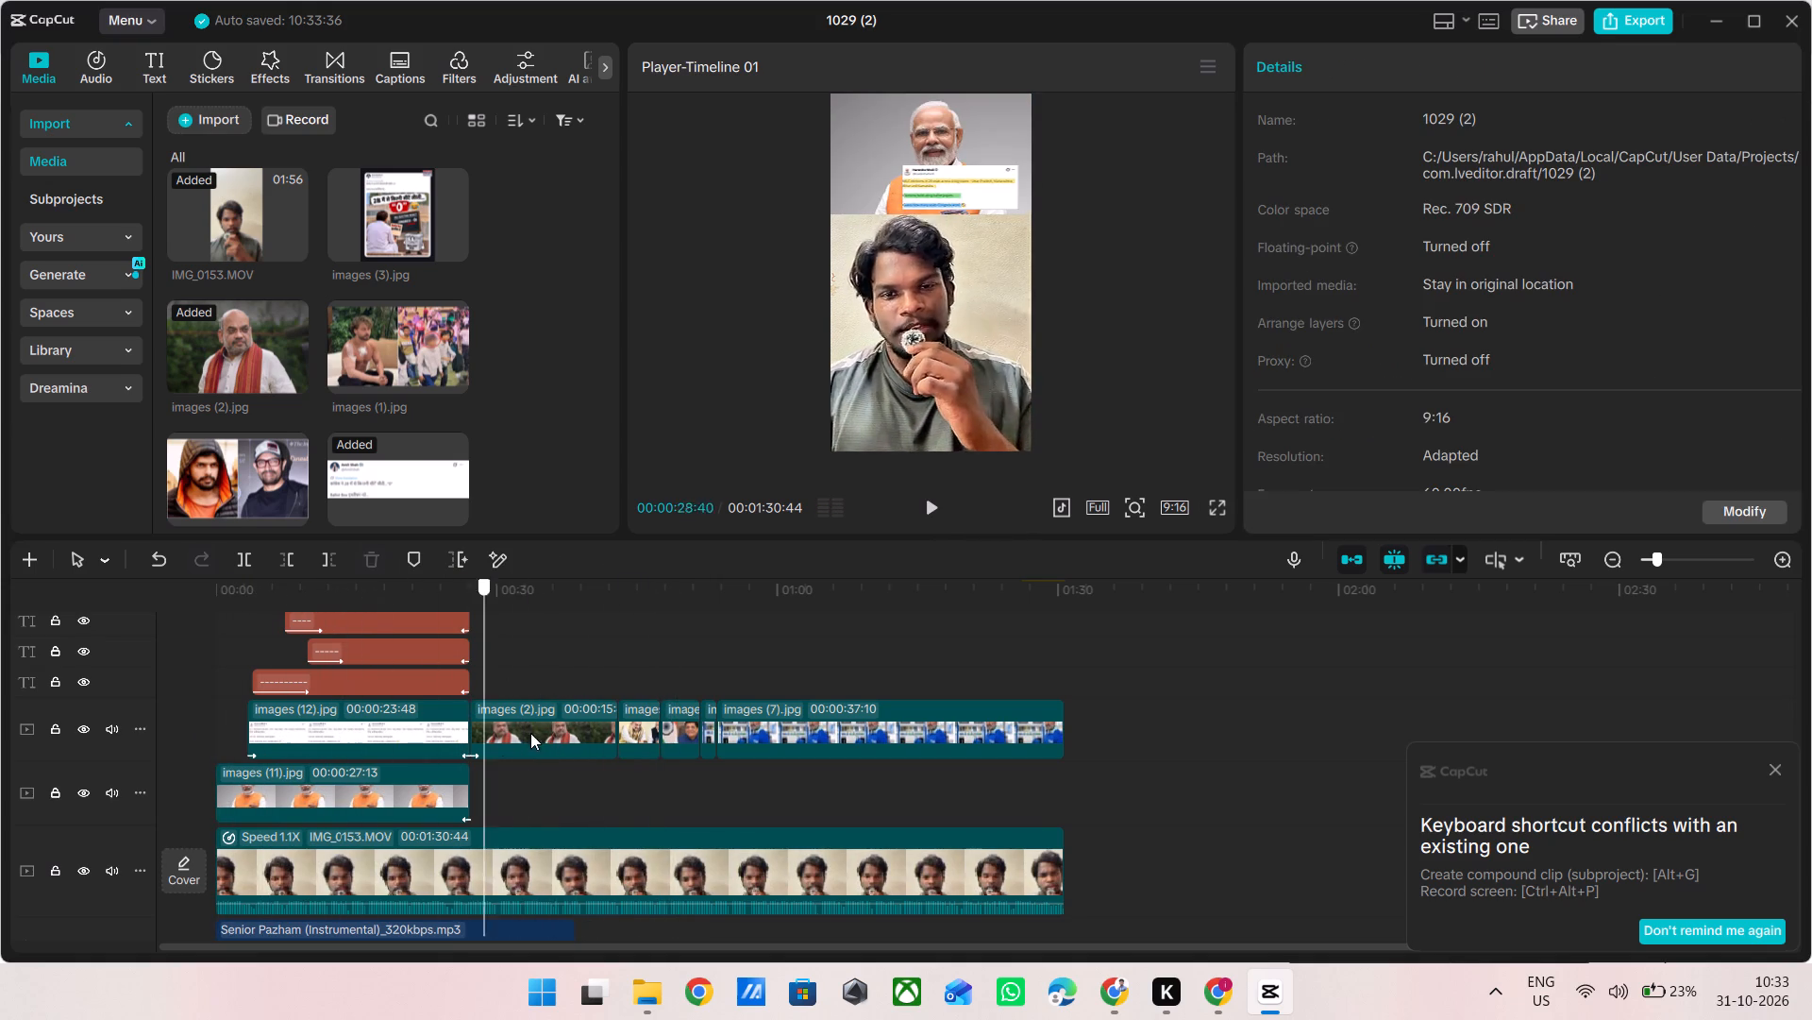
pyautogui.moveTo(530, 733); pyautogui.dragTo(830, 781)
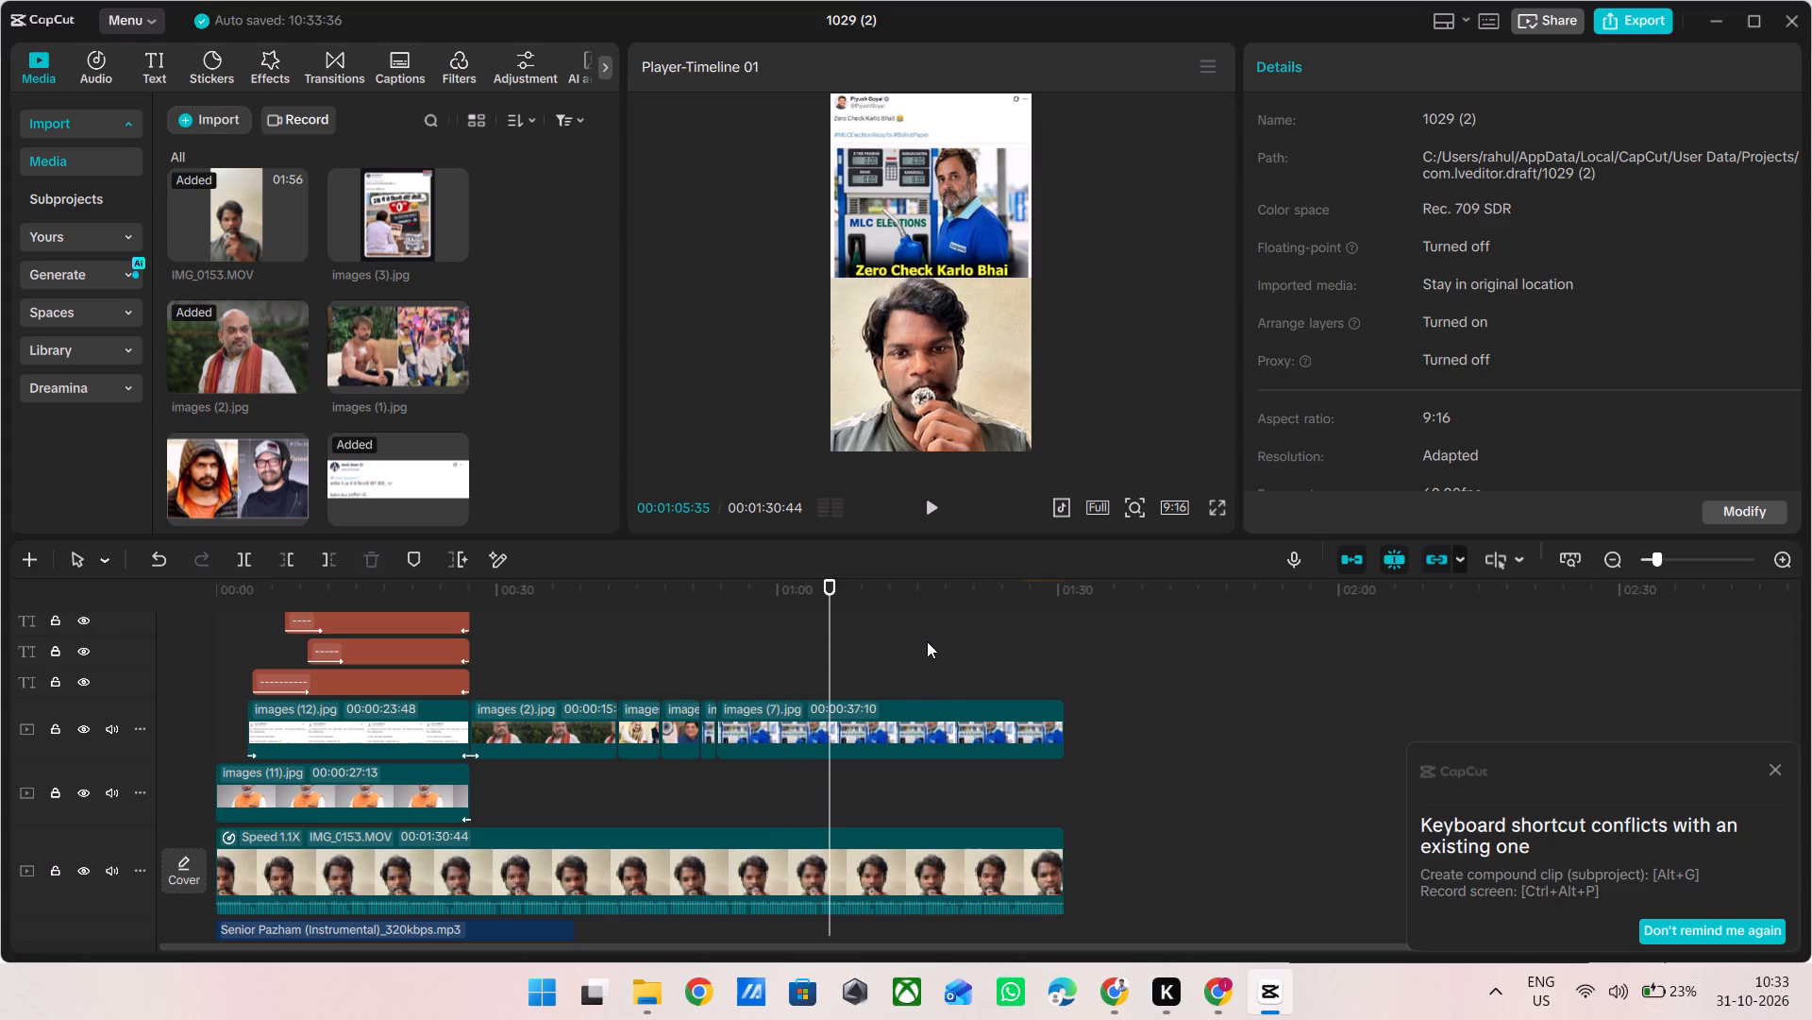
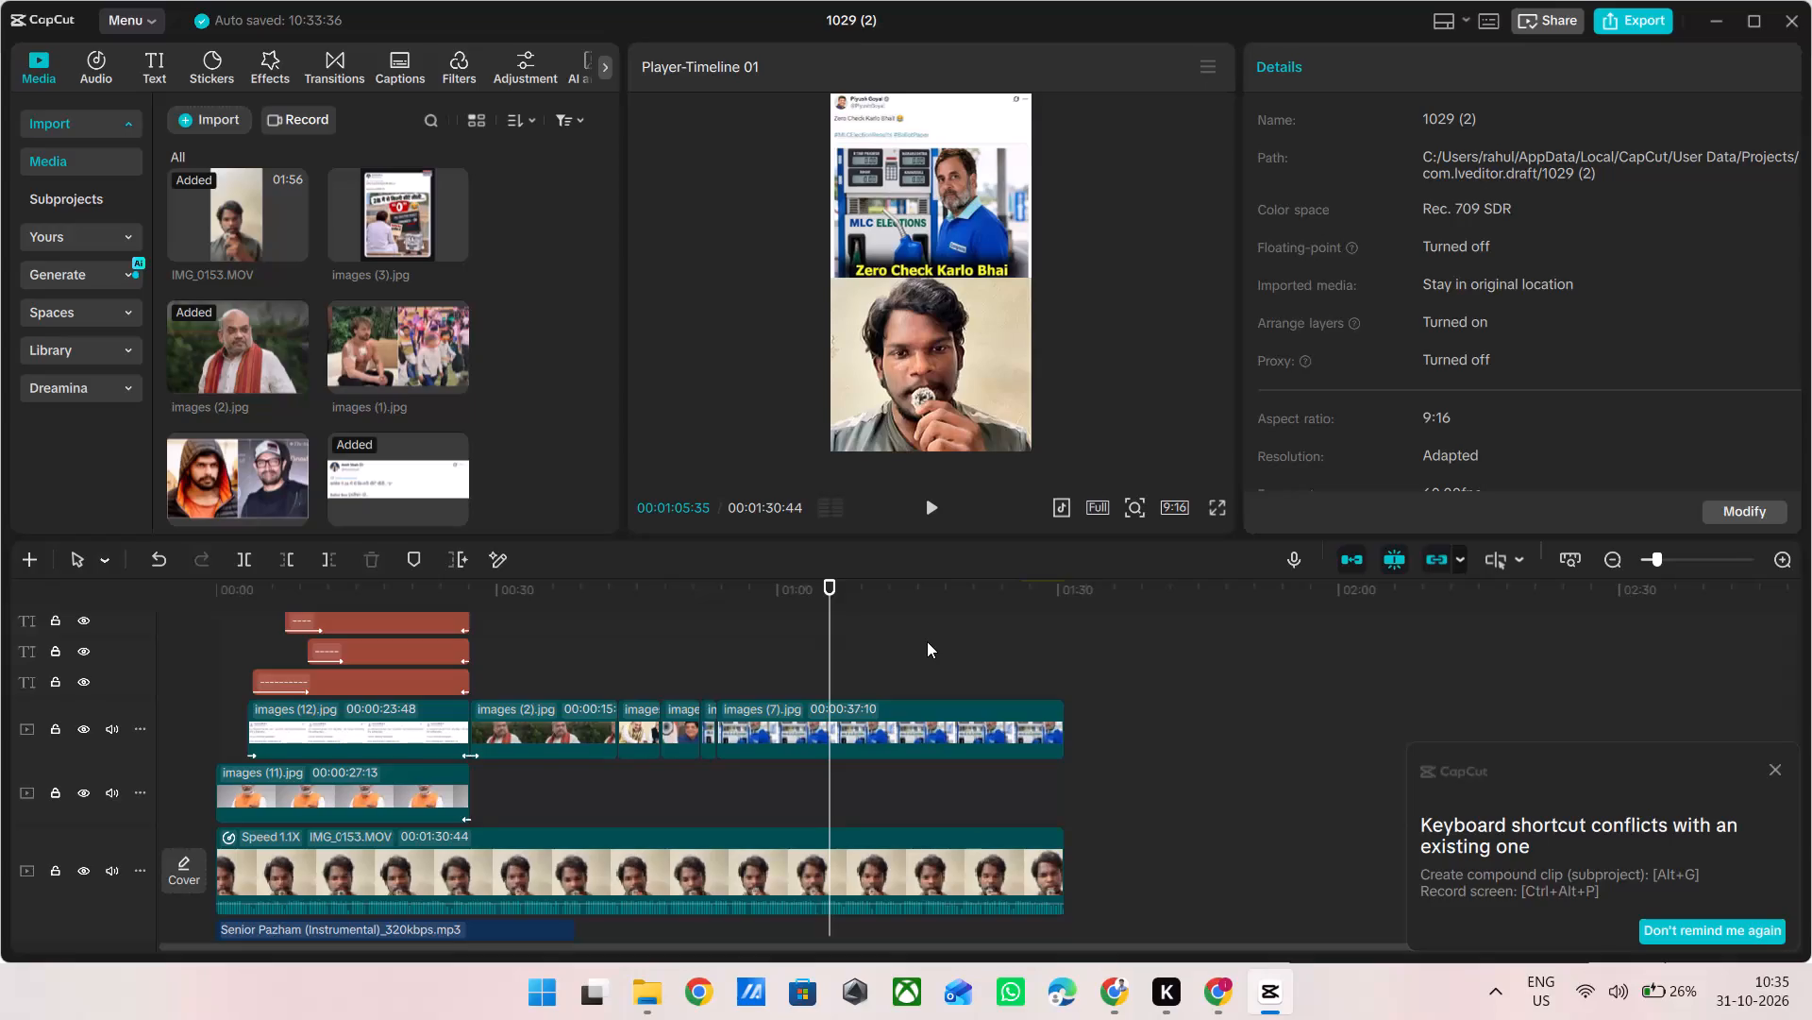
# Scrub the timeline between about 7 and 43 seconds to check the tweet highlights and the image changes.
pyautogui.click(609, 597)
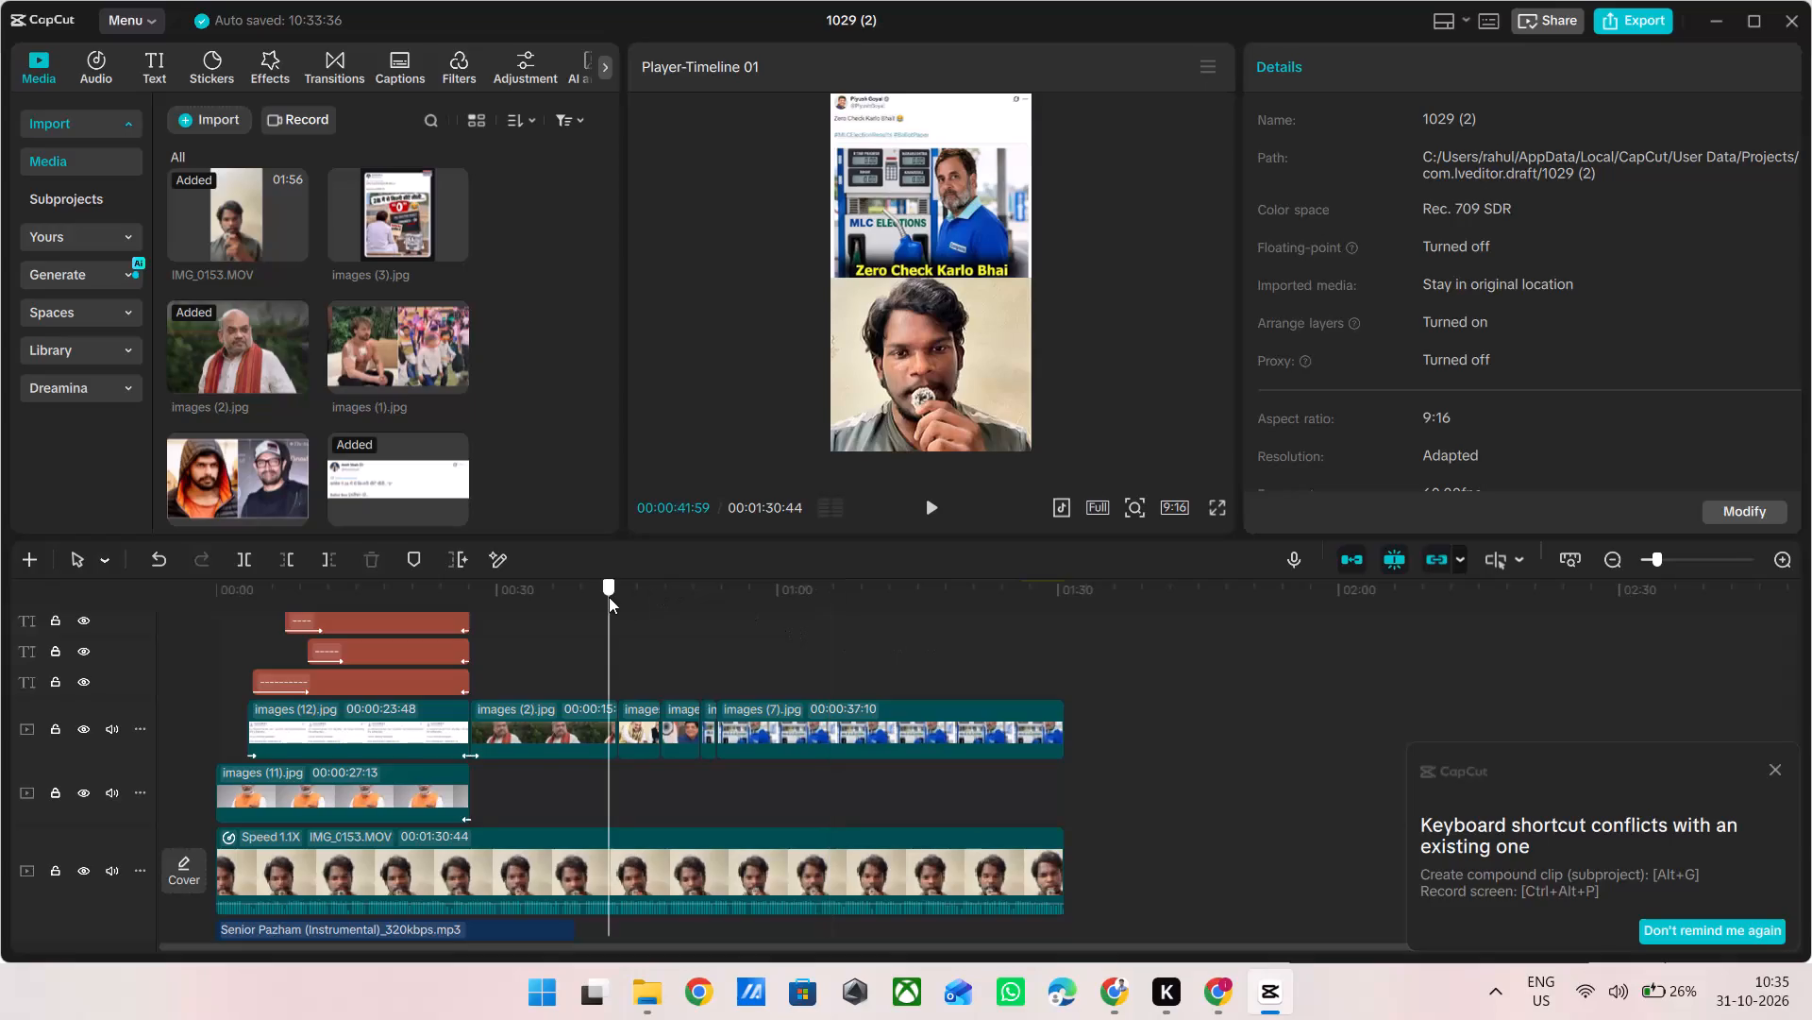
pyautogui.moveTo(609, 597); pyautogui.dragTo(463, 633)
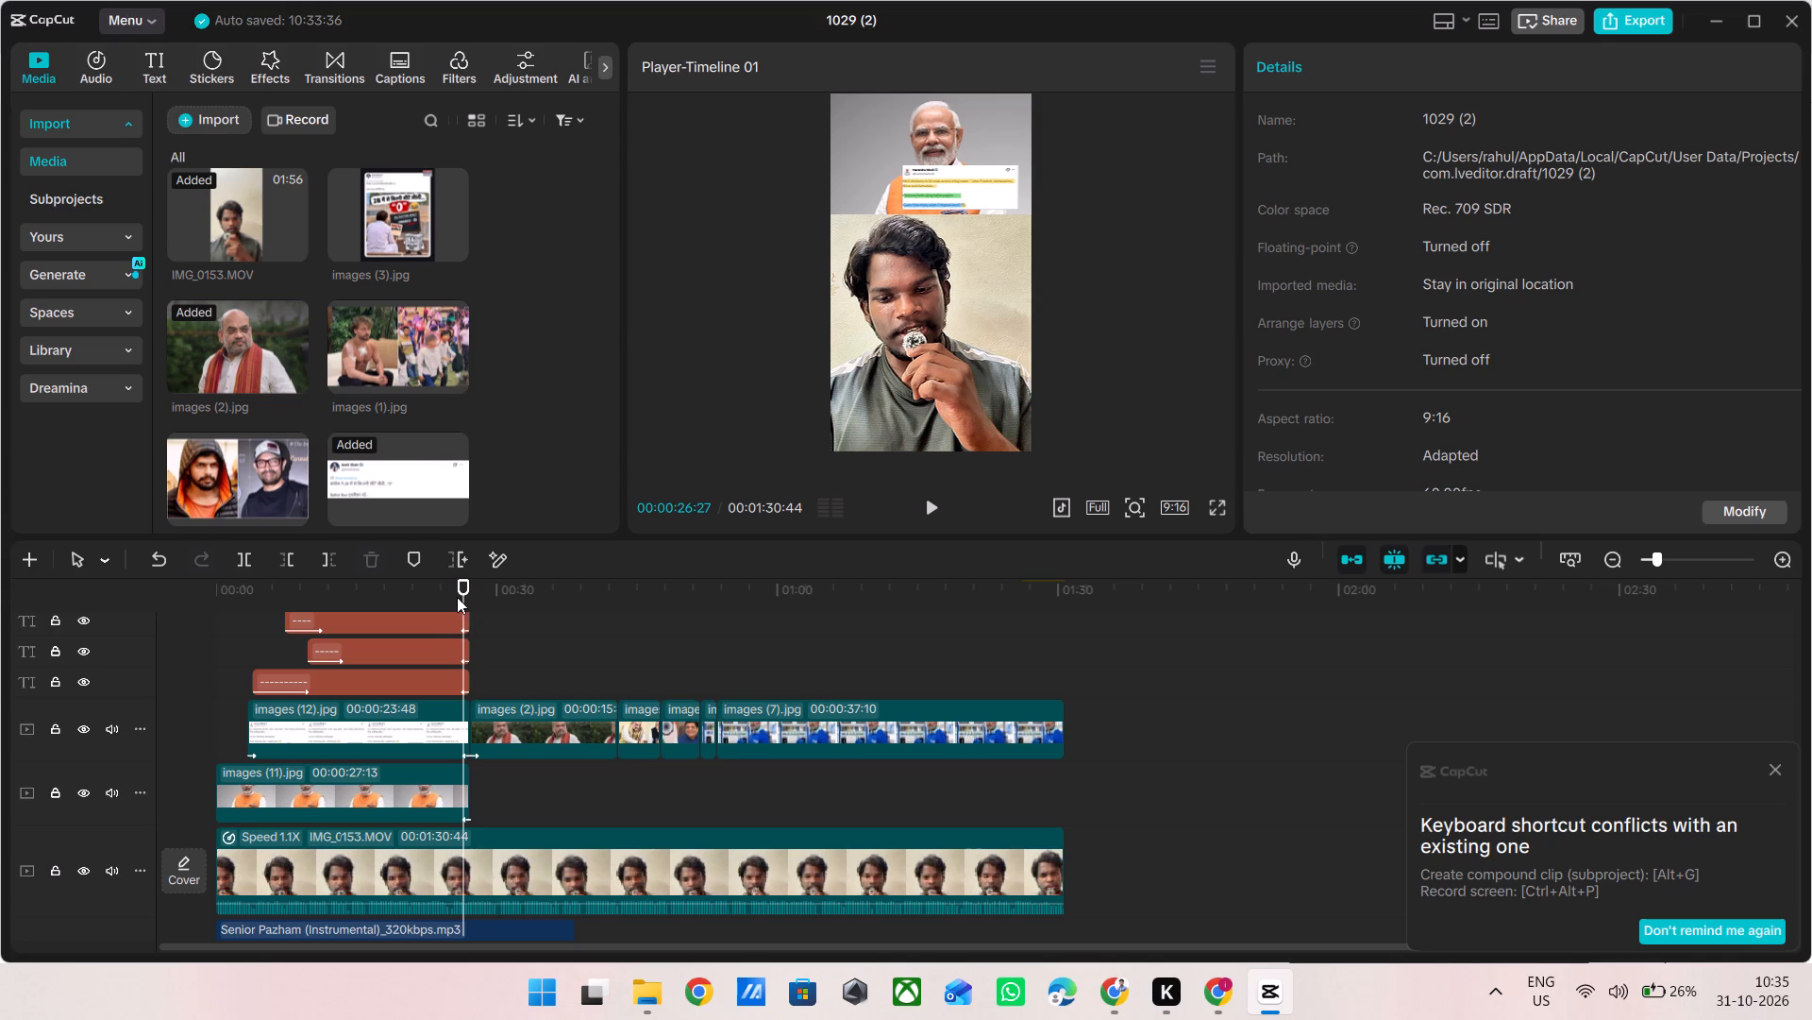
pyautogui.moveTo(462, 586); pyautogui.dragTo(469, 586)
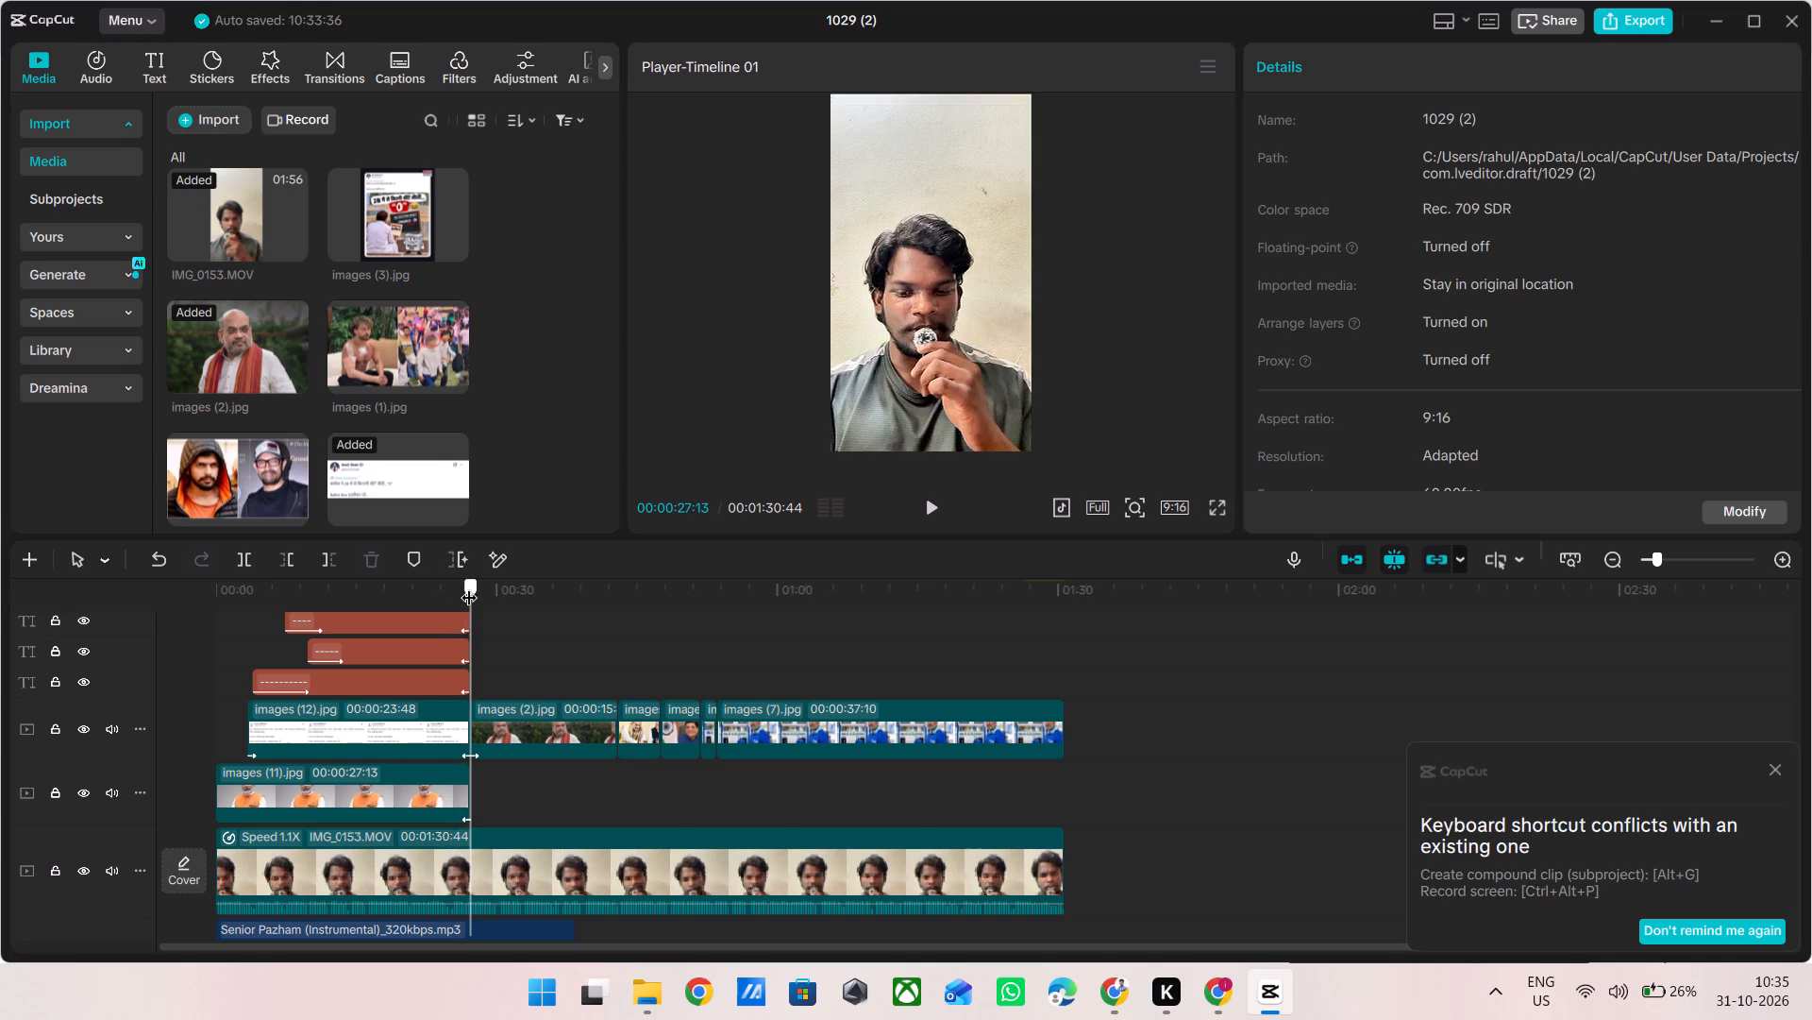
pyautogui.moveTo(469, 586); pyautogui.dragTo(291, 605)
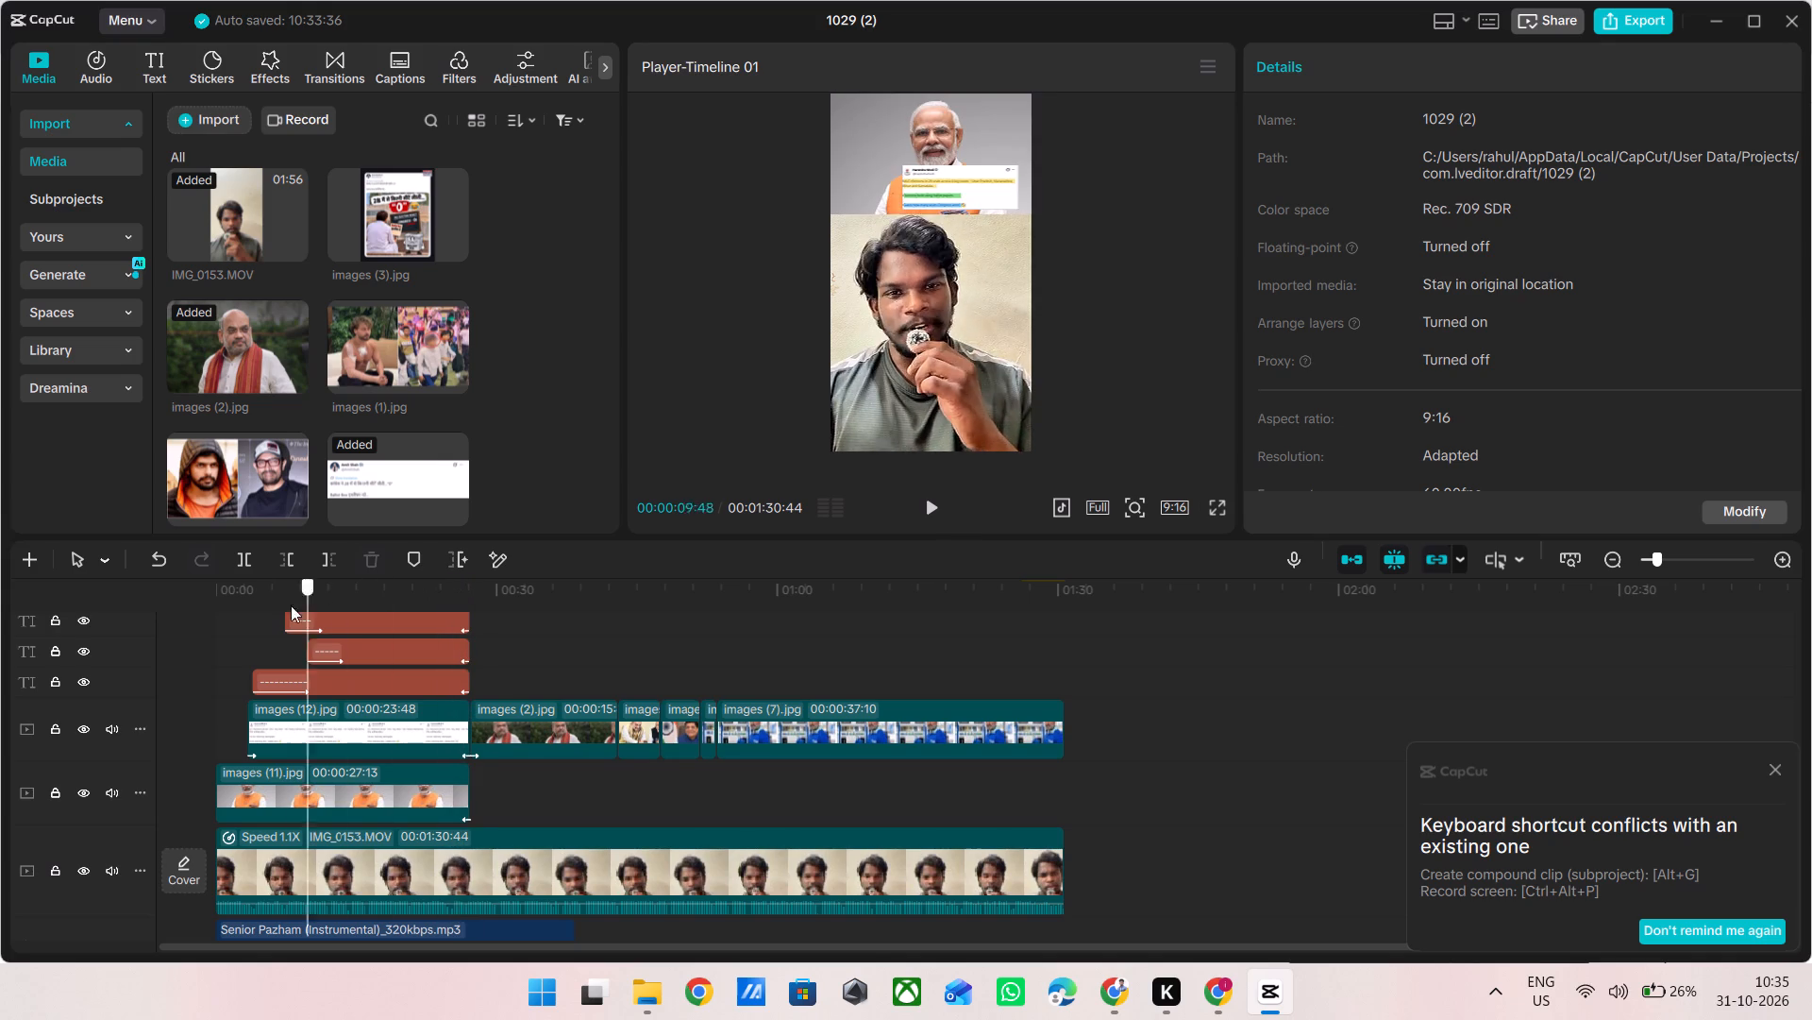
pyautogui.moveTo(291, 605); pyautogui.dragTo(293, 610)
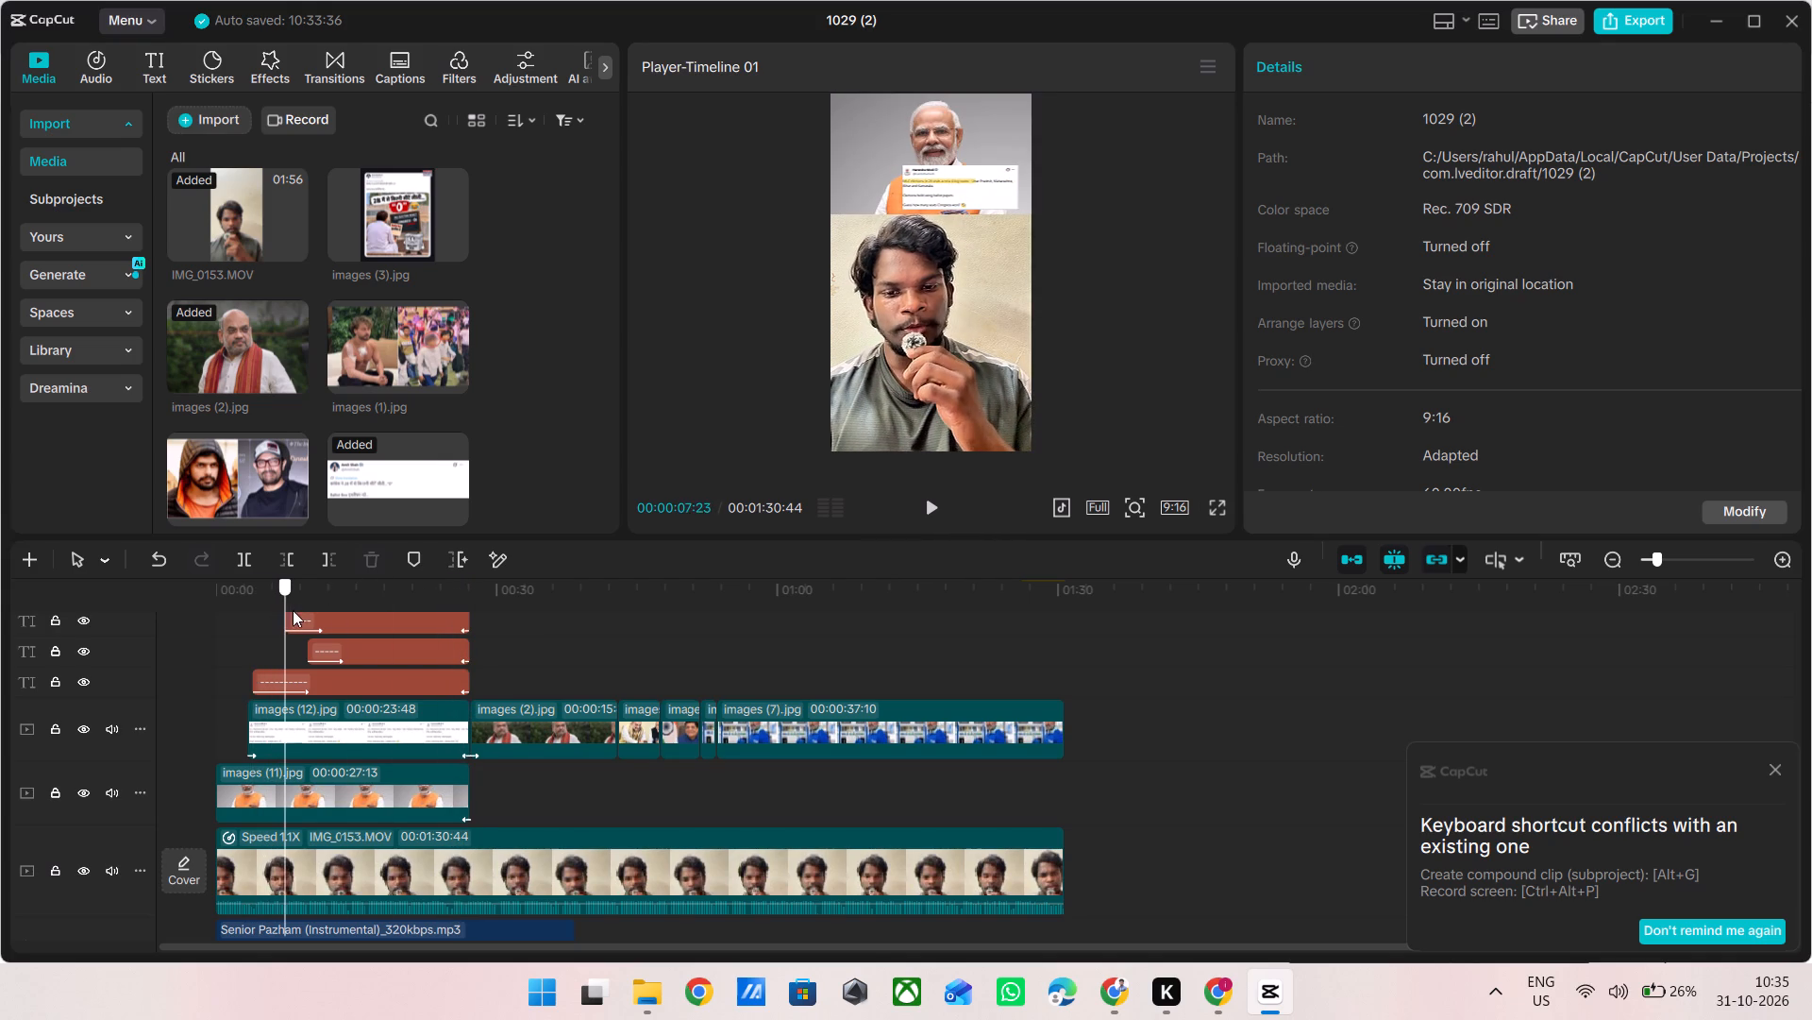
pyautogui.moveTo(293, 610); pyautogui.dragTo(410, 613)
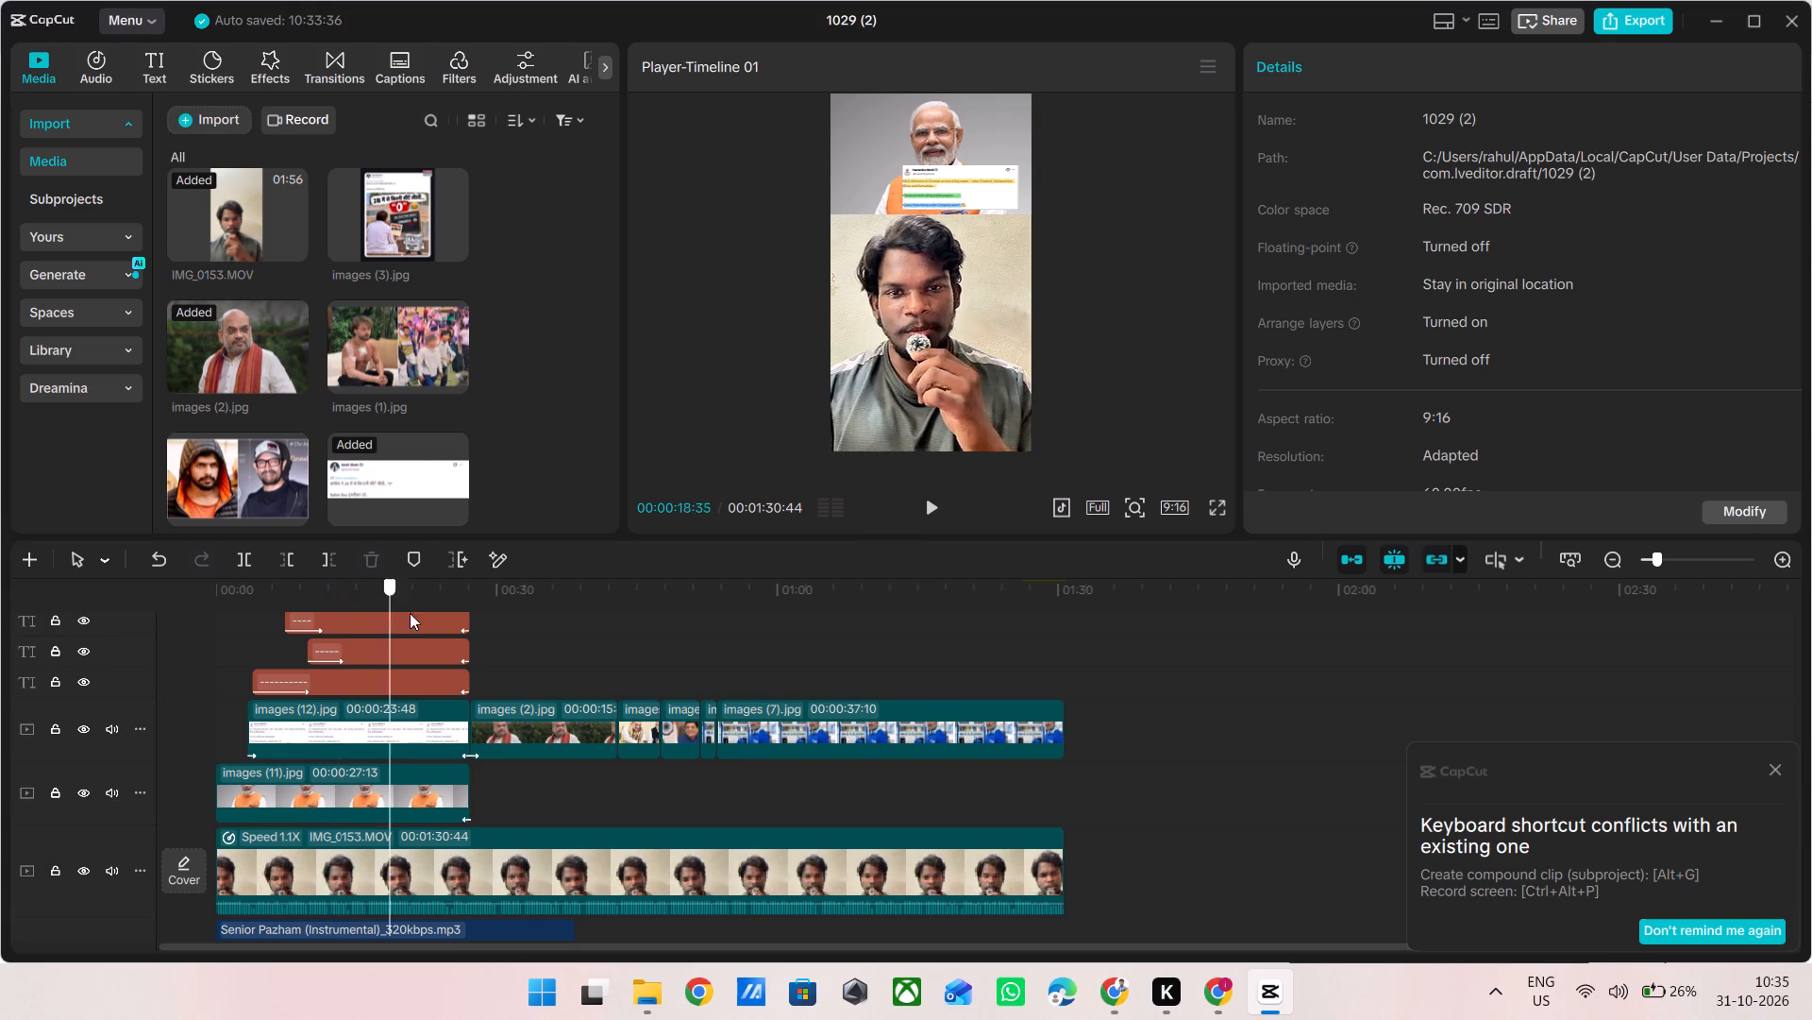
pyautogui.moveTo(410, 613); pyautogui.dragTo(472, 600)
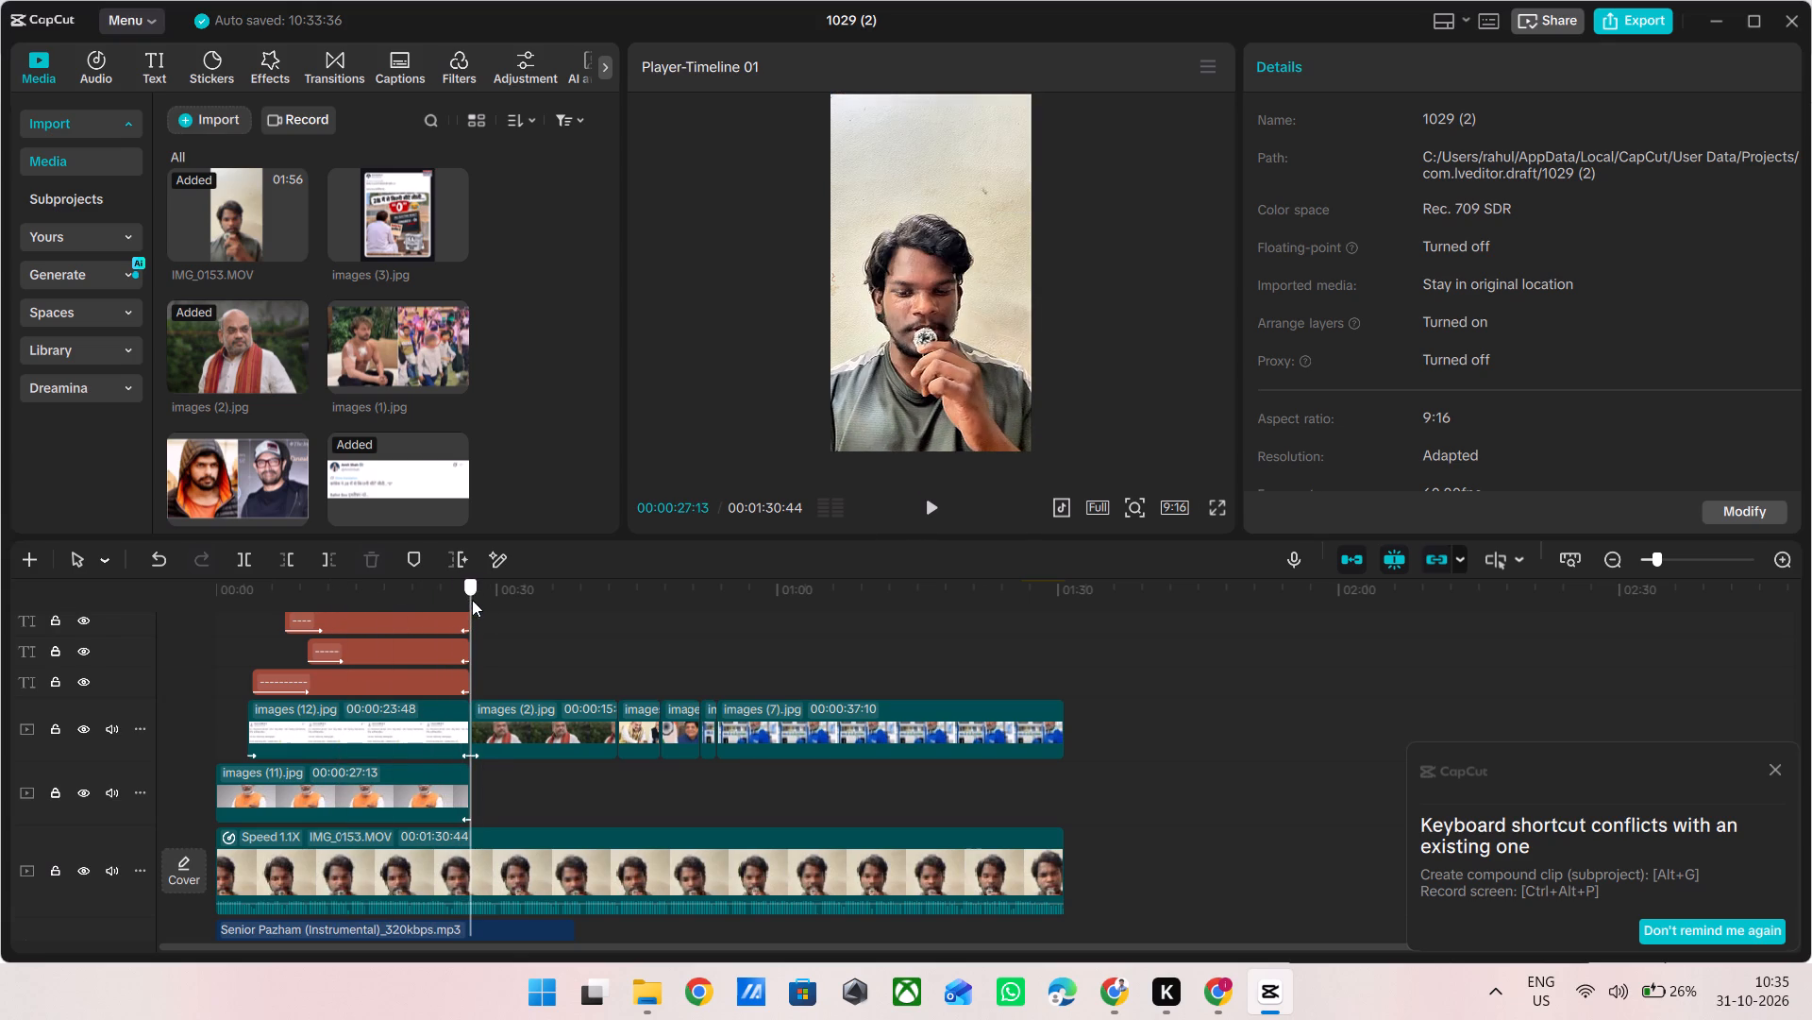
pyautogui.moveTo(472, 600); pyautogui.dragTo(597, 590)
pyautogui.scroll(-1, 597, 590)
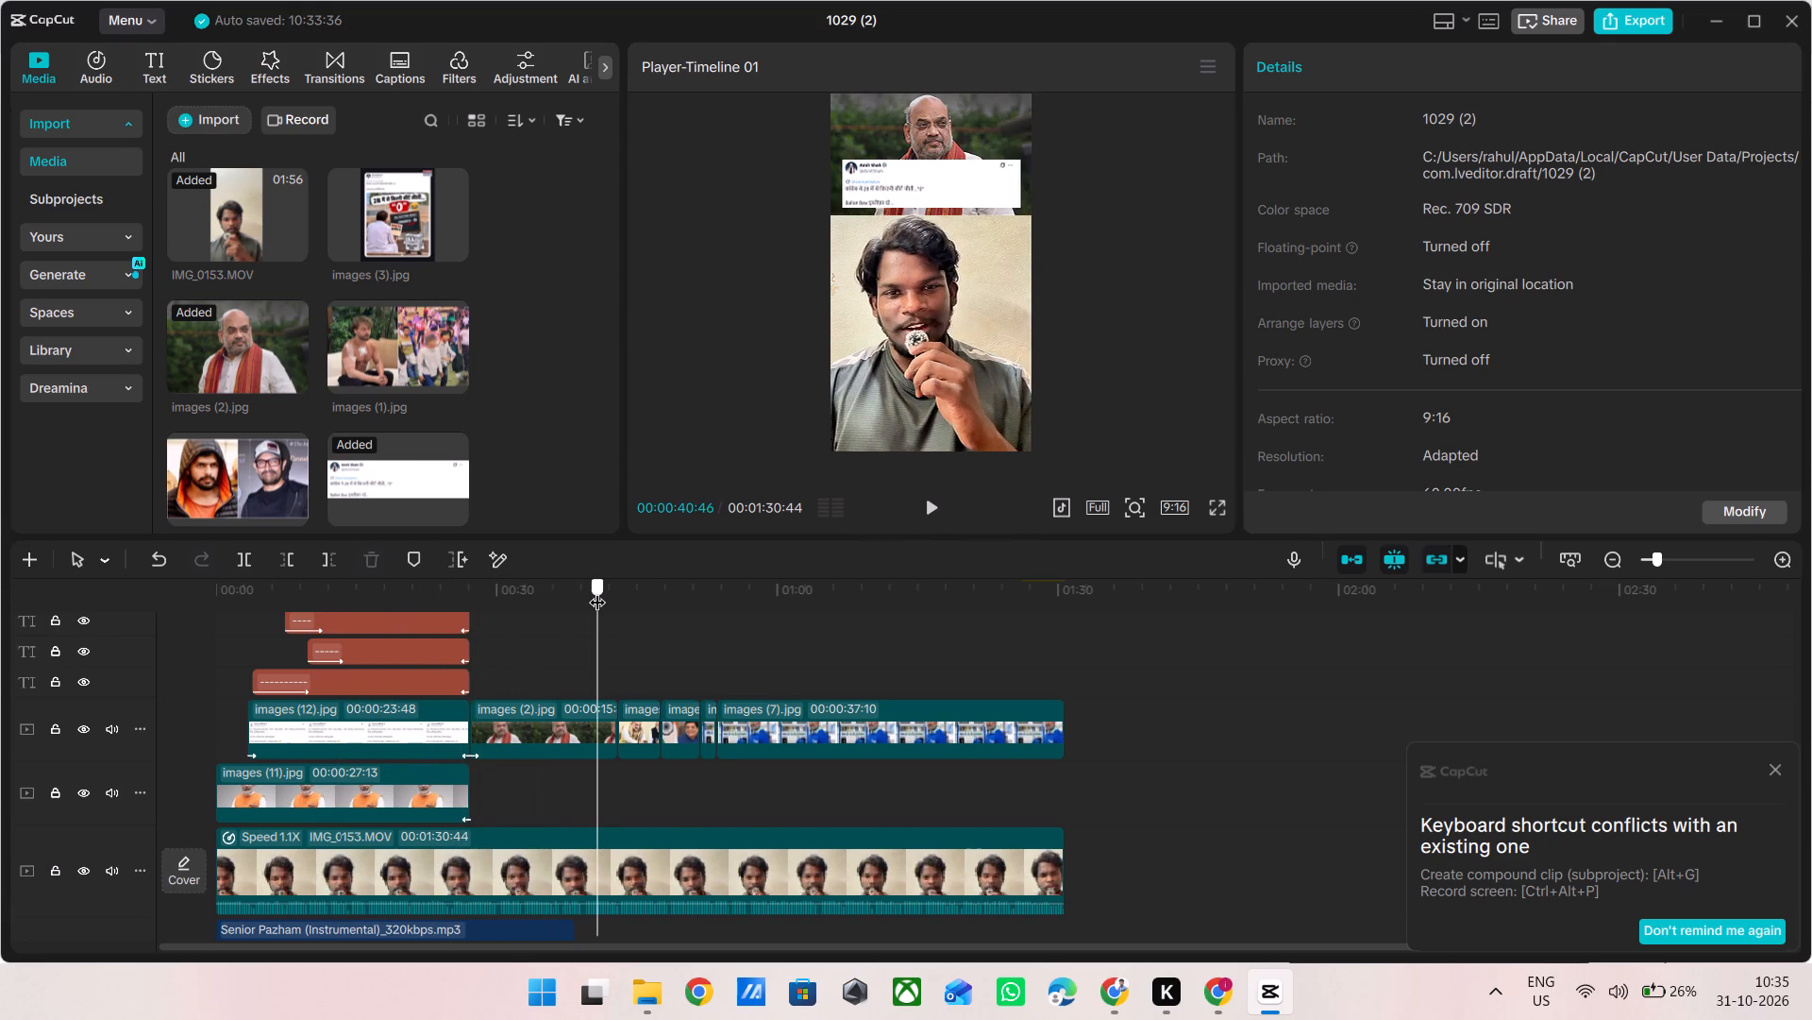
pyautogui.moveTo(597, 590); pyautogui.dragTo(612, 589)
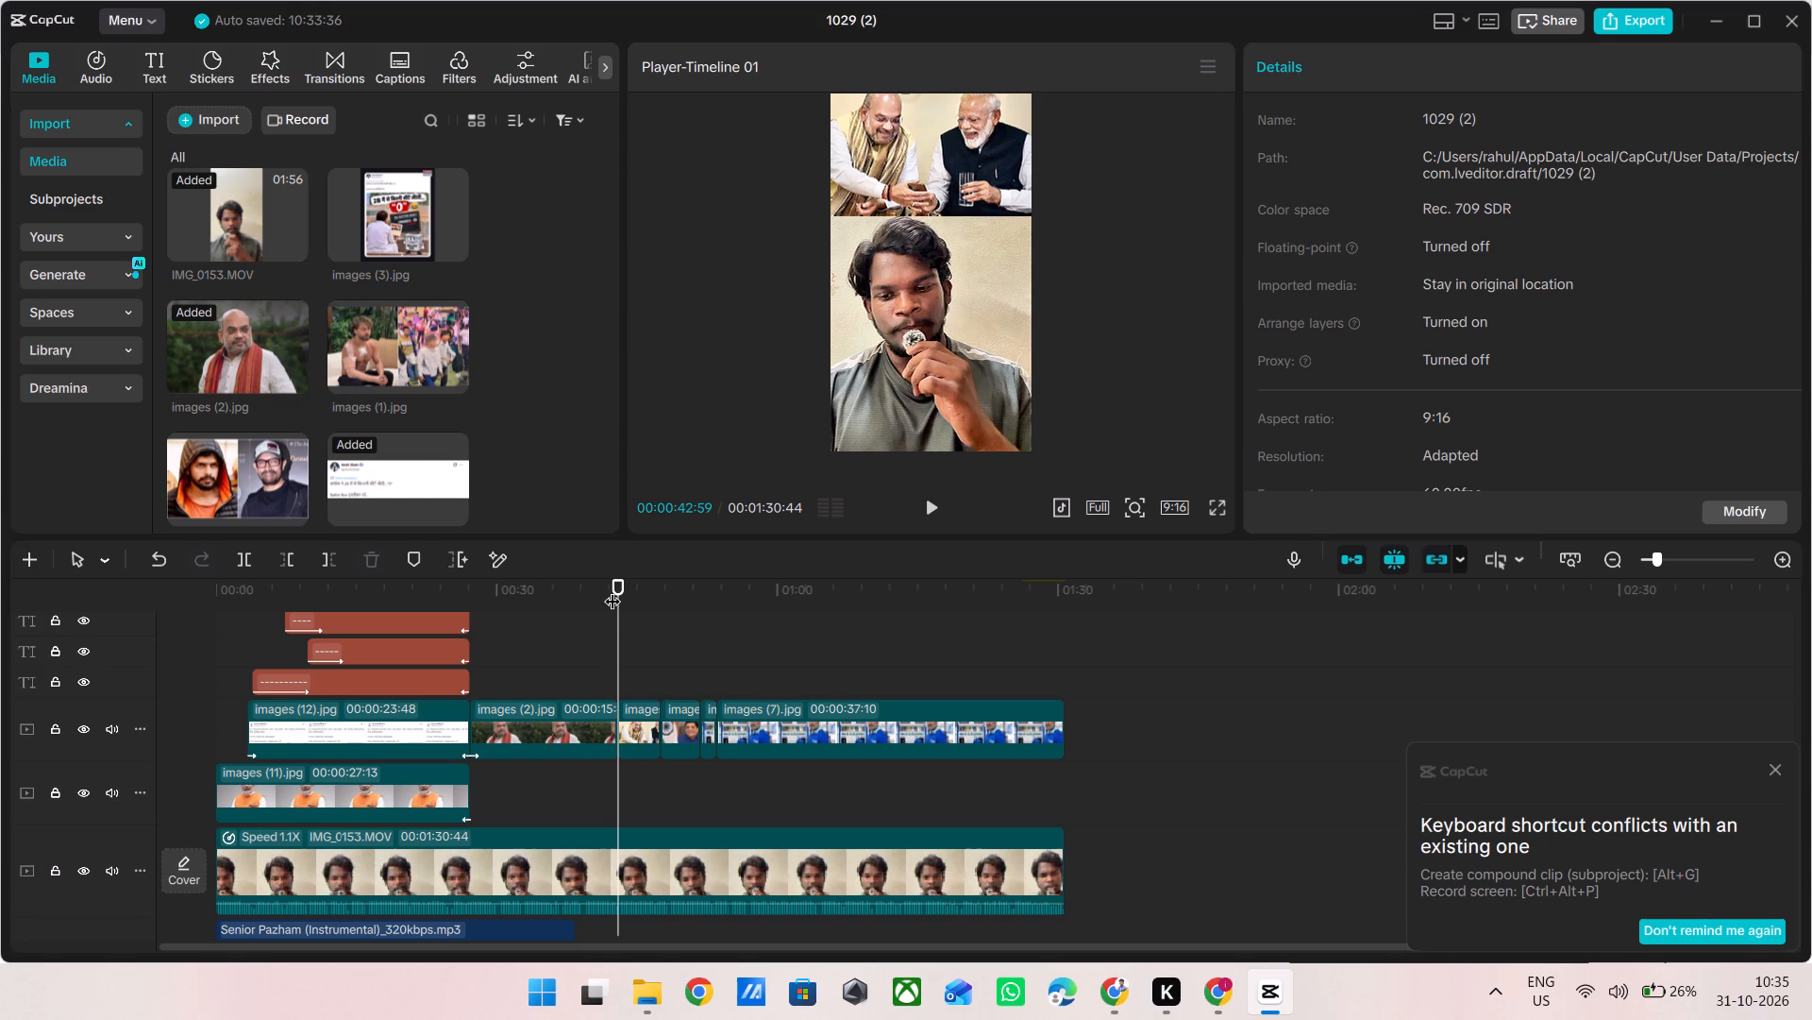
pyautogui.doubleClick(612, 589)
pyautogui.click(587, 589)
pyautogui.moveTo(587, 589); pyautogui.dragTo(614, 565)
pyautogui.doubleClick(594, 590)
pyautogui.moveTo(594, 590); pyautogui.dragTo(580, 589)
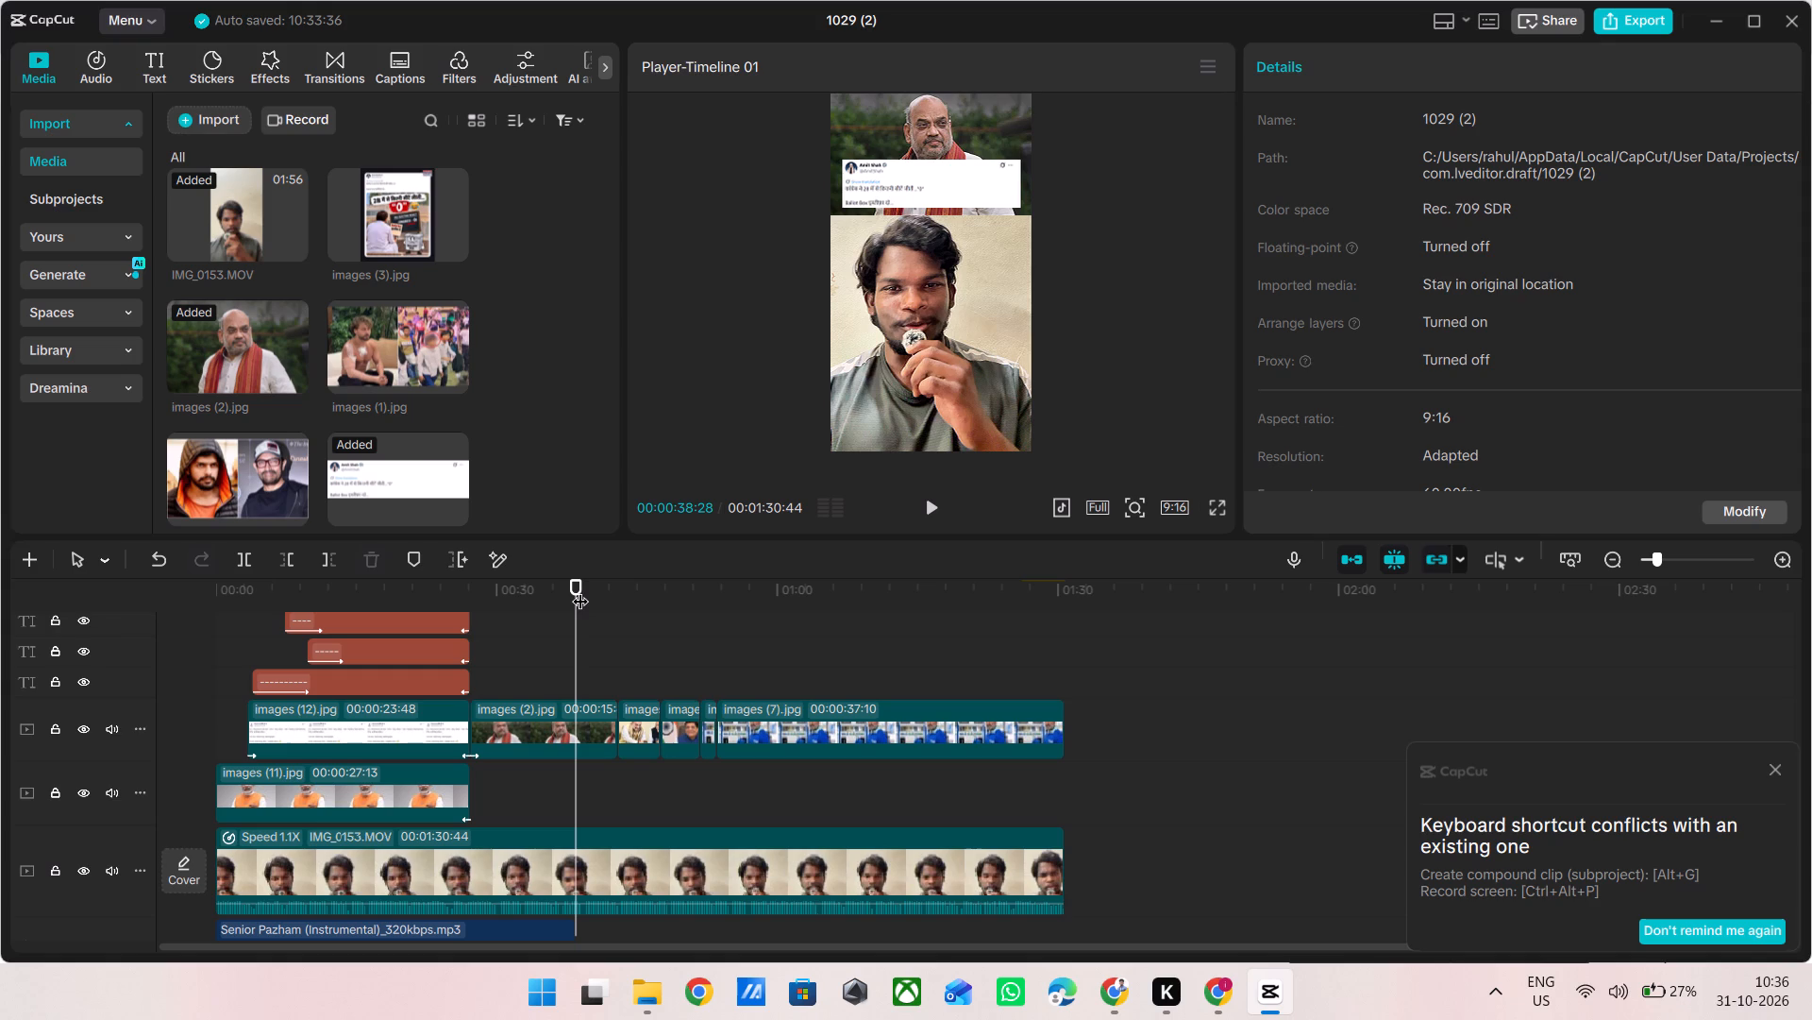
# Add a default text clip at the very start of the timeline, on its own track above the Screenshot clip's track.
pyautogui.doubleClick(528, 667)
pyautogui.moveTo(528, 667); pyautogui.dragTo(60, 701)
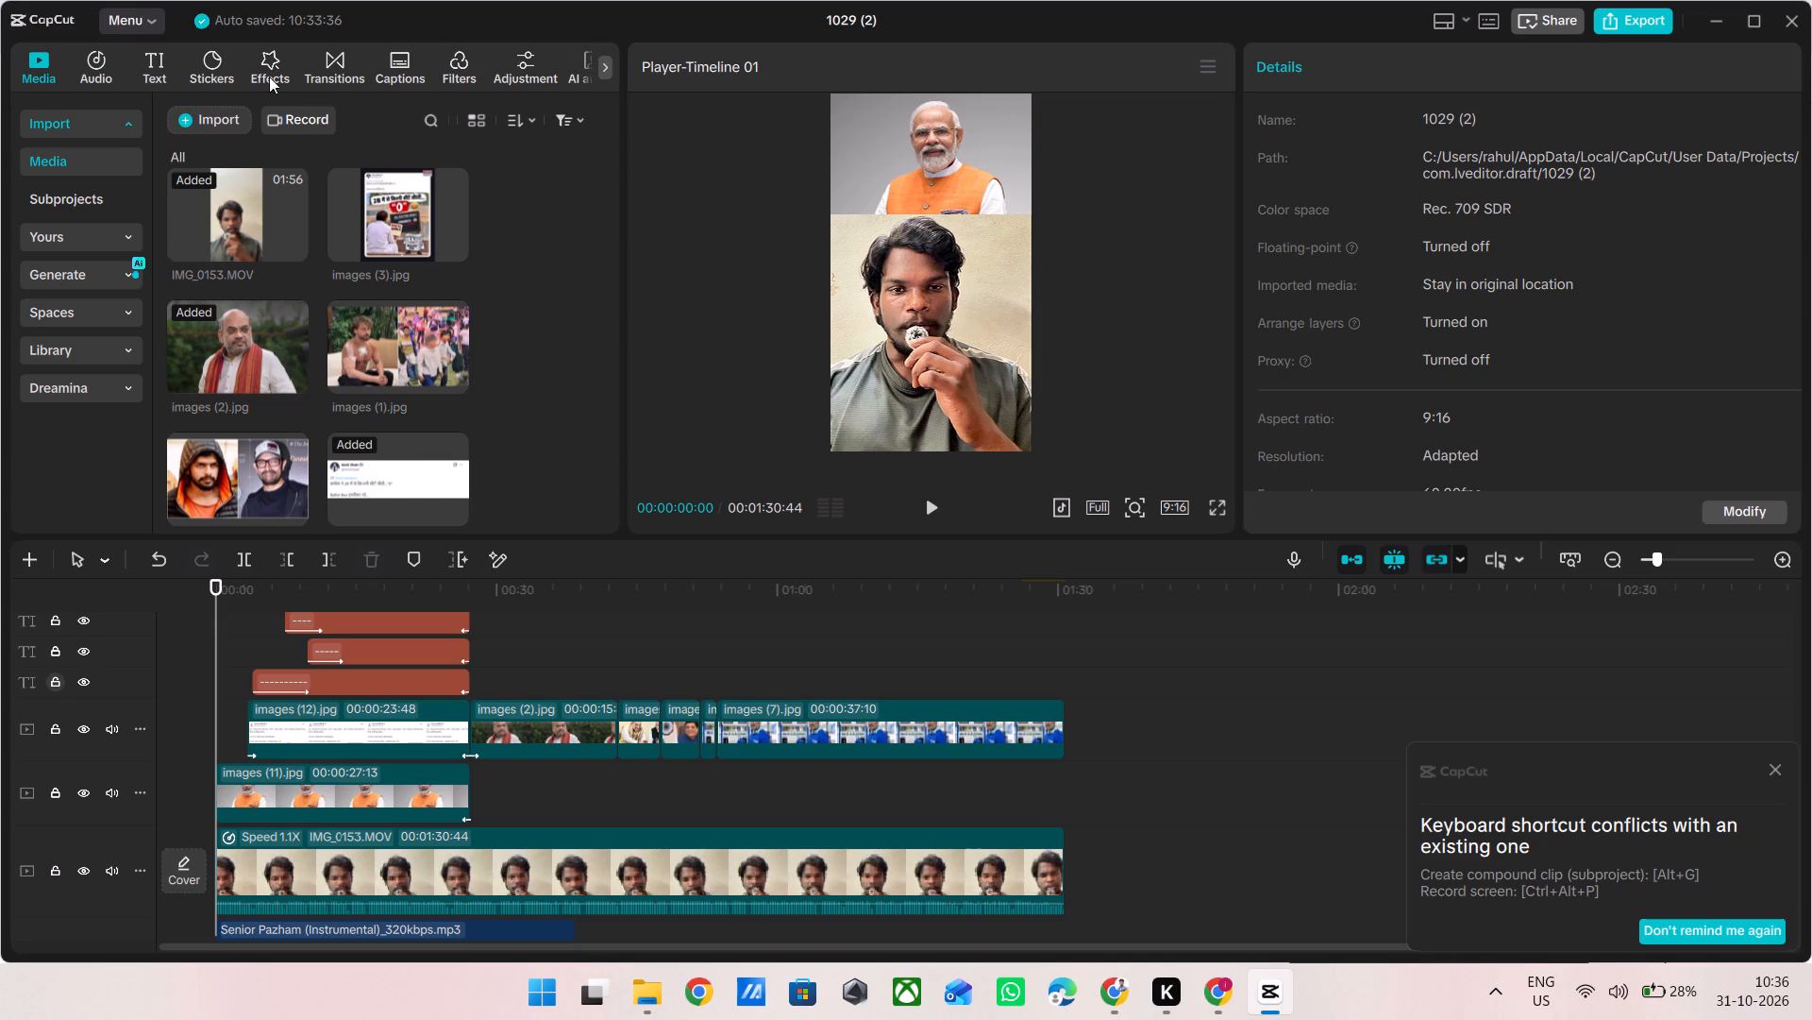
pyautogui.click(162, 57)
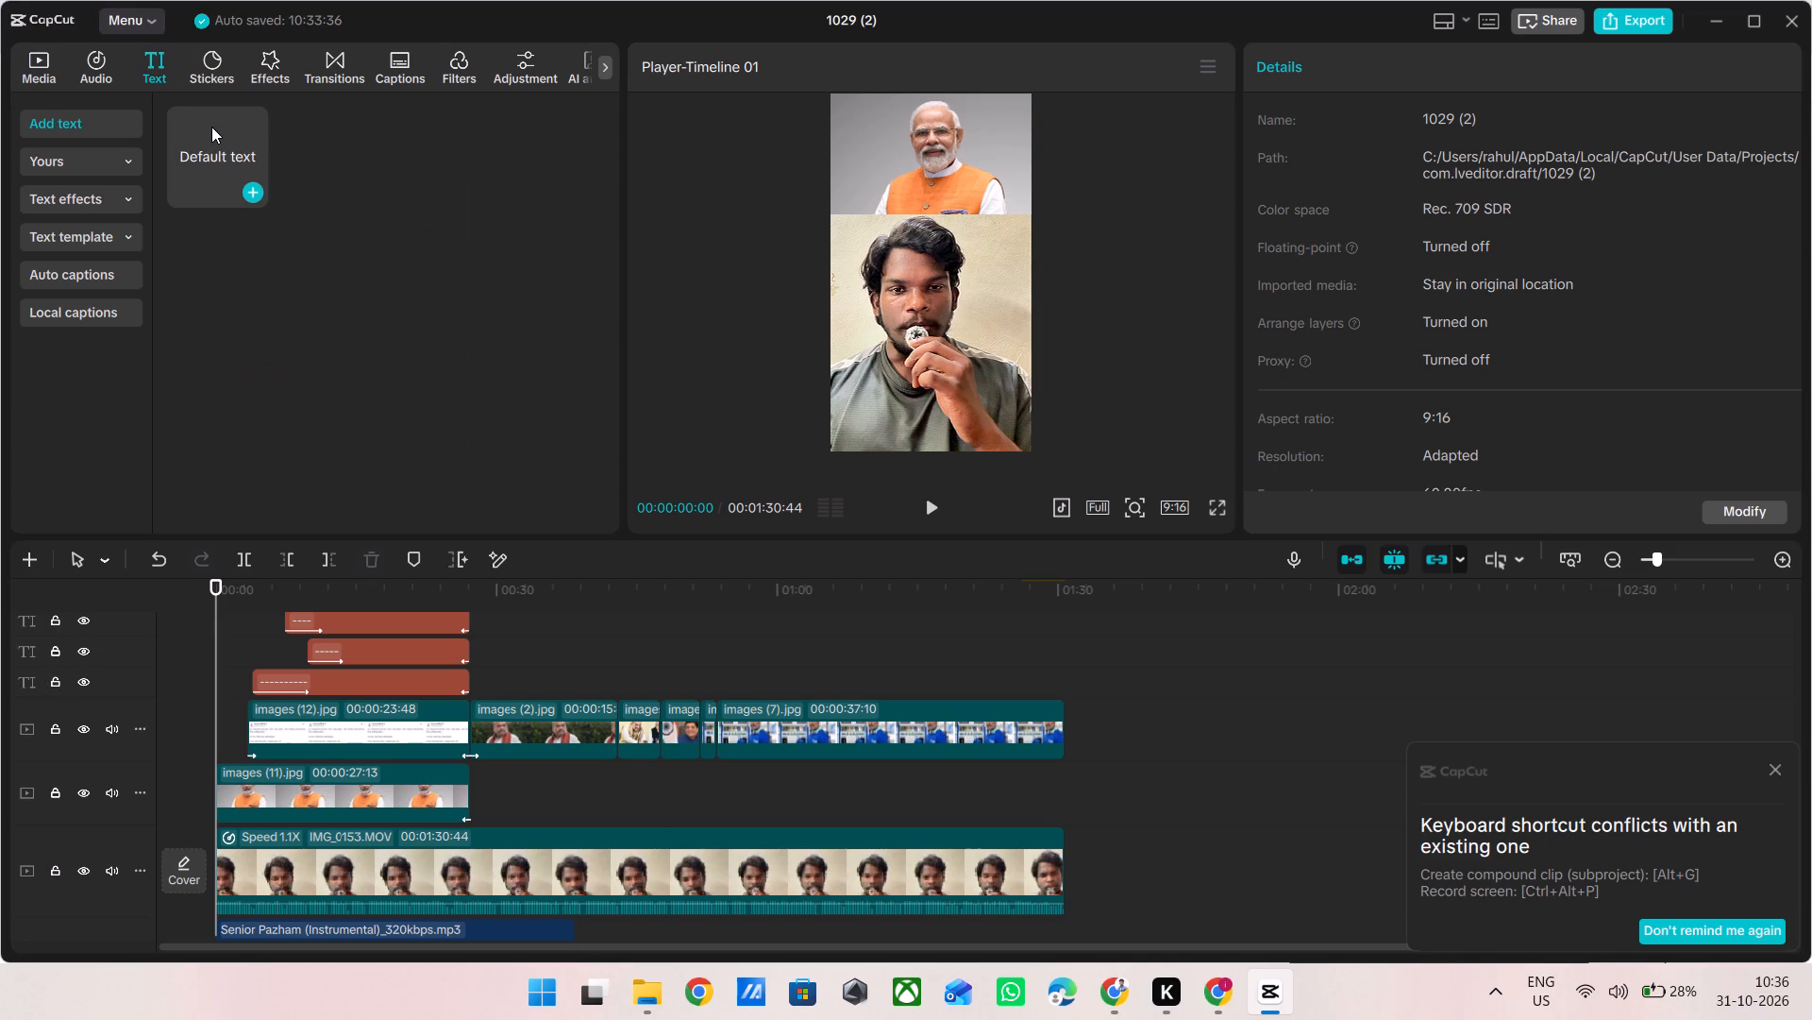
pyautogui.moveTo(216, 132); pyautogui.dragTo(193, 592)
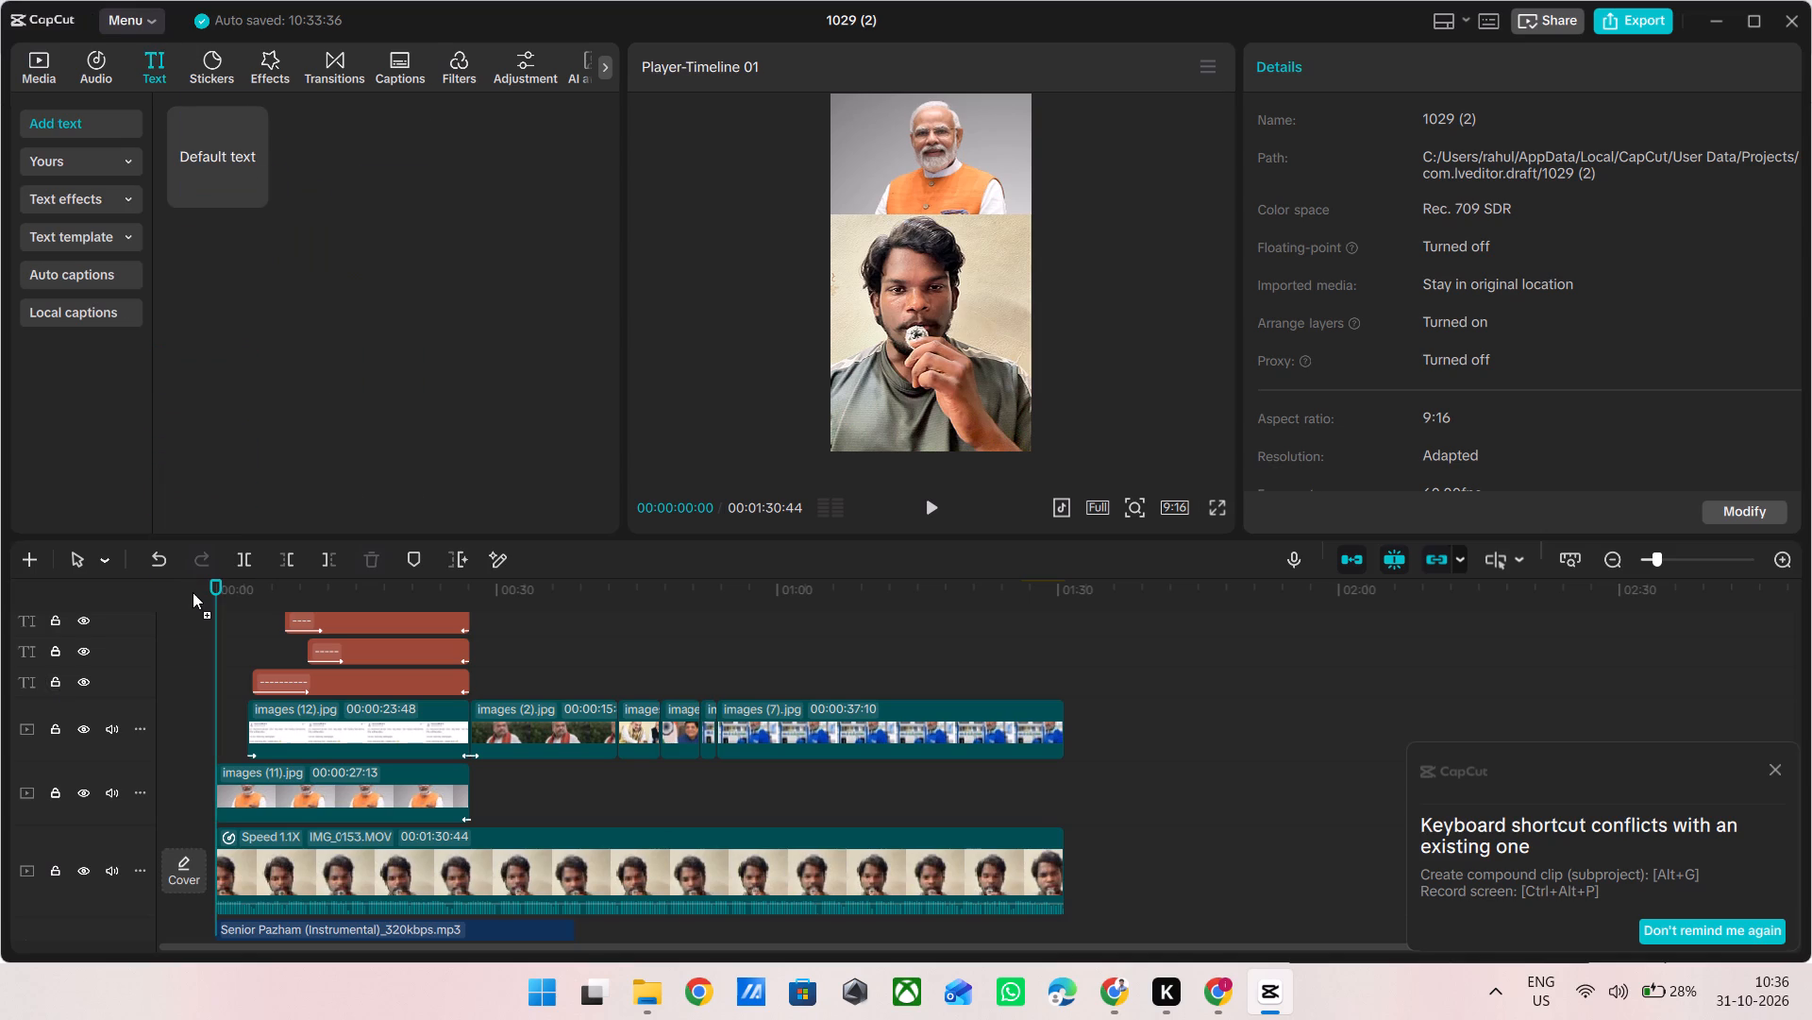
pyautogui.moveTo(193, 592); pyautogui.dragTo(210, 600)
pyautogui.scroll(1, 368, 693)
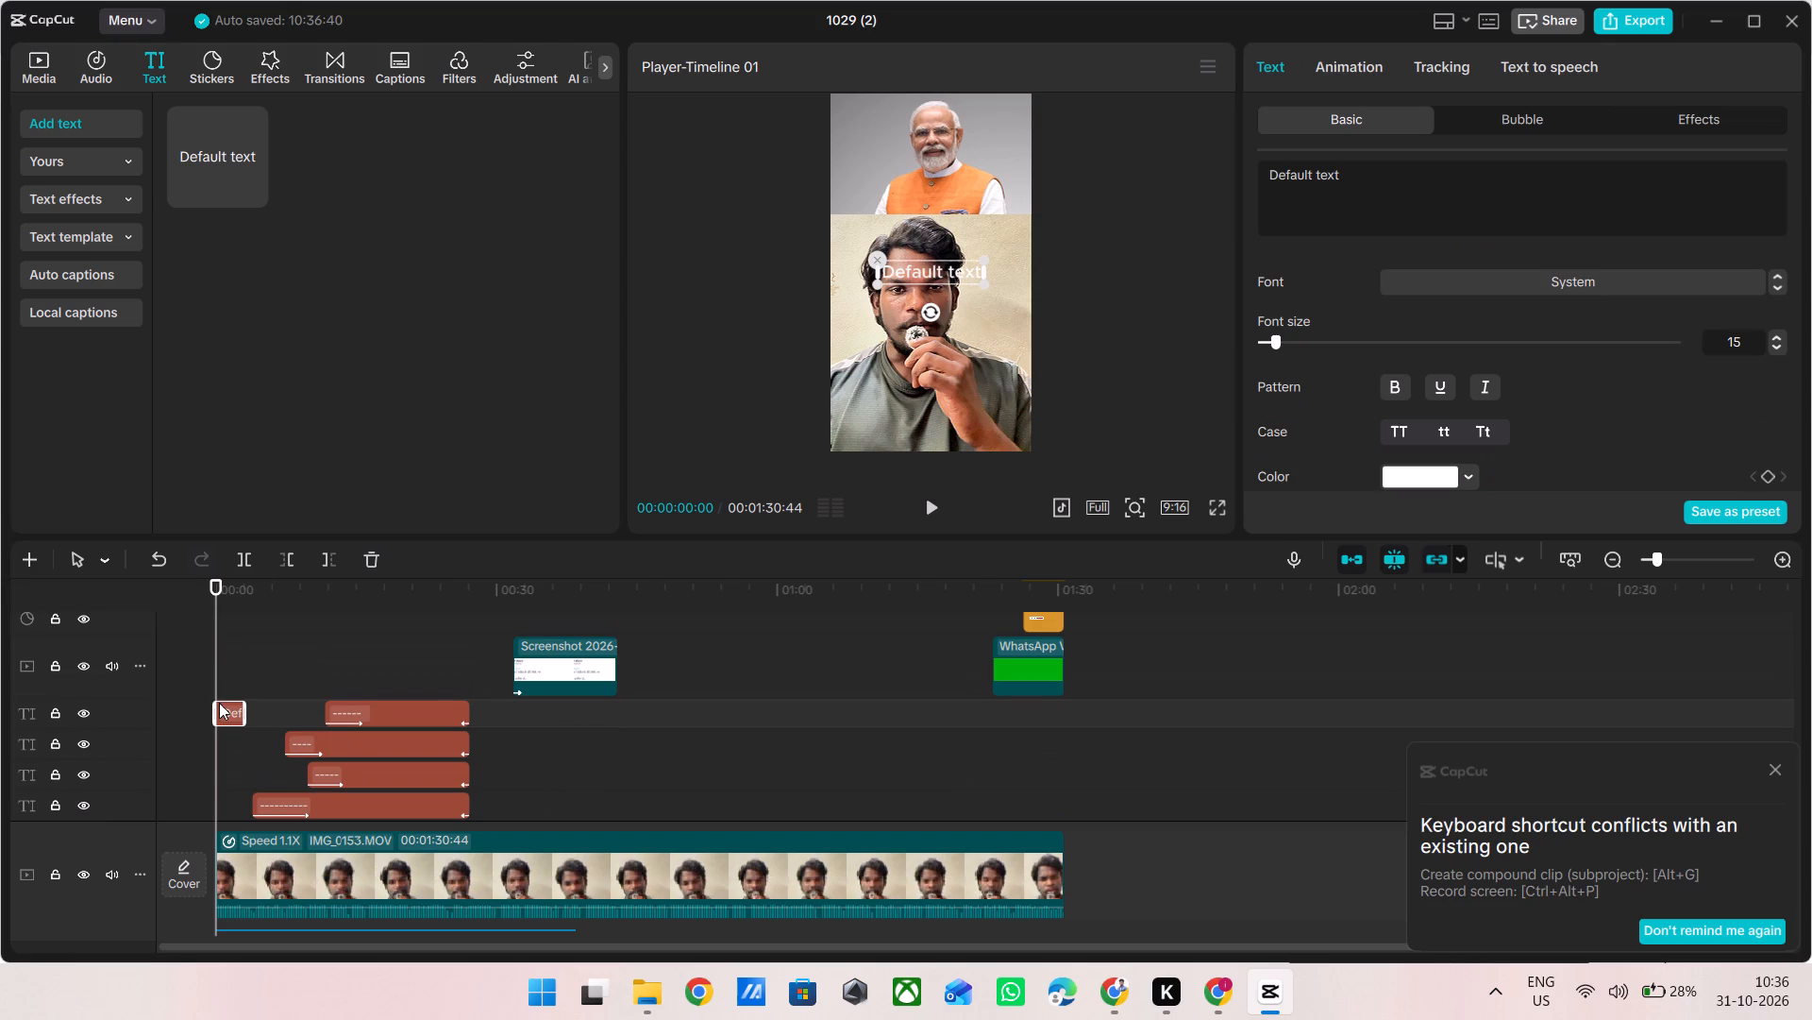
pyautogui.moveTo(228, 714); pyautogui.dragTo(231, 689)
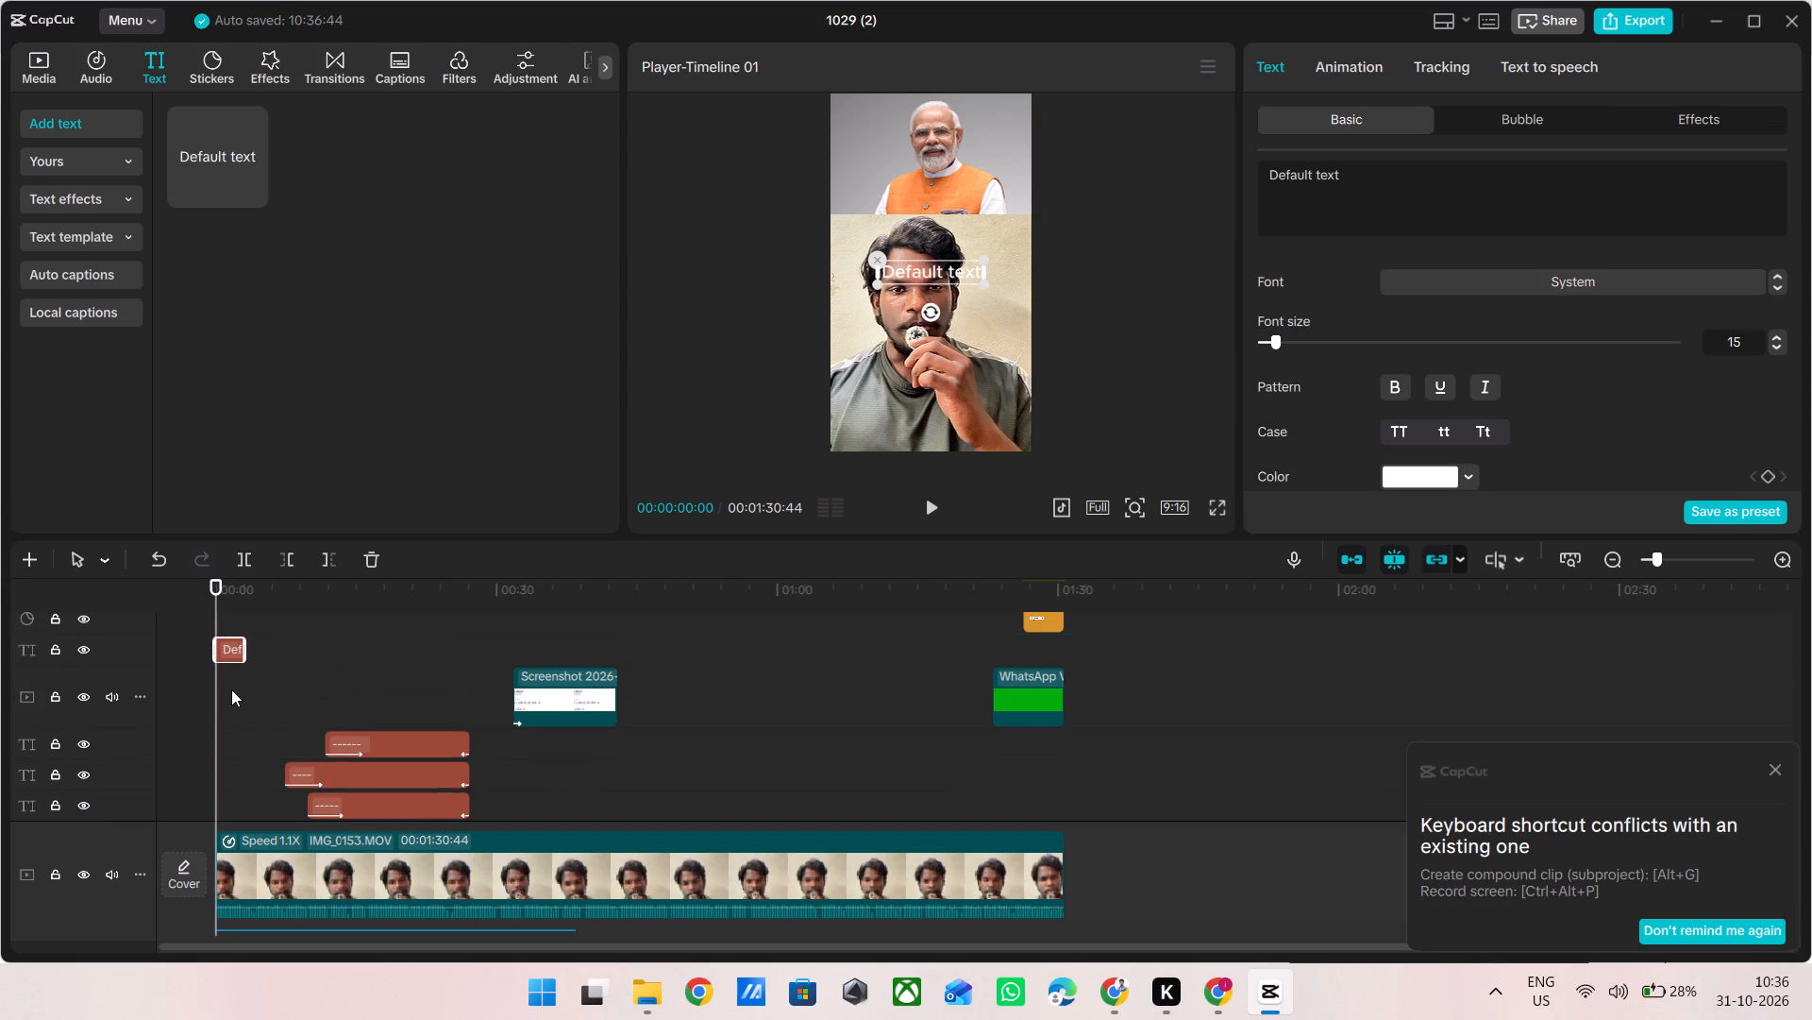
# Replace the default text with "Narendra Modi" and, on a second line, "- Prime Minister".
pyautogui.moveTo(1337, 171); pyautogui.dragTo(1237, 183)
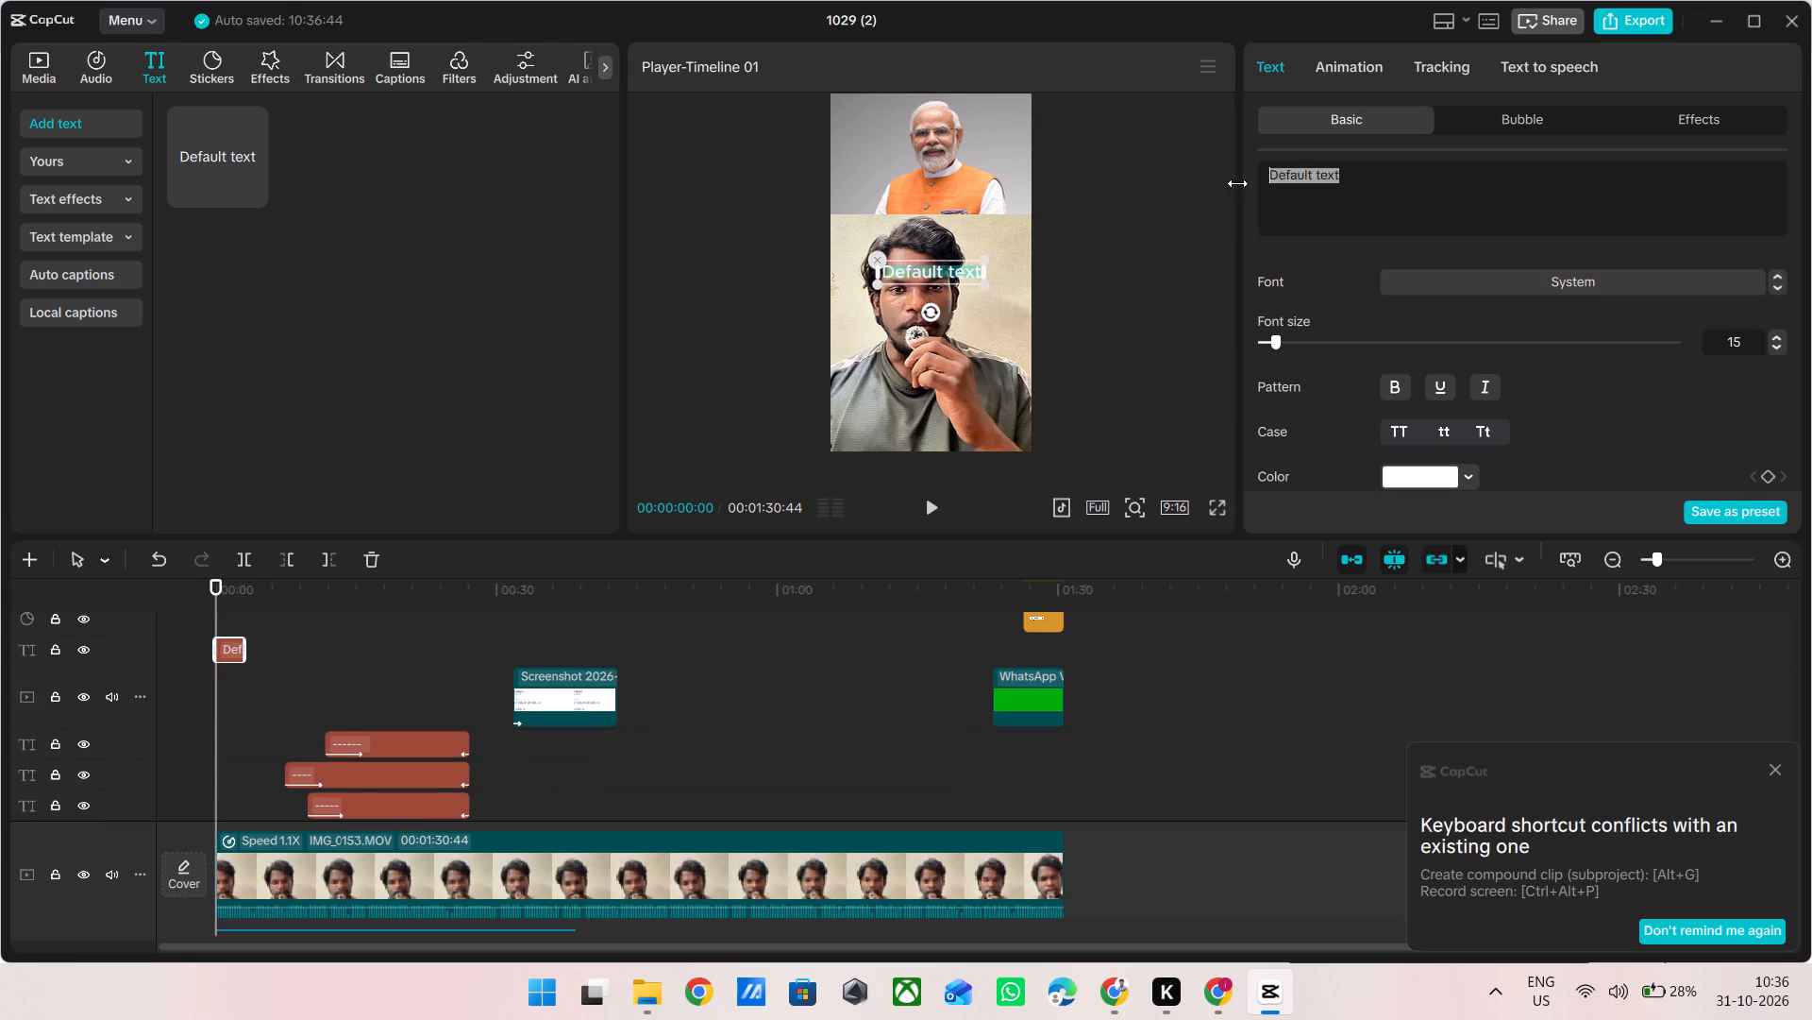
pyautogui.moveTo(1237, 183); pyautogui.dragTo(1230, 186)
pyautogui.moveTo(1378, 171); pyautogui.dragTo(1265, 178)
pyautogui.moveTo(1265, 178); pyautogui.dragTo(1260, 179)
pyautogui.write('Narendra')
pyautogui.press('space')
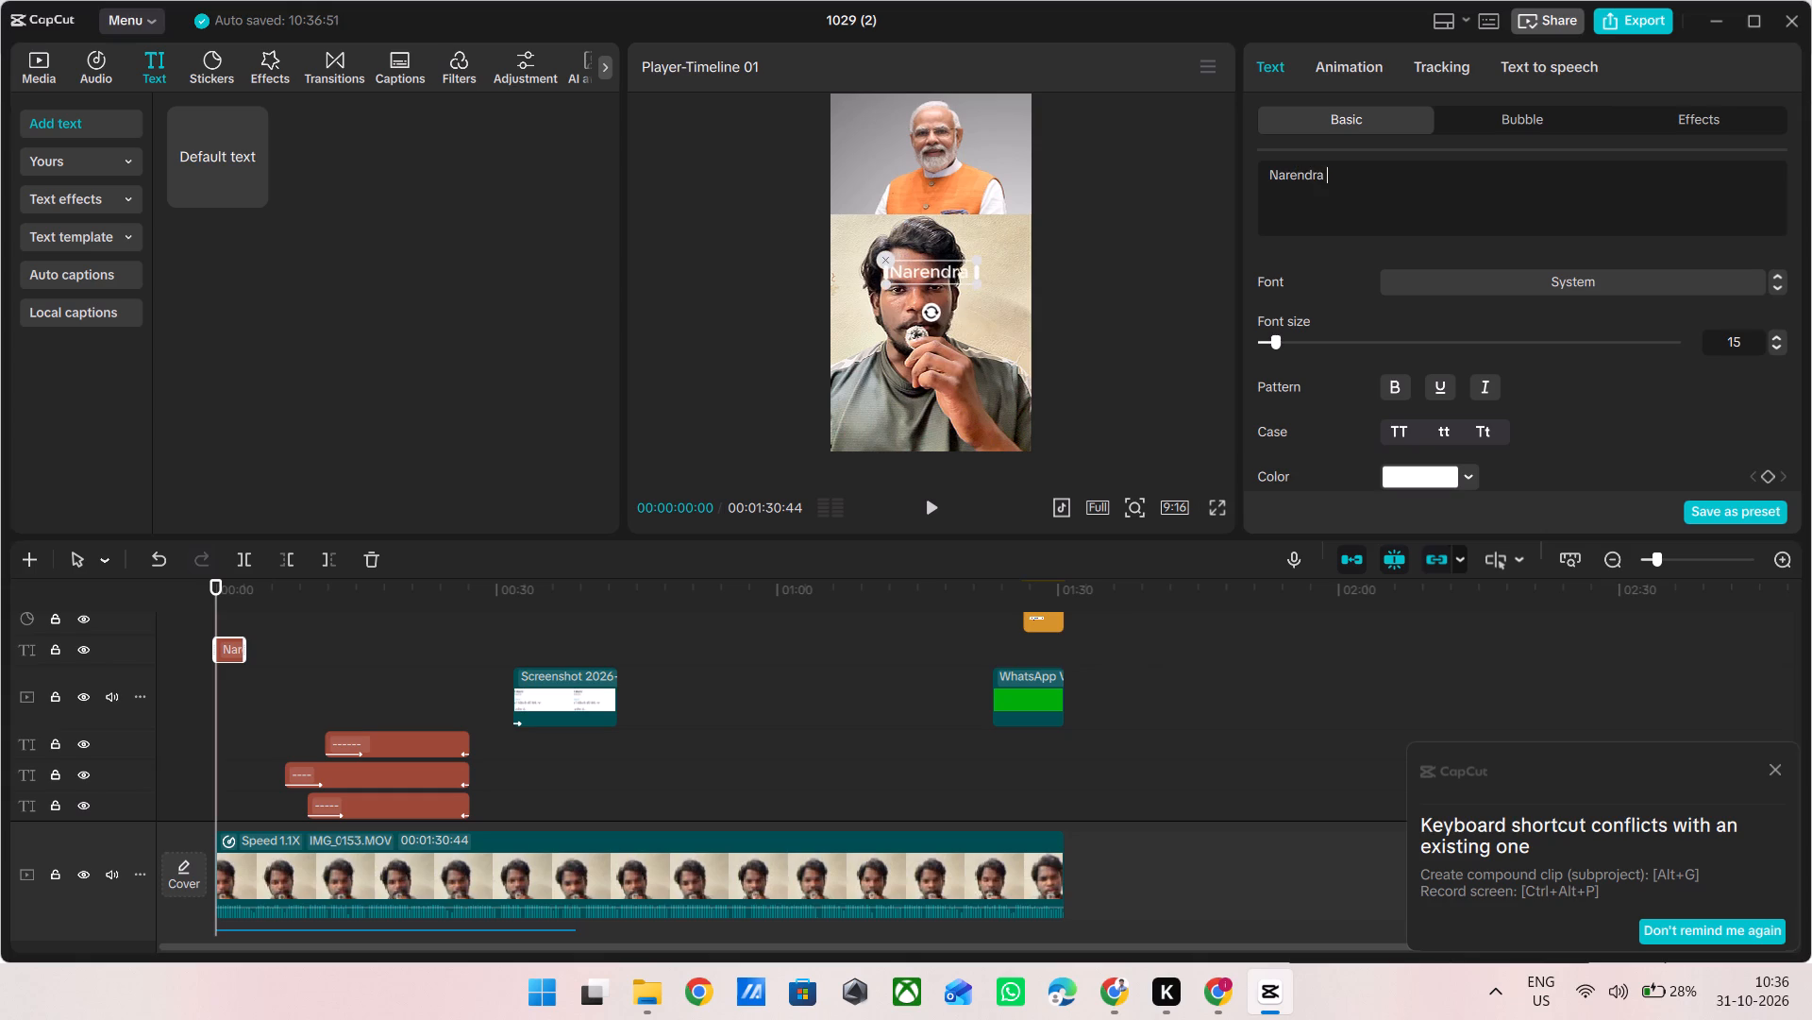
pyautogui.write('Modi')
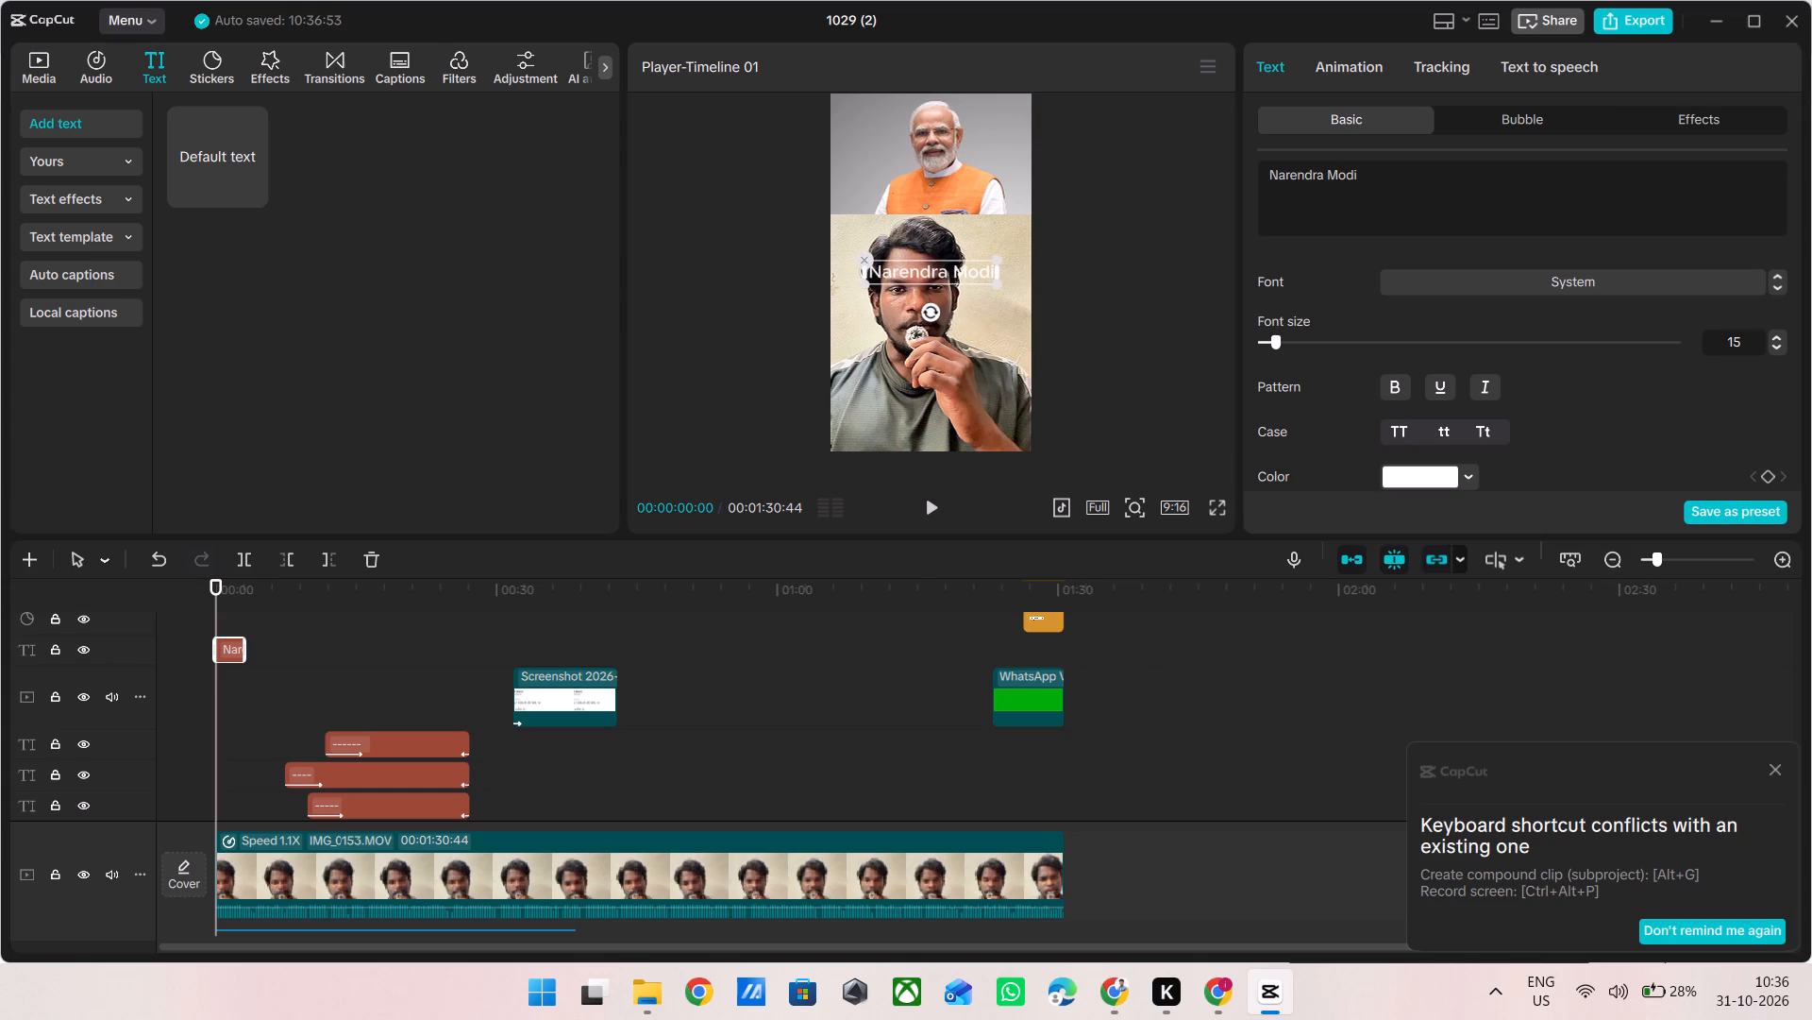
pyautogui.hotkey('shift', 'Return')
pyautogui.write('-')
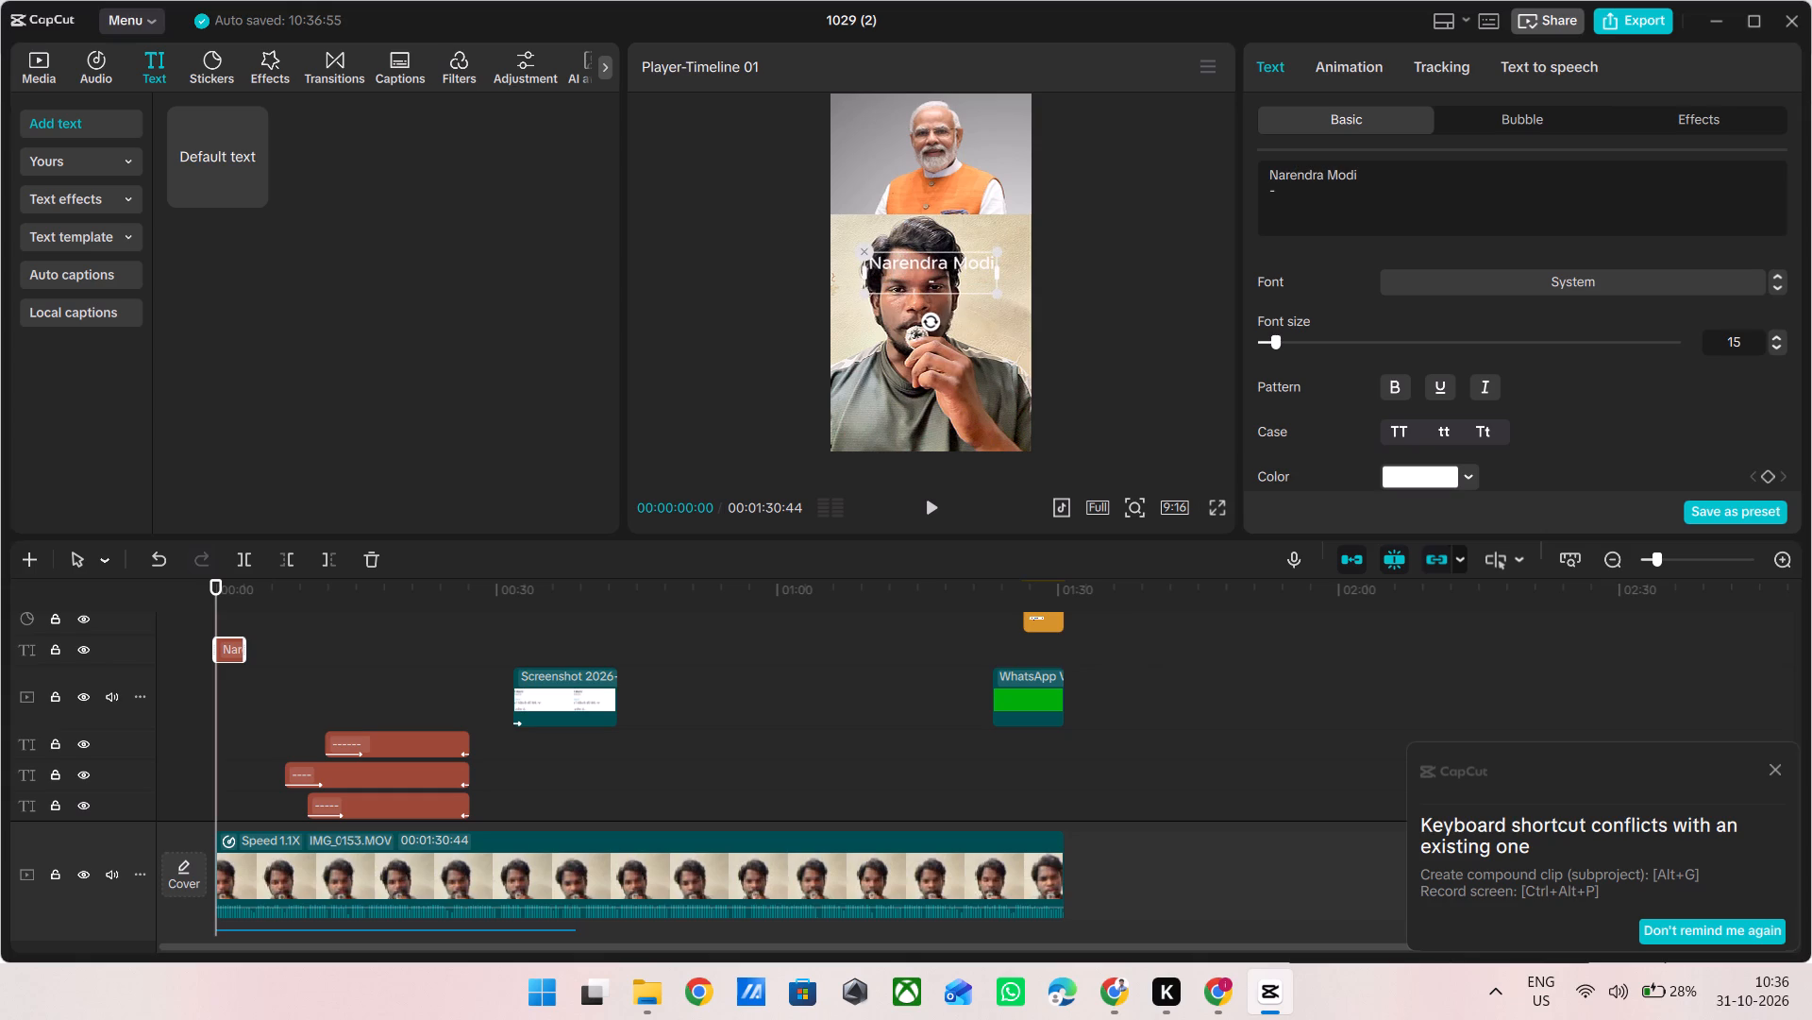
pyautogui.press('space')
pyautogui.write('Prio')
pyautogui.press('BackSpace')
pyautogui.write('ime')
pyautogui.press('space')
pyautogui.press('BackSpace')
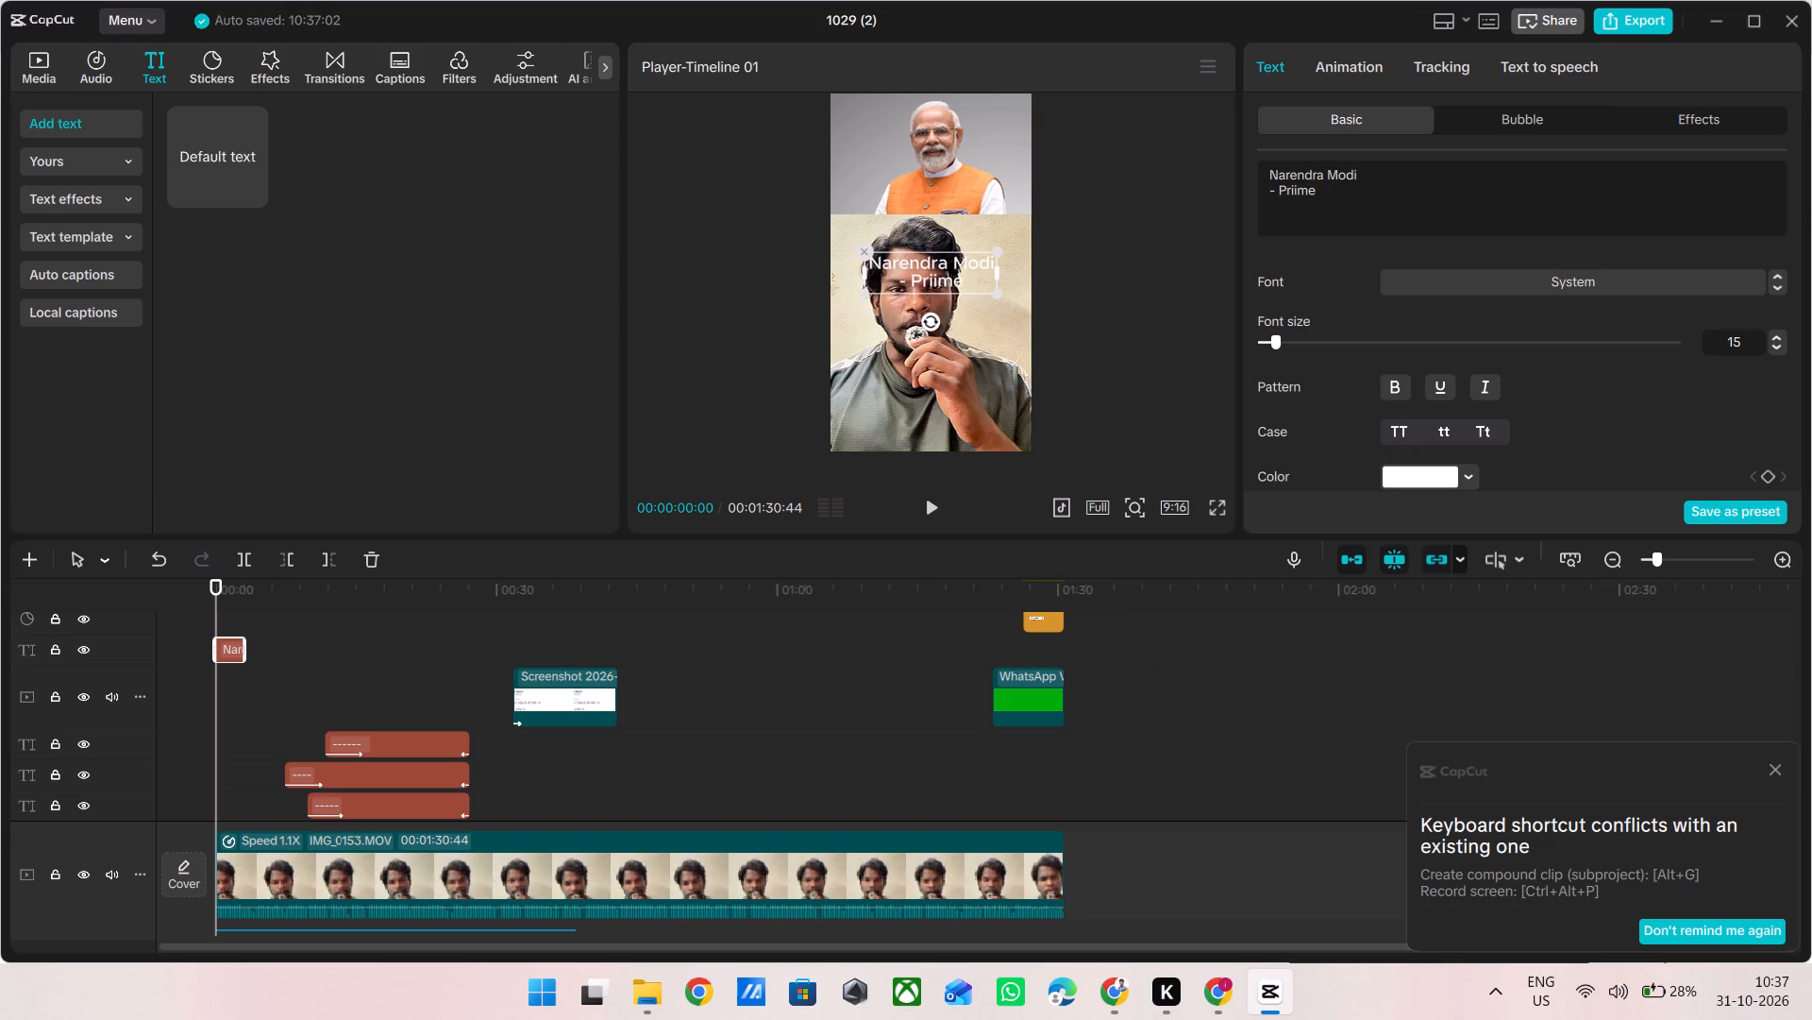
pyautogui.press('BackSpace')
pyautogui.press('BackSpace')
pyautogui.press('BackSpace')
pyautogui.write('me')
pyautogui.press('space')
pyautogui.write('Minister')
pyautogui.press('space')
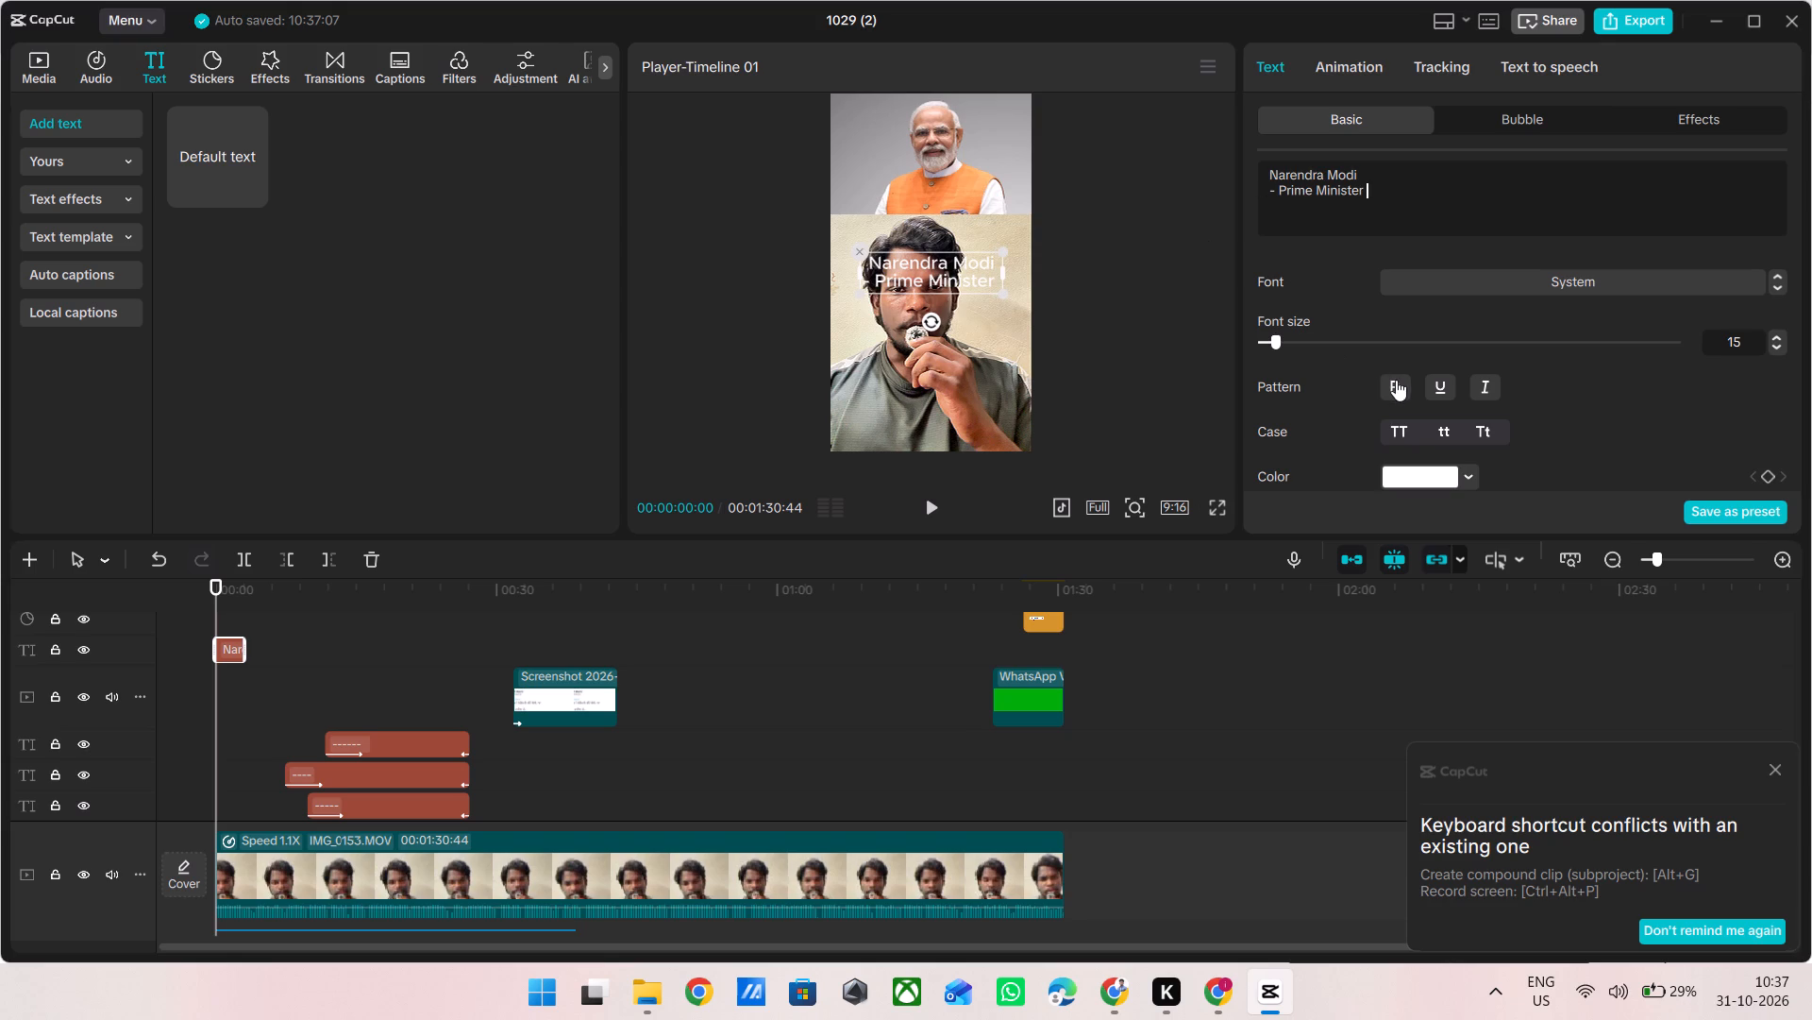
# Set the caption's font to Rubik and turn on its shadow.
pyautogui.click(1393, 379)
pyautogui.click(1467, 278)
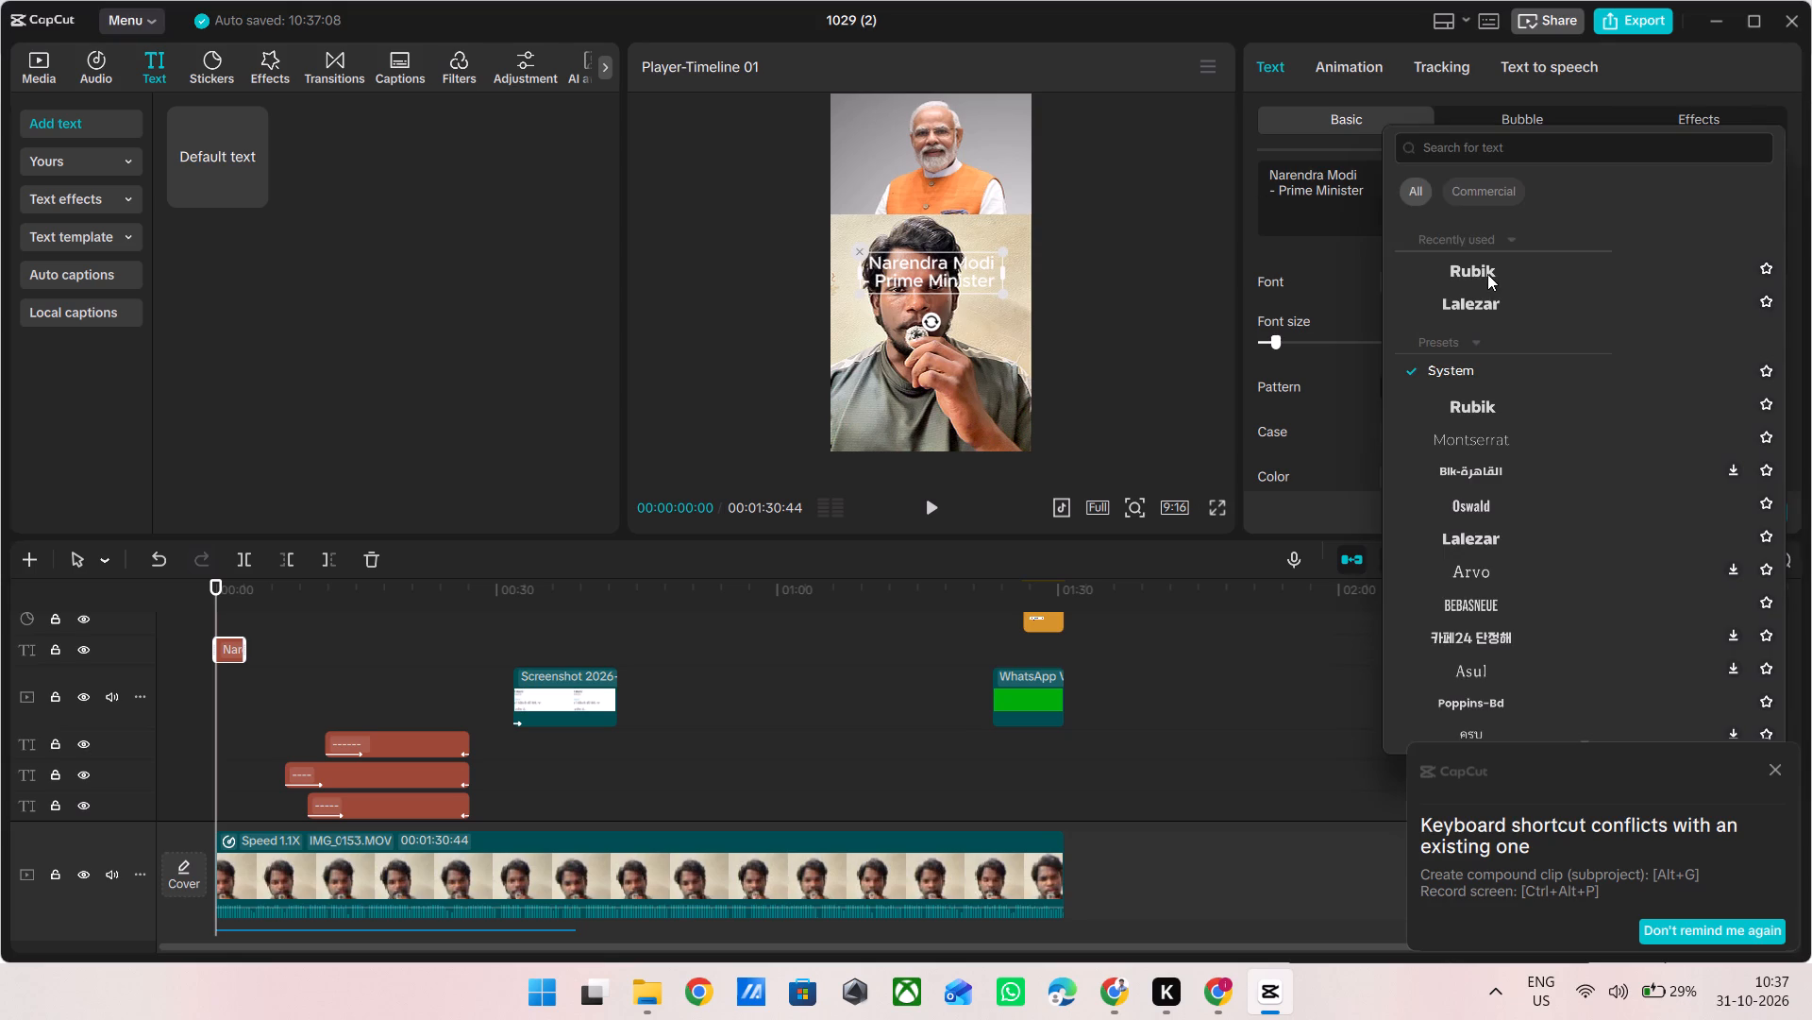
pyautogui.click(1487, 274)
pyautogui.scroll(-5, 1362, 323)
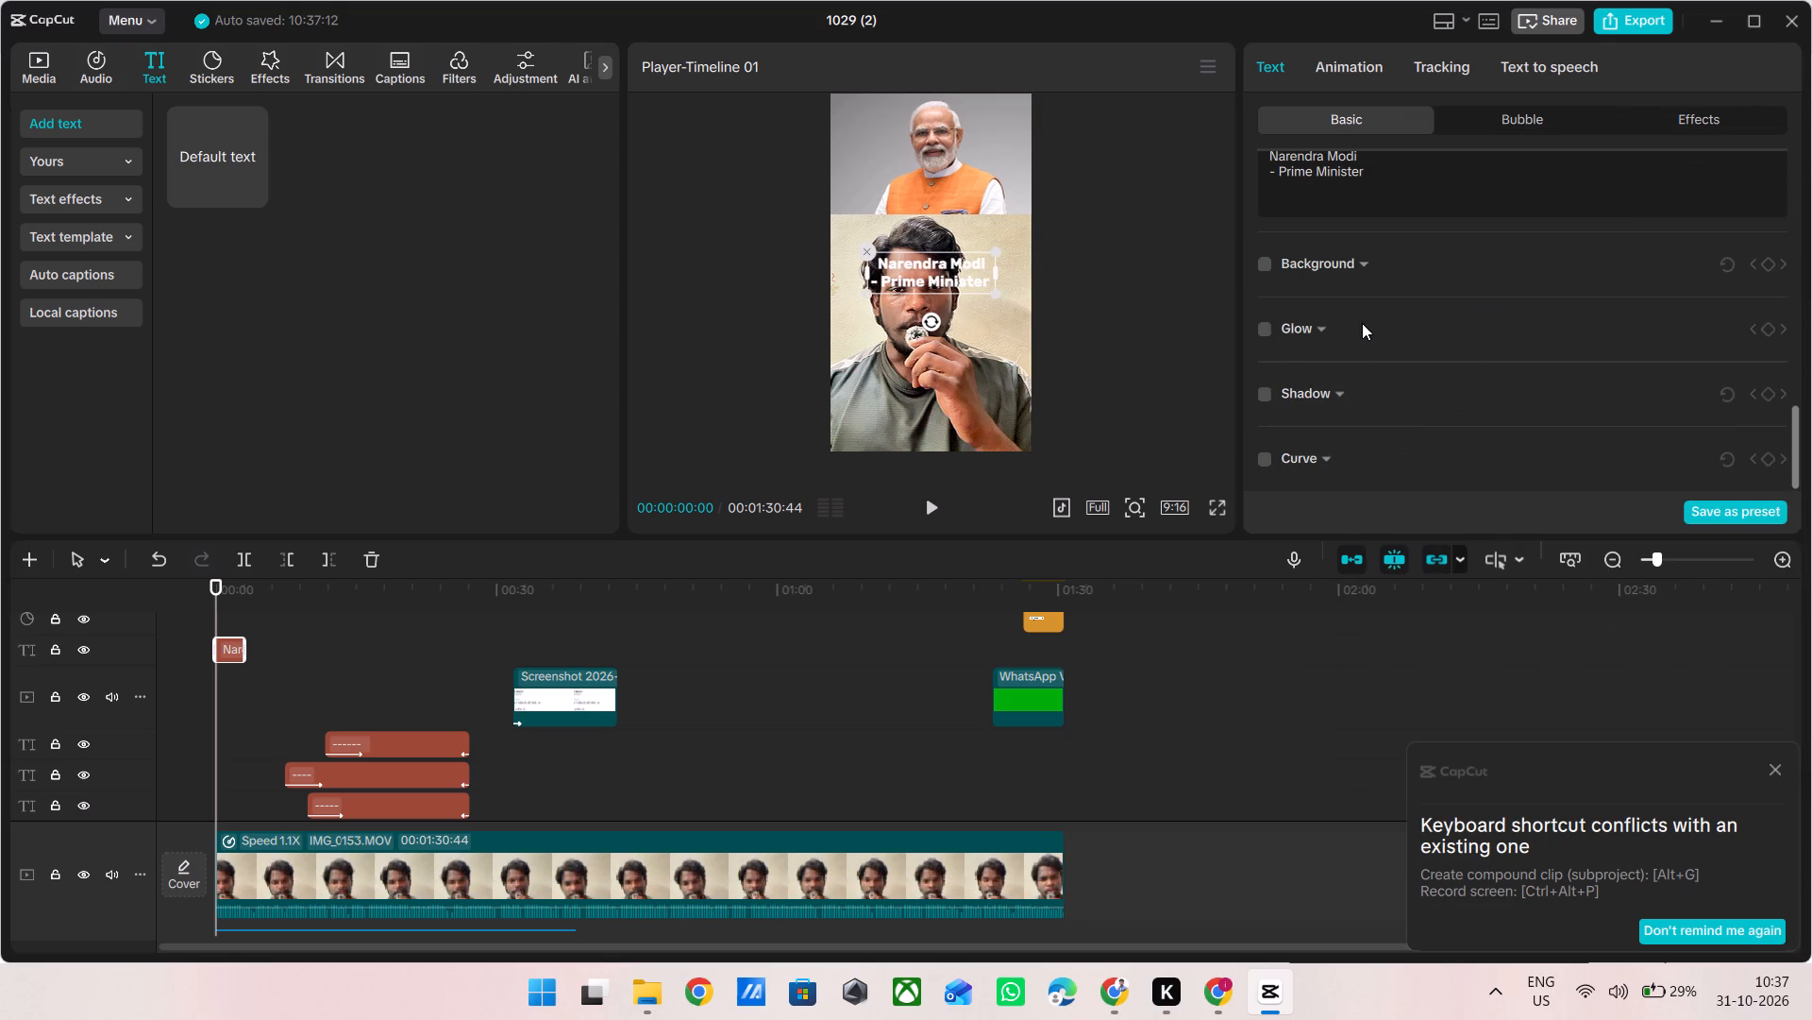
pyautogui.click(1261, 399)
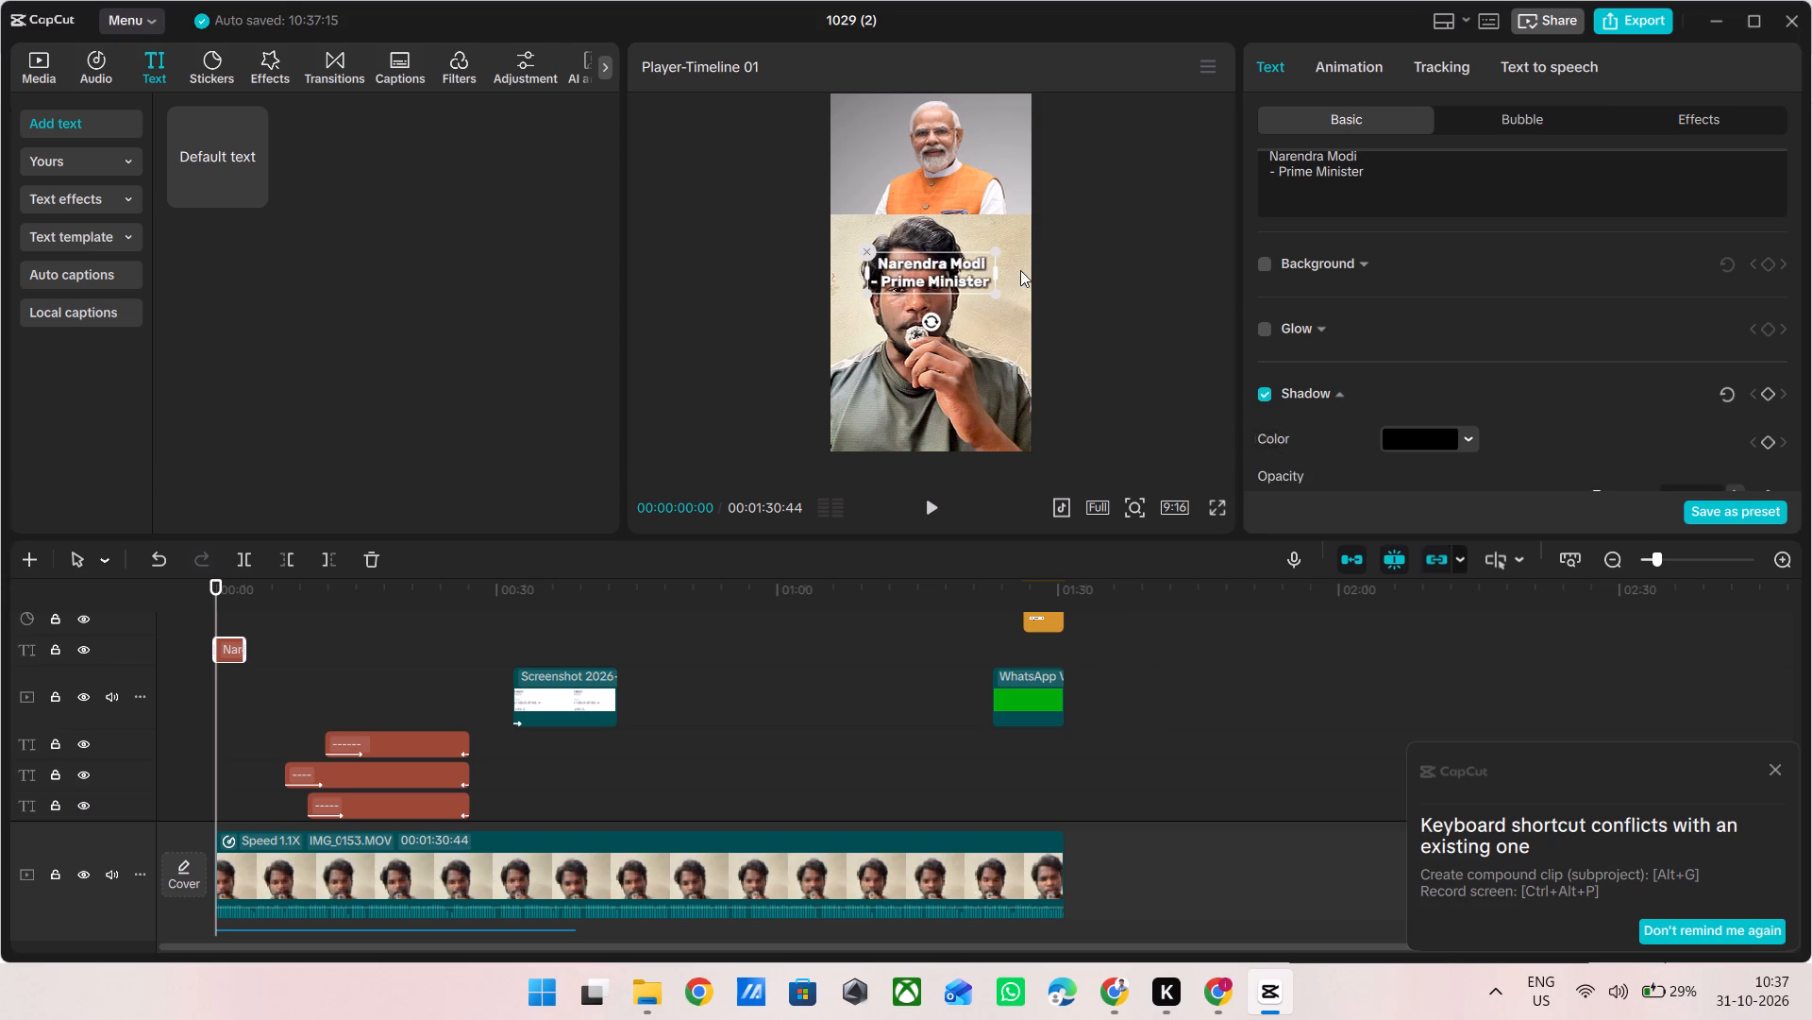
# Position the name caption over the lower-left part of the Modi photo, just above the speaker footage, and inspect it enlarged.
pyautogui.moveTo(958, 280); pyautogui.dragTo(928, 197)
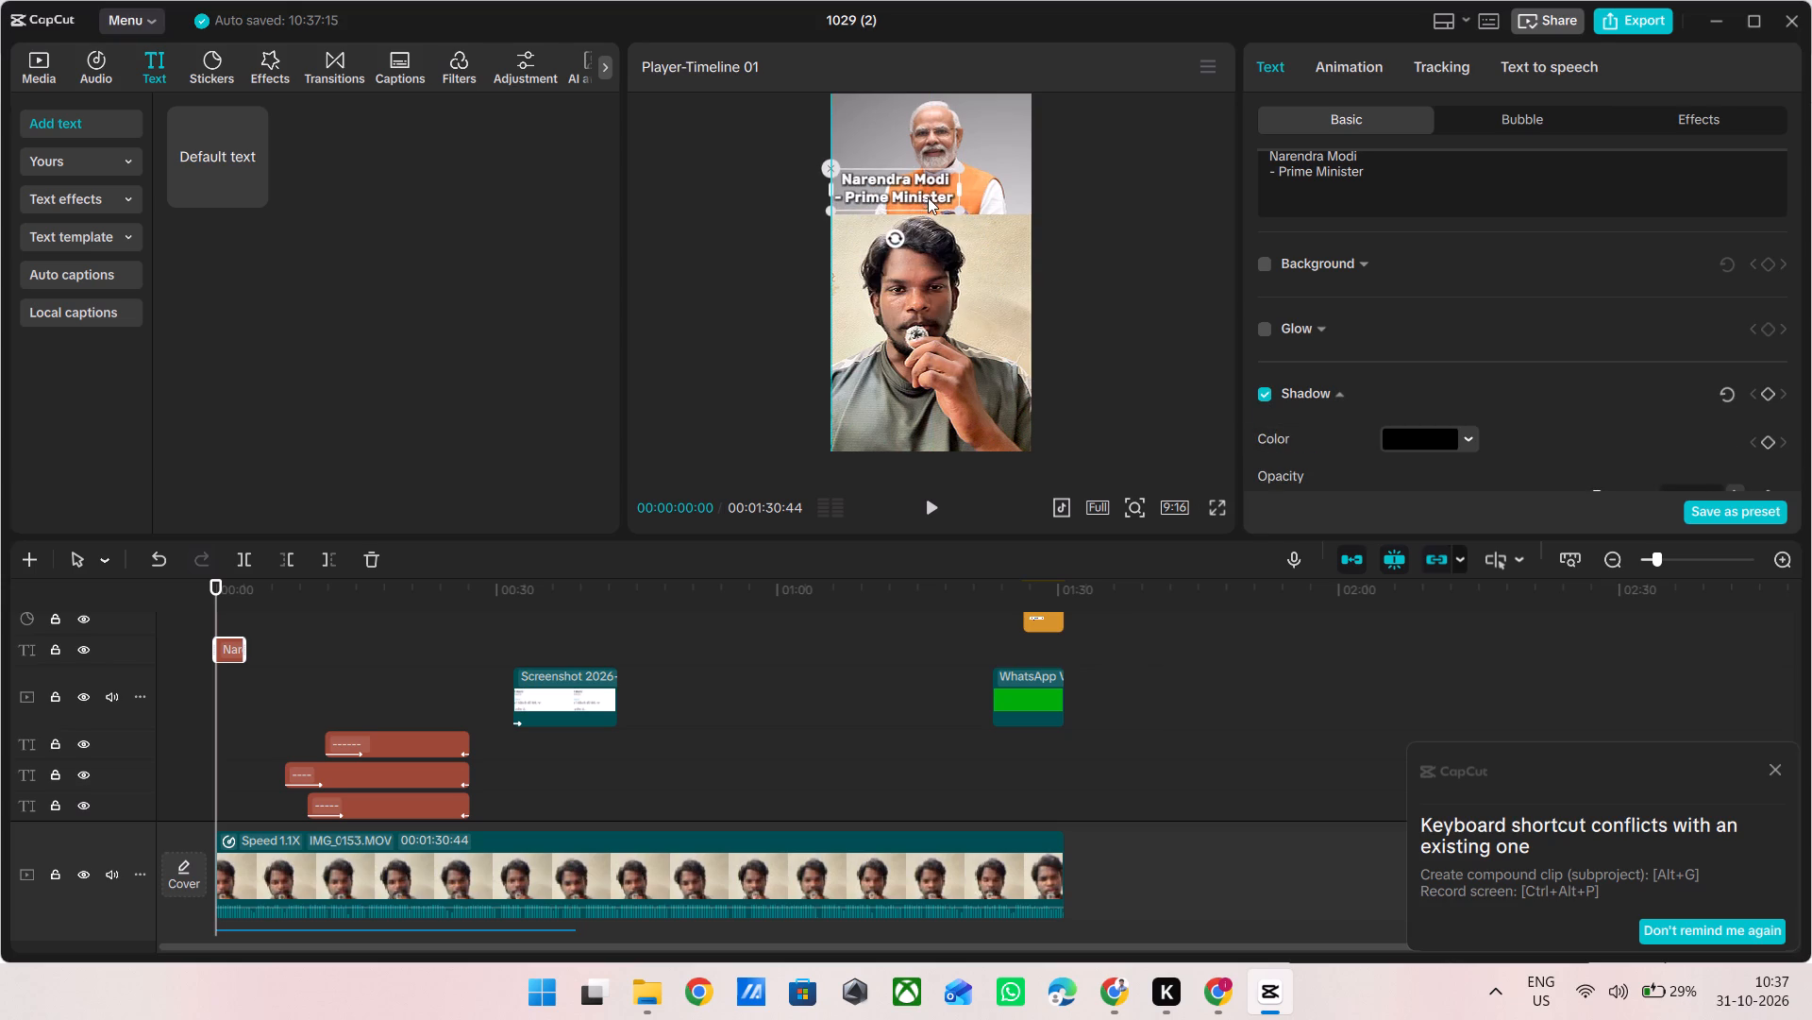
pyautogui.moveTo(928, 197); pyautogui.dragTo(930, 202)
pyautogui.moveTo(960, 212); pyautogui.dragTo(946, 207)
pyautogui.keyDown('ctrl'); pyautogui.scroll(7, 977, 203); pyautogui.keyUp('ctrl')
pyautogui.scroll(1, 977, 203)
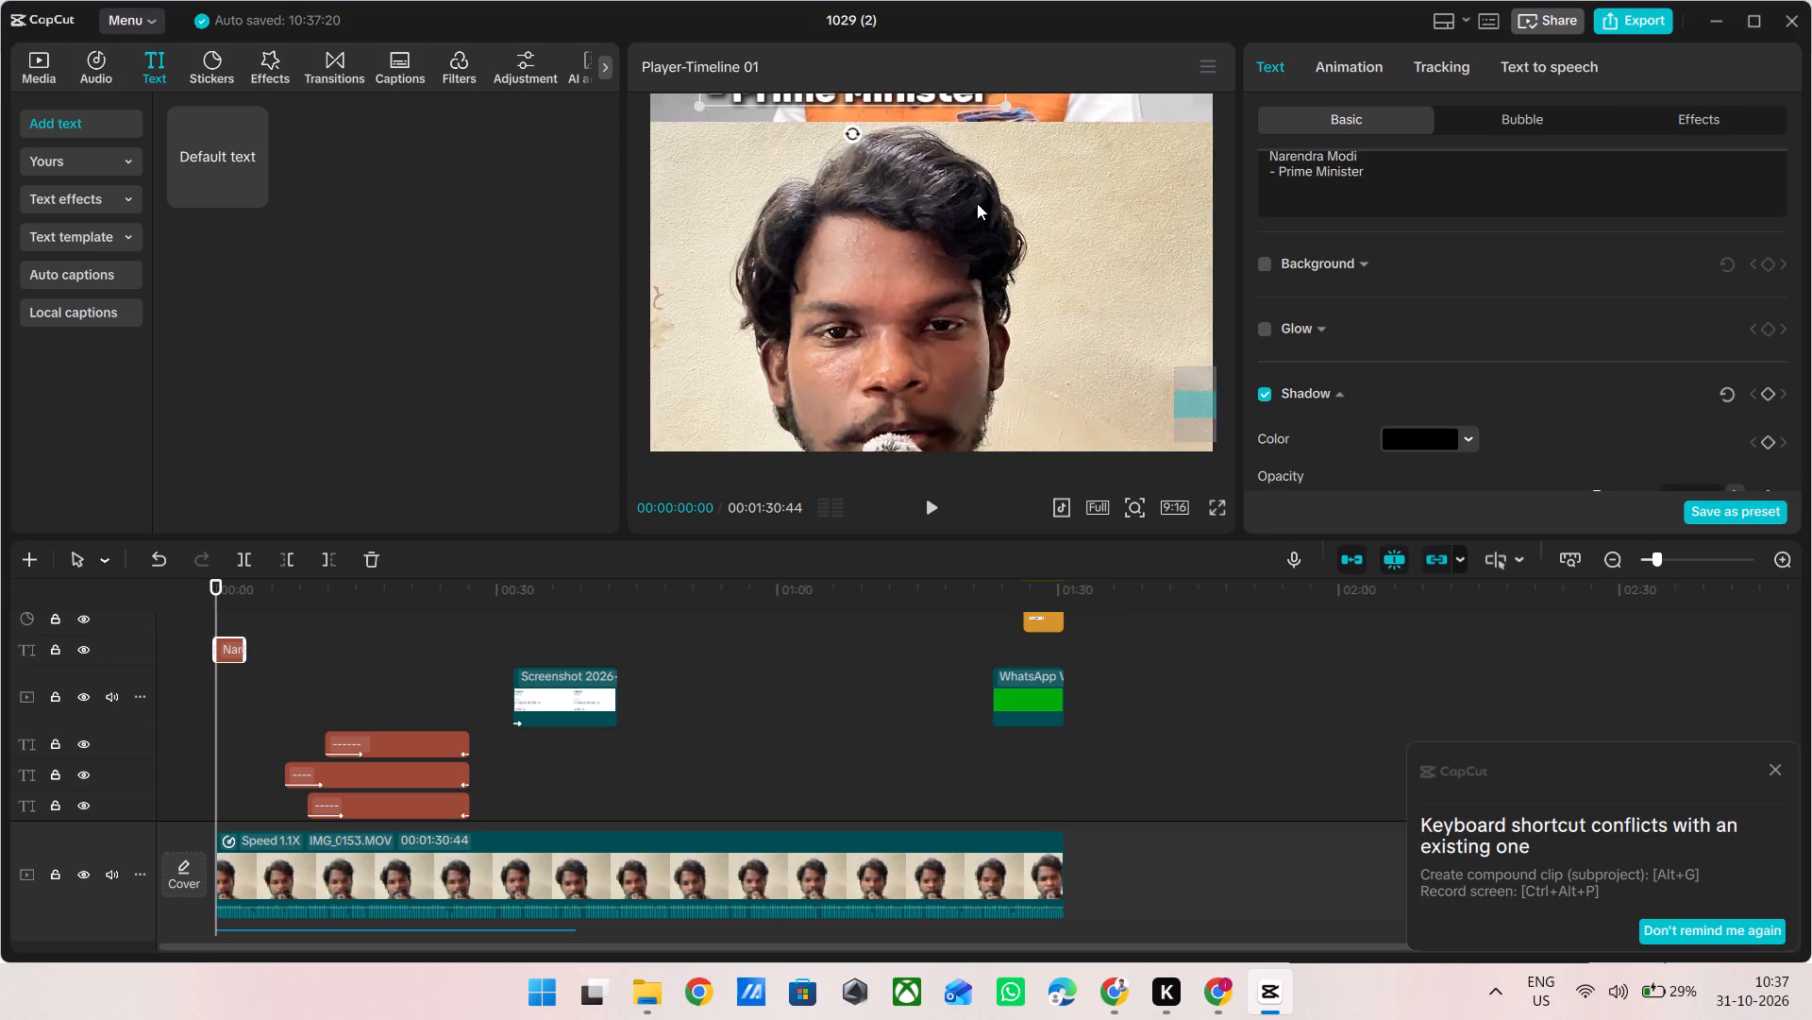
pyautogui.scroll(1, 977, 203)
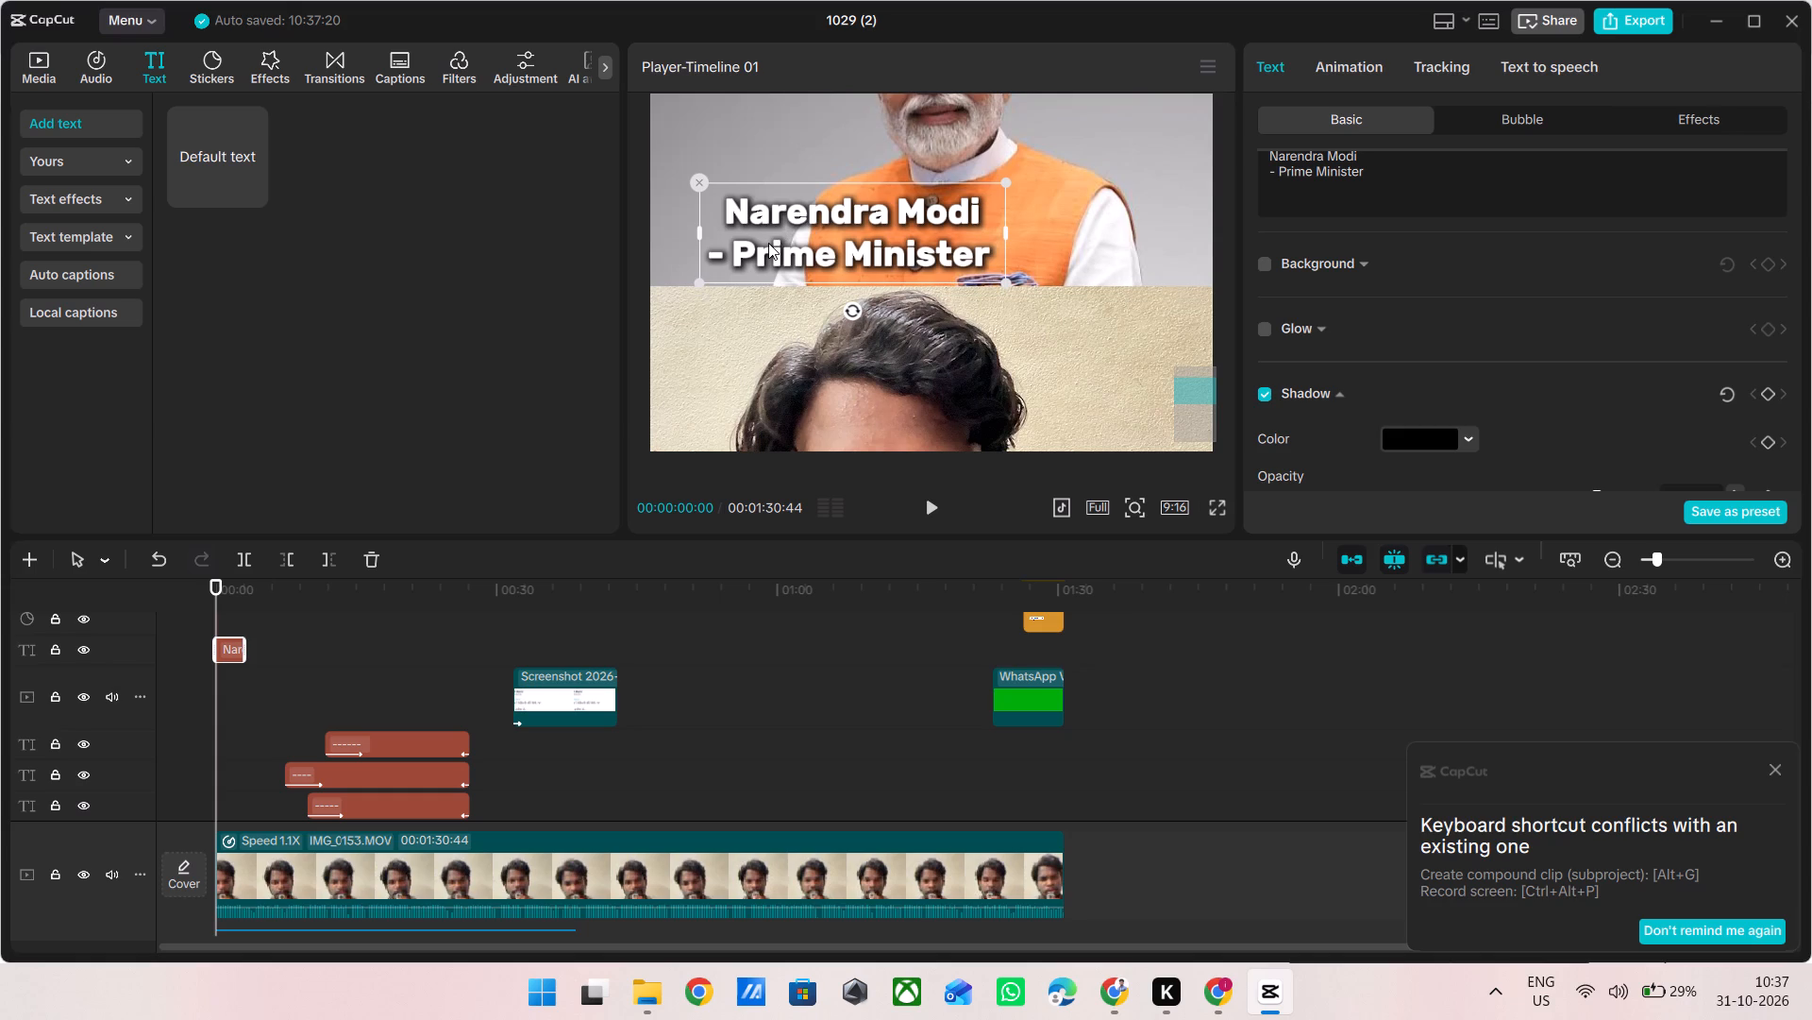
pyautogui.click(769, 244)
pyautogui.scroll(1, 1239, 215)
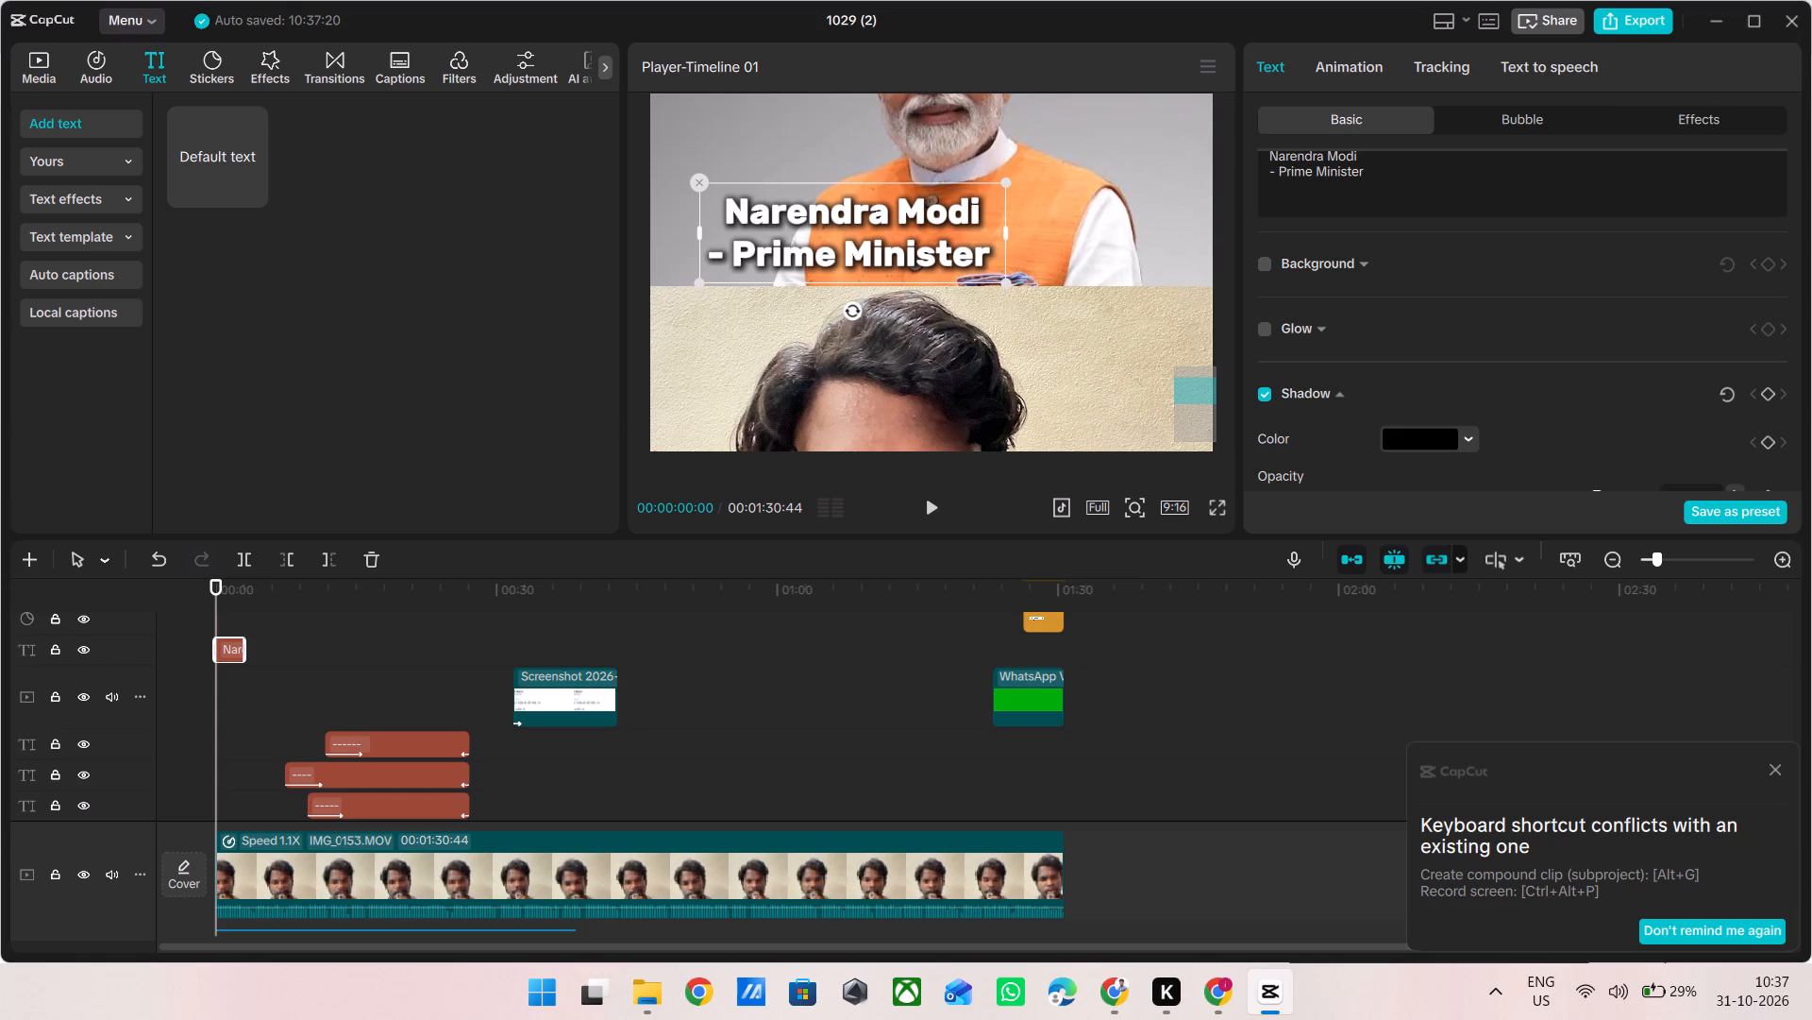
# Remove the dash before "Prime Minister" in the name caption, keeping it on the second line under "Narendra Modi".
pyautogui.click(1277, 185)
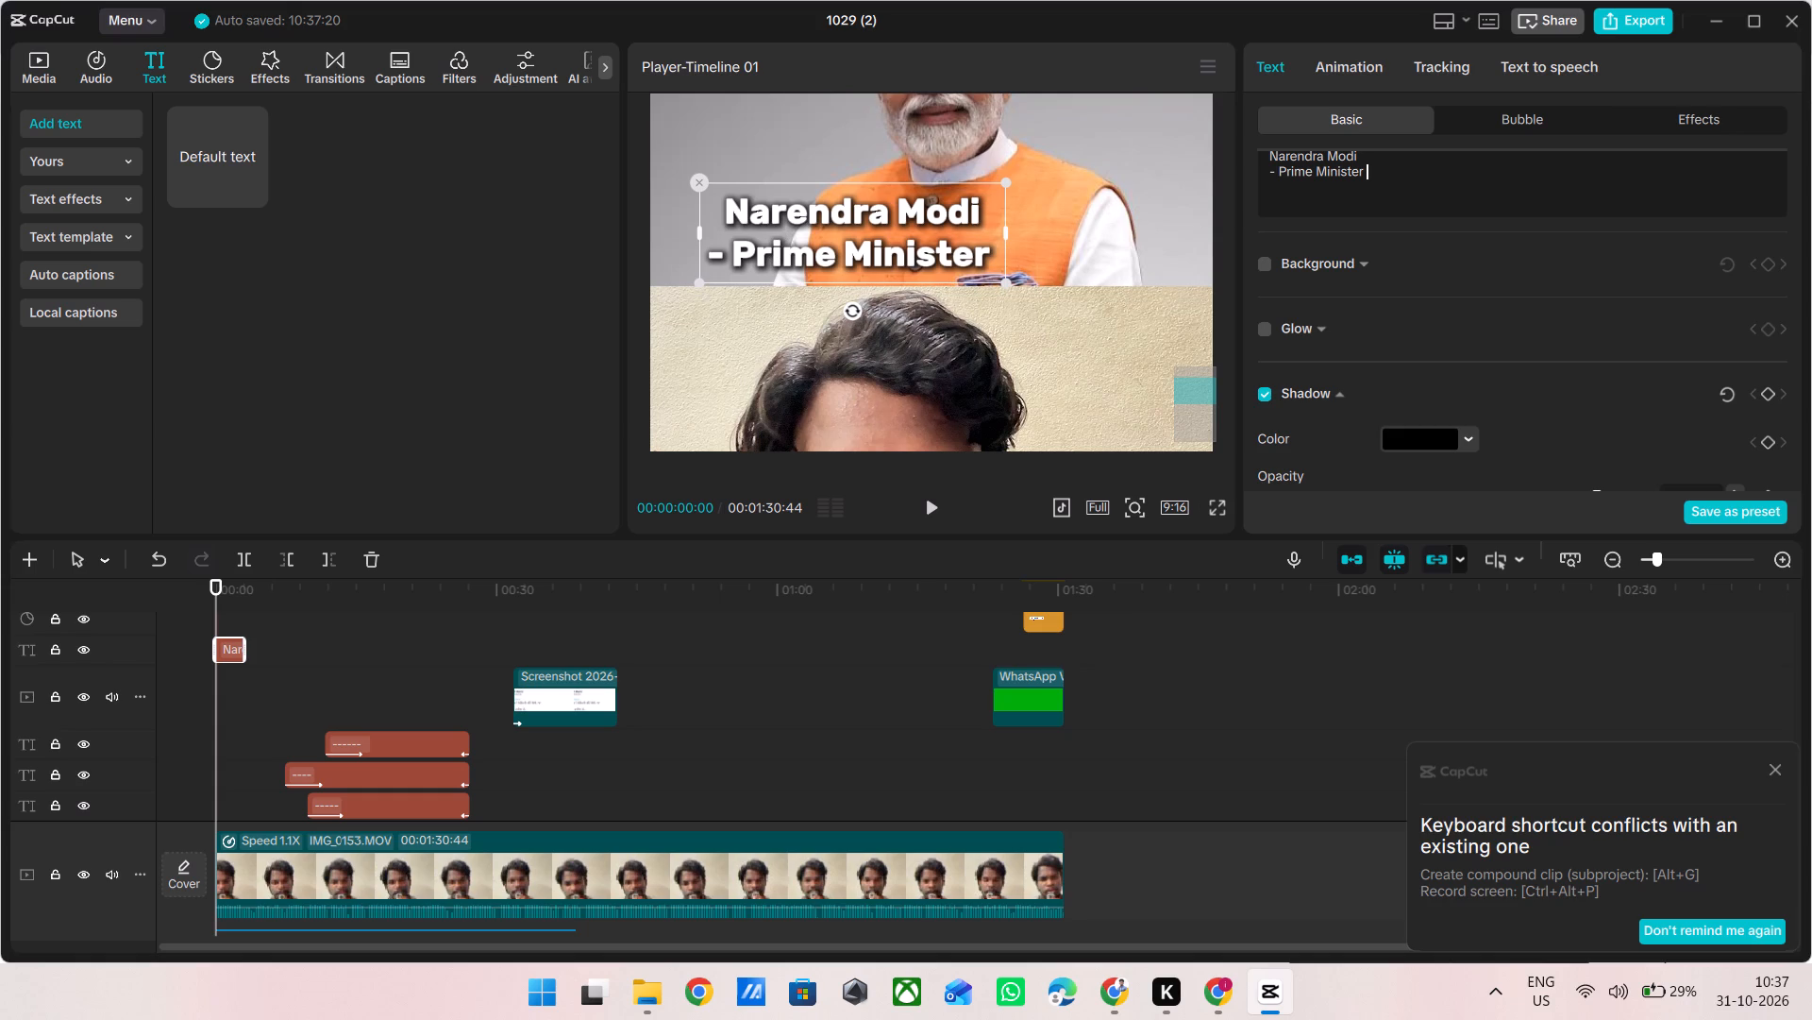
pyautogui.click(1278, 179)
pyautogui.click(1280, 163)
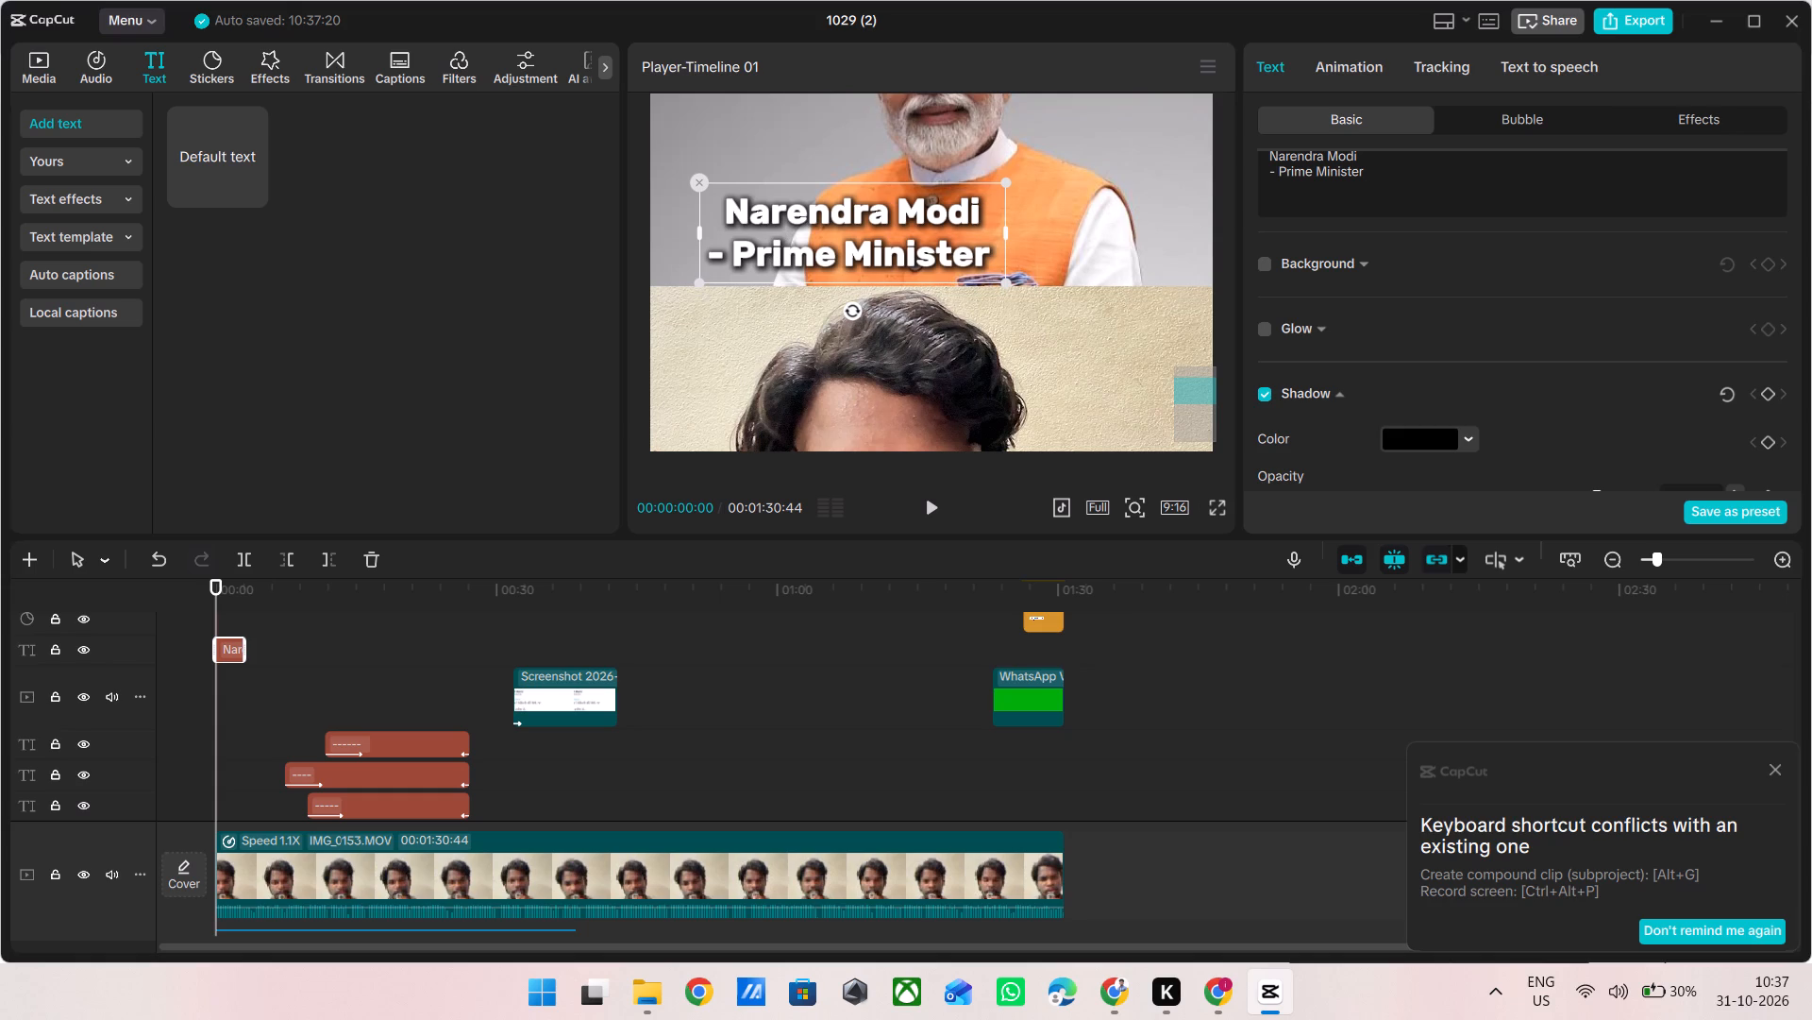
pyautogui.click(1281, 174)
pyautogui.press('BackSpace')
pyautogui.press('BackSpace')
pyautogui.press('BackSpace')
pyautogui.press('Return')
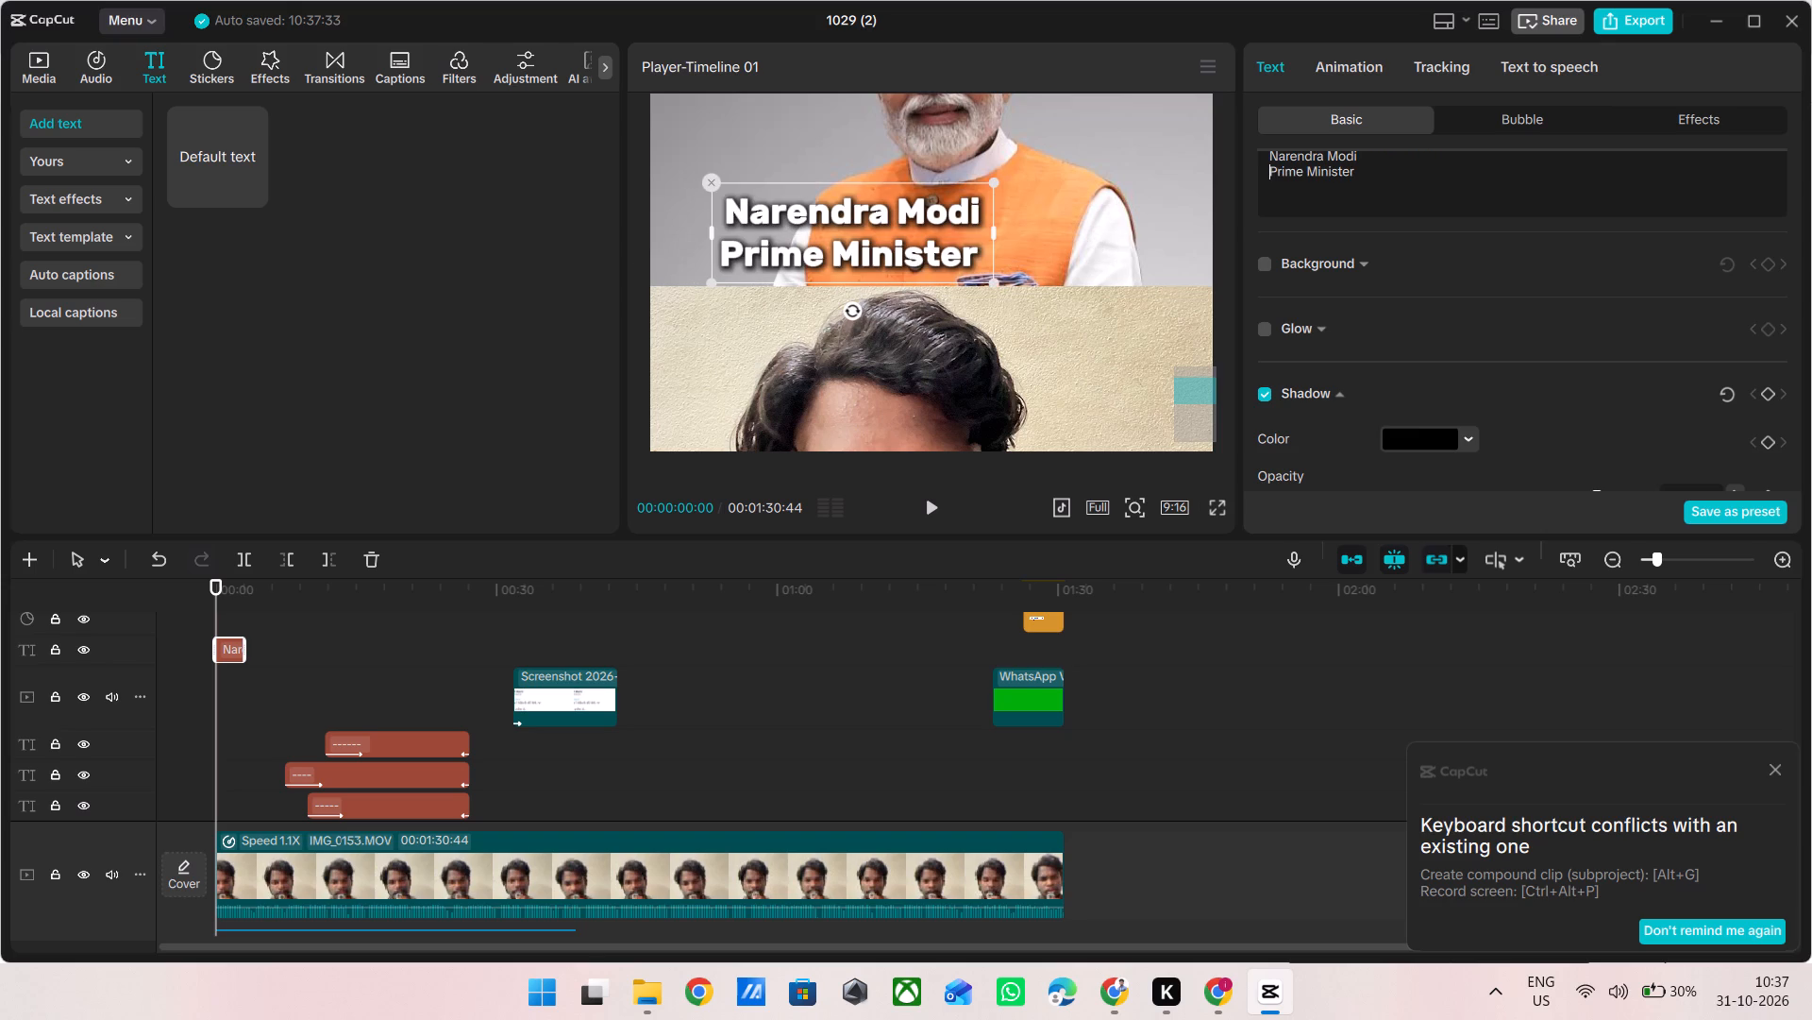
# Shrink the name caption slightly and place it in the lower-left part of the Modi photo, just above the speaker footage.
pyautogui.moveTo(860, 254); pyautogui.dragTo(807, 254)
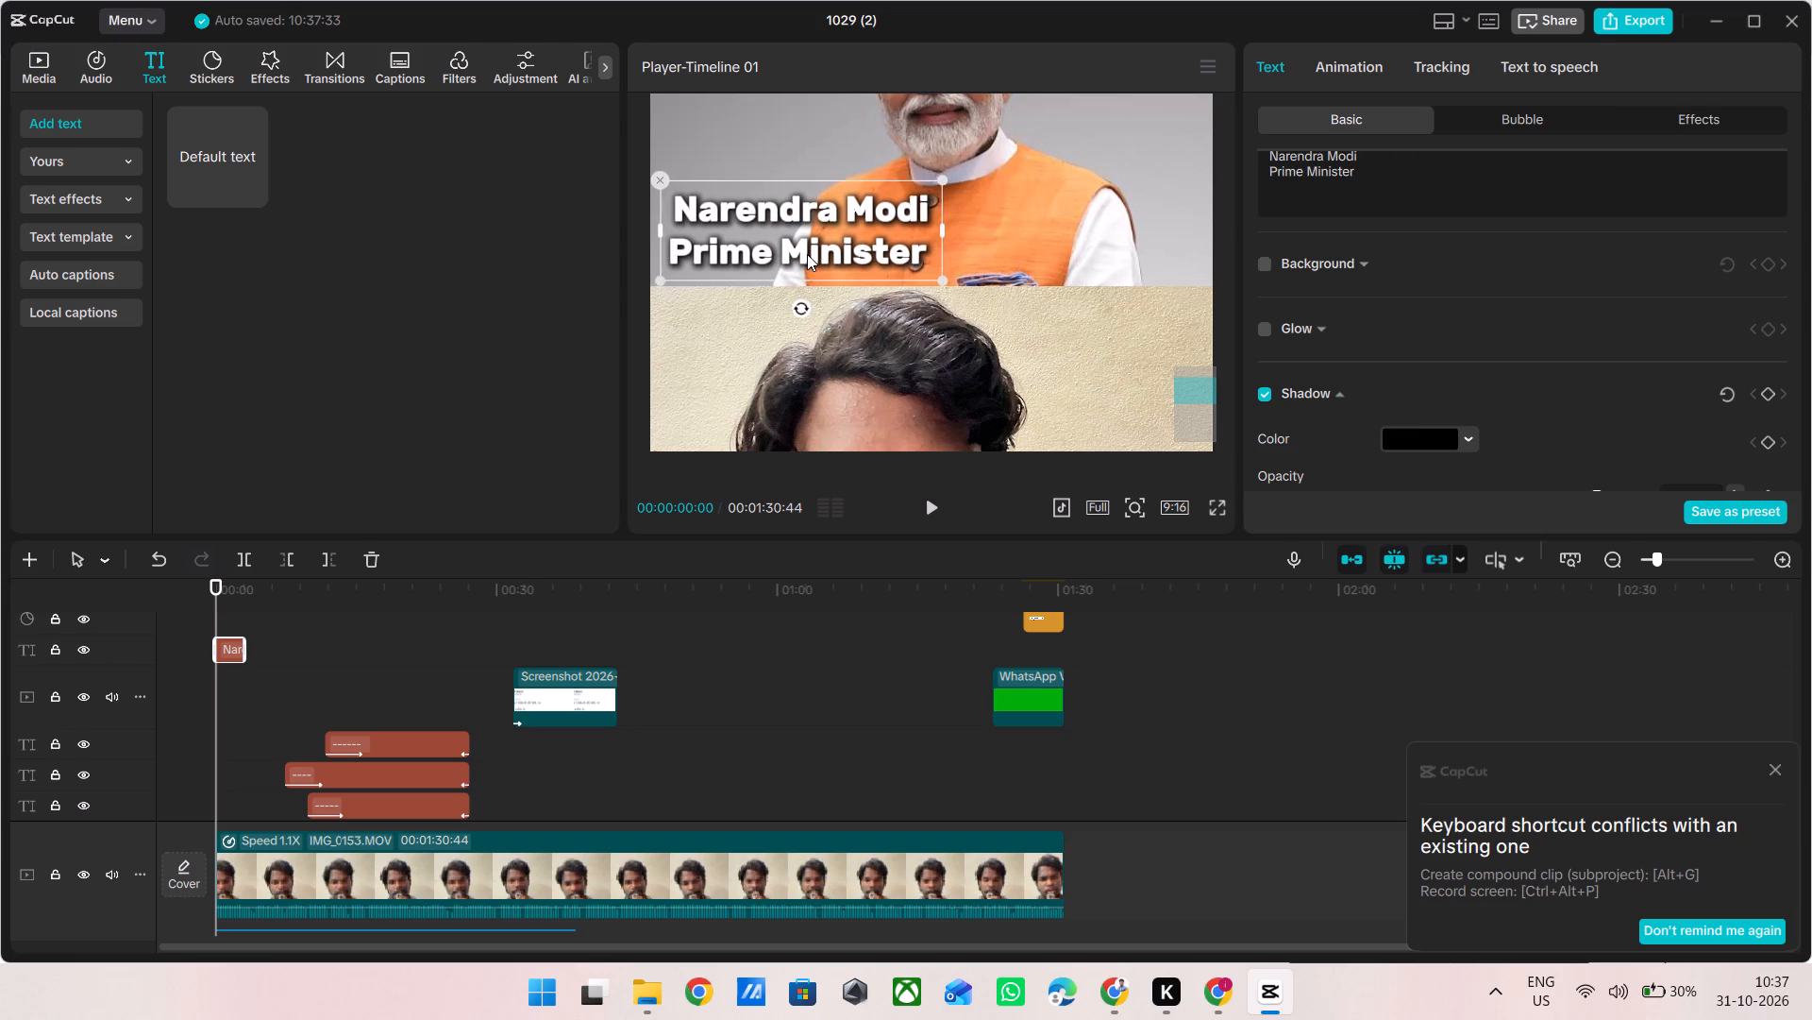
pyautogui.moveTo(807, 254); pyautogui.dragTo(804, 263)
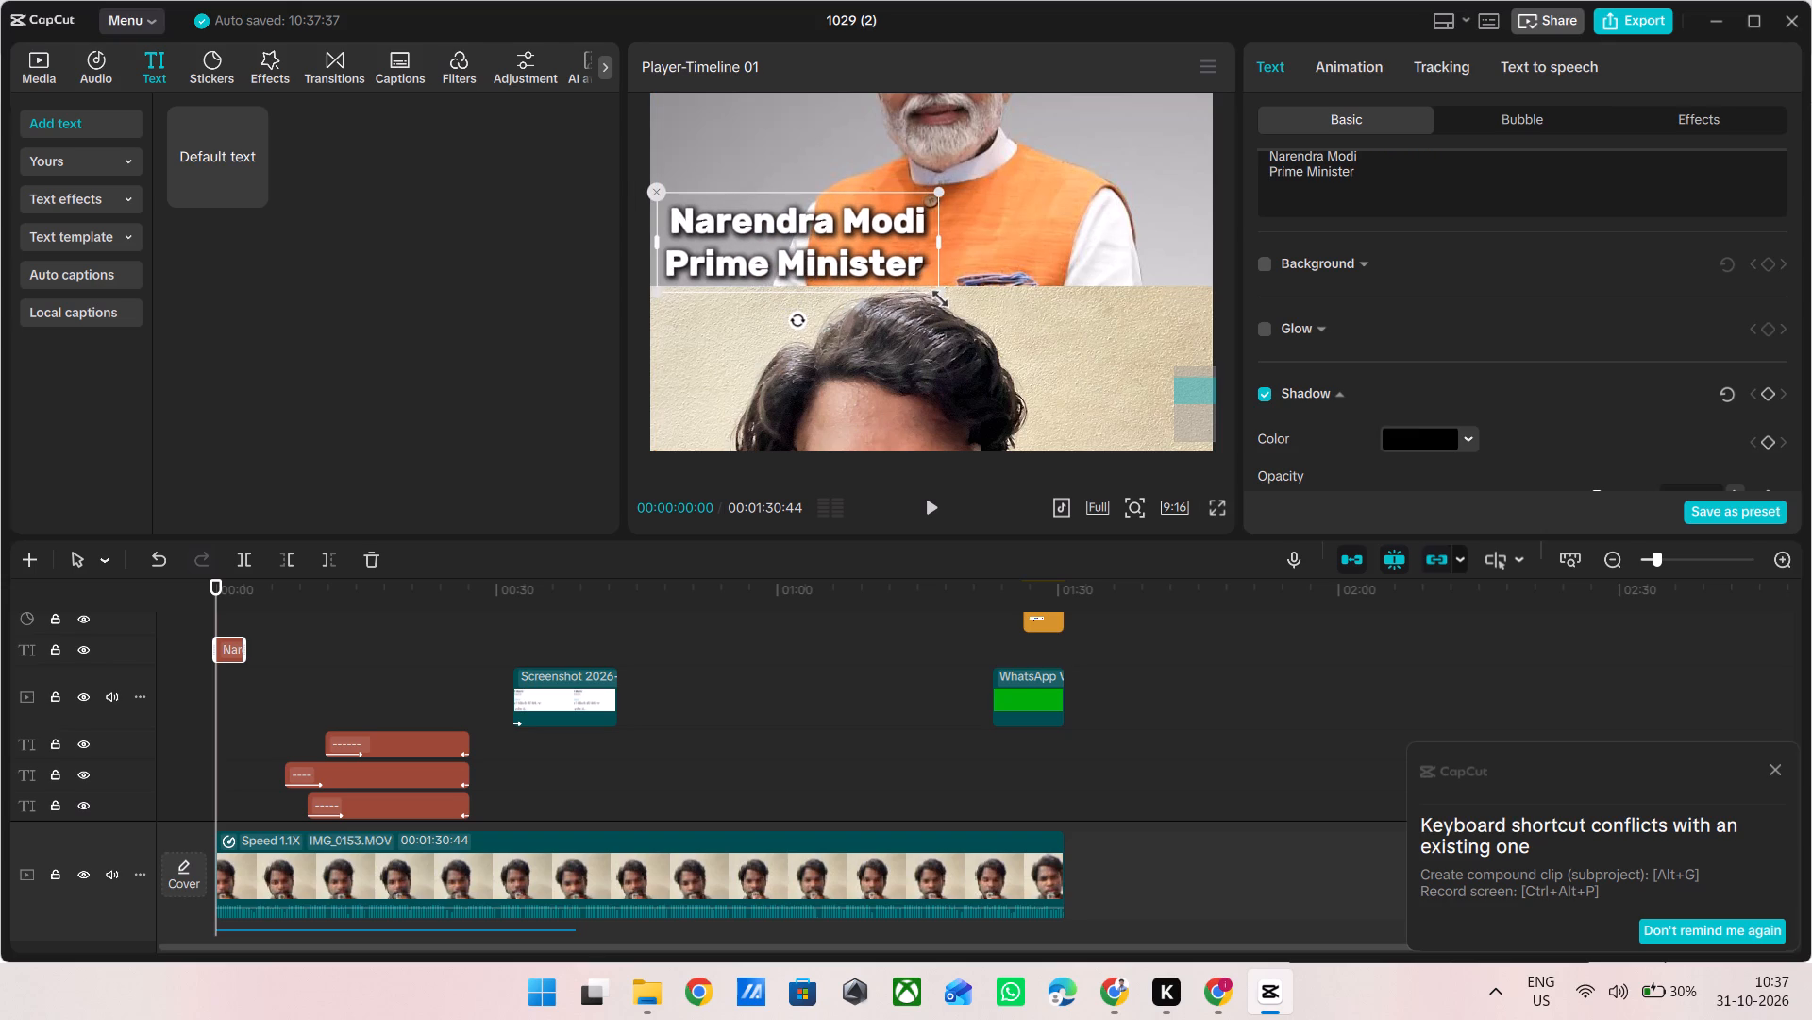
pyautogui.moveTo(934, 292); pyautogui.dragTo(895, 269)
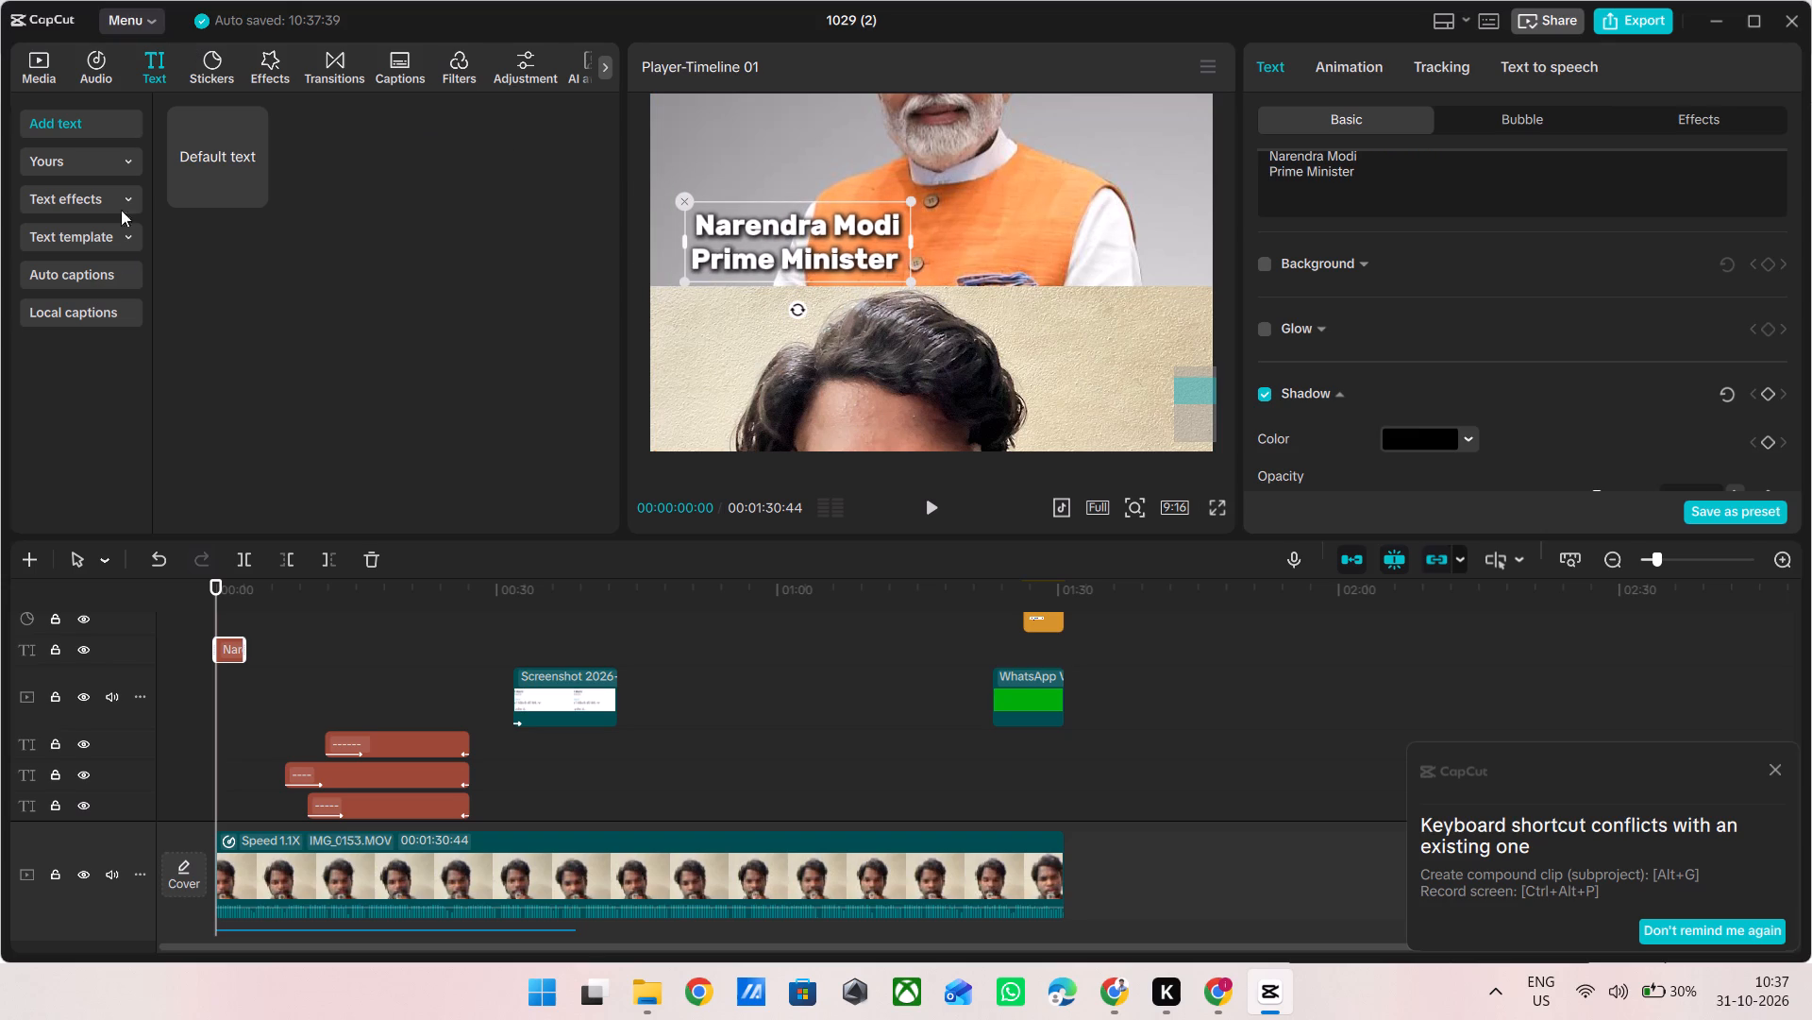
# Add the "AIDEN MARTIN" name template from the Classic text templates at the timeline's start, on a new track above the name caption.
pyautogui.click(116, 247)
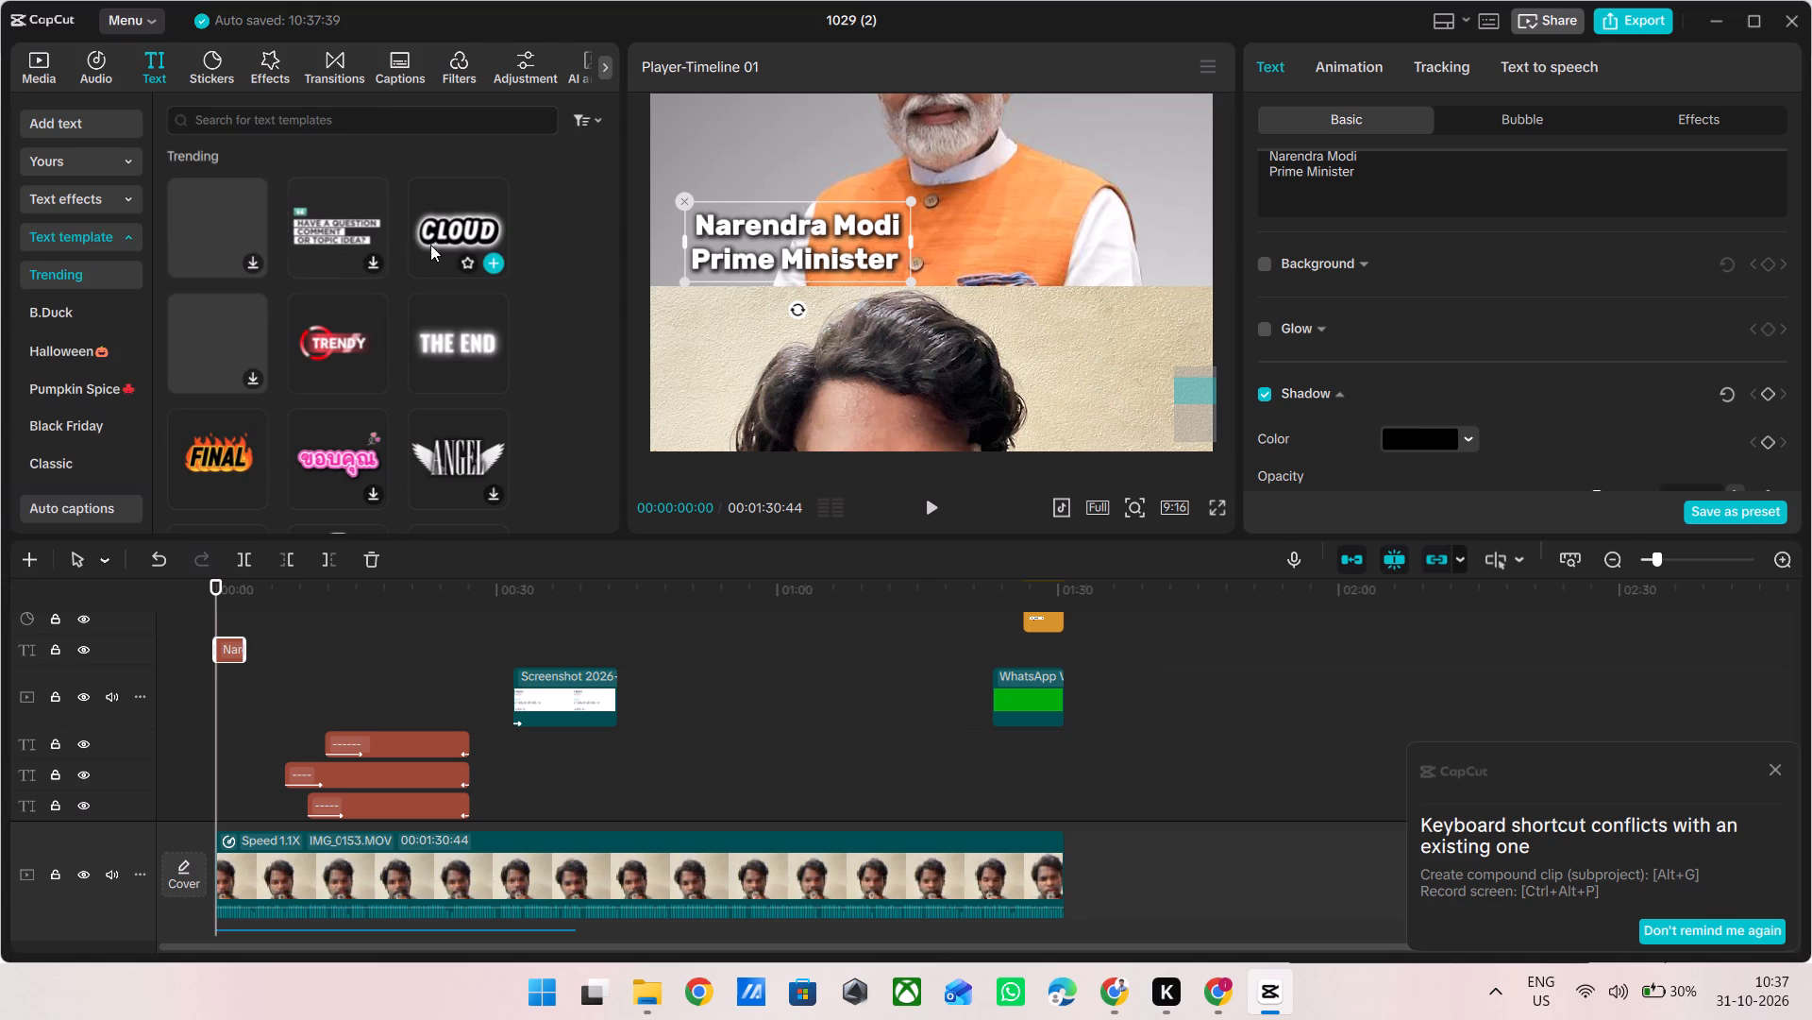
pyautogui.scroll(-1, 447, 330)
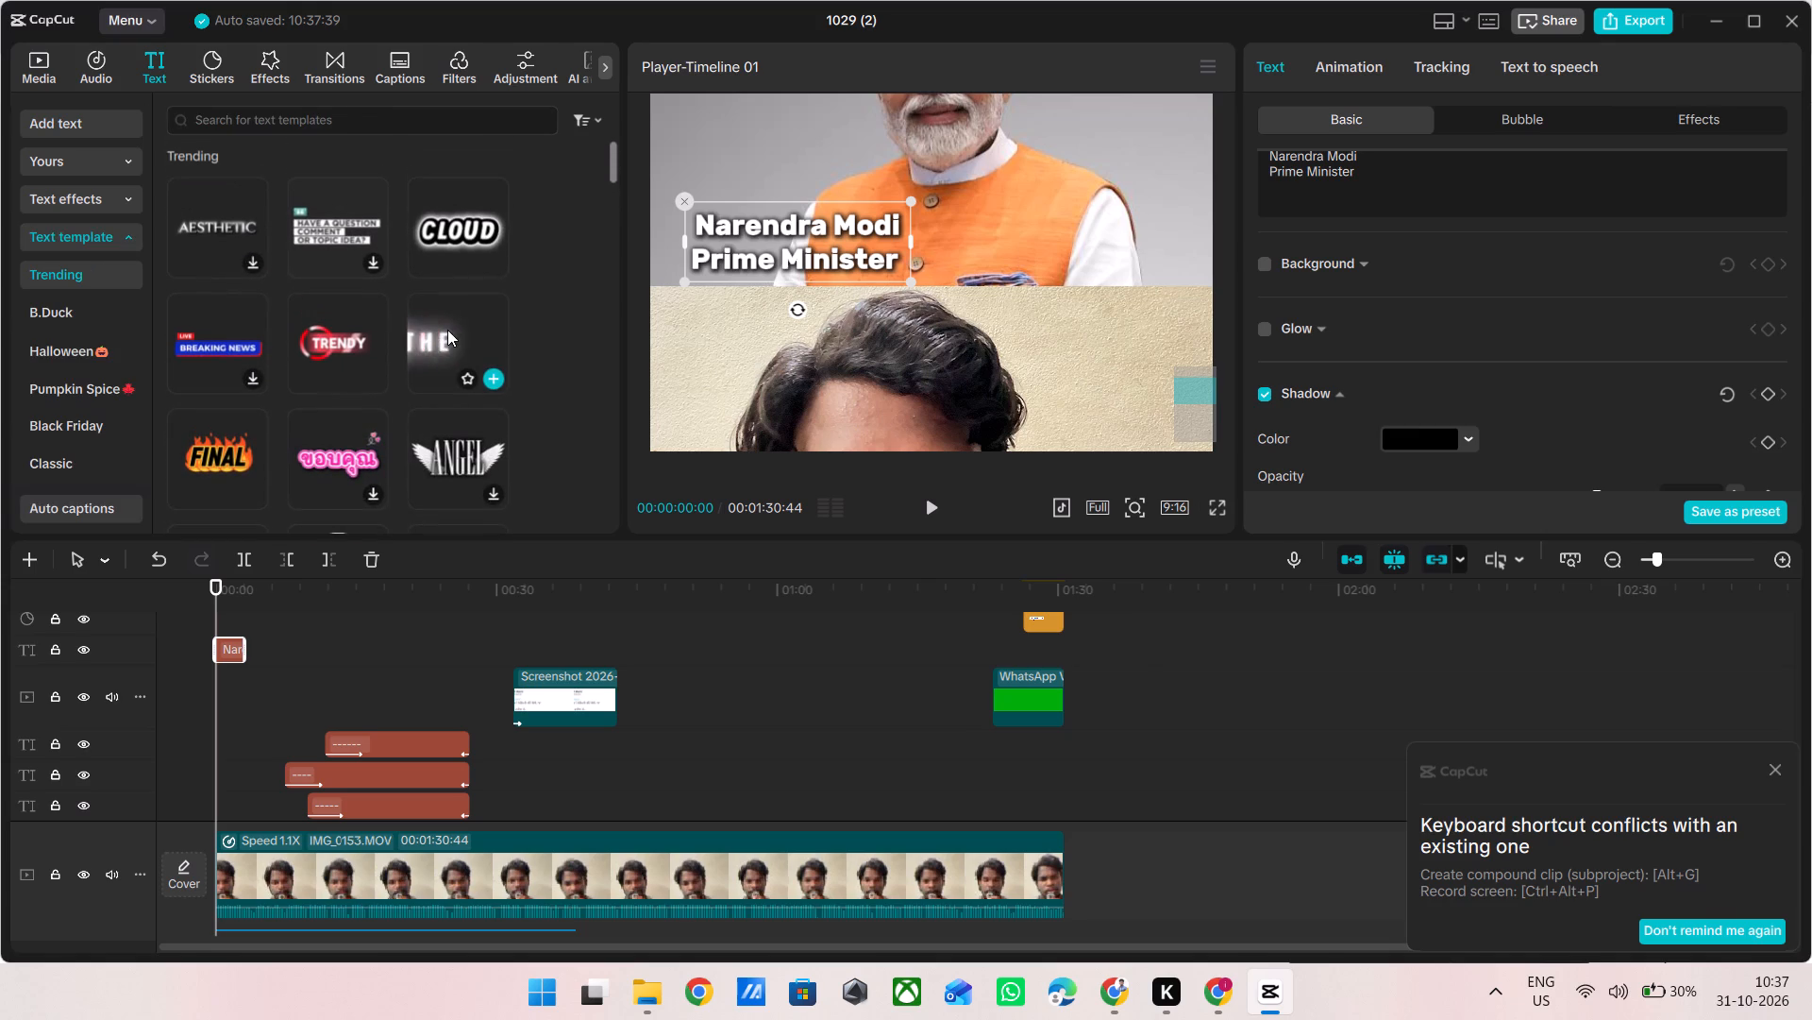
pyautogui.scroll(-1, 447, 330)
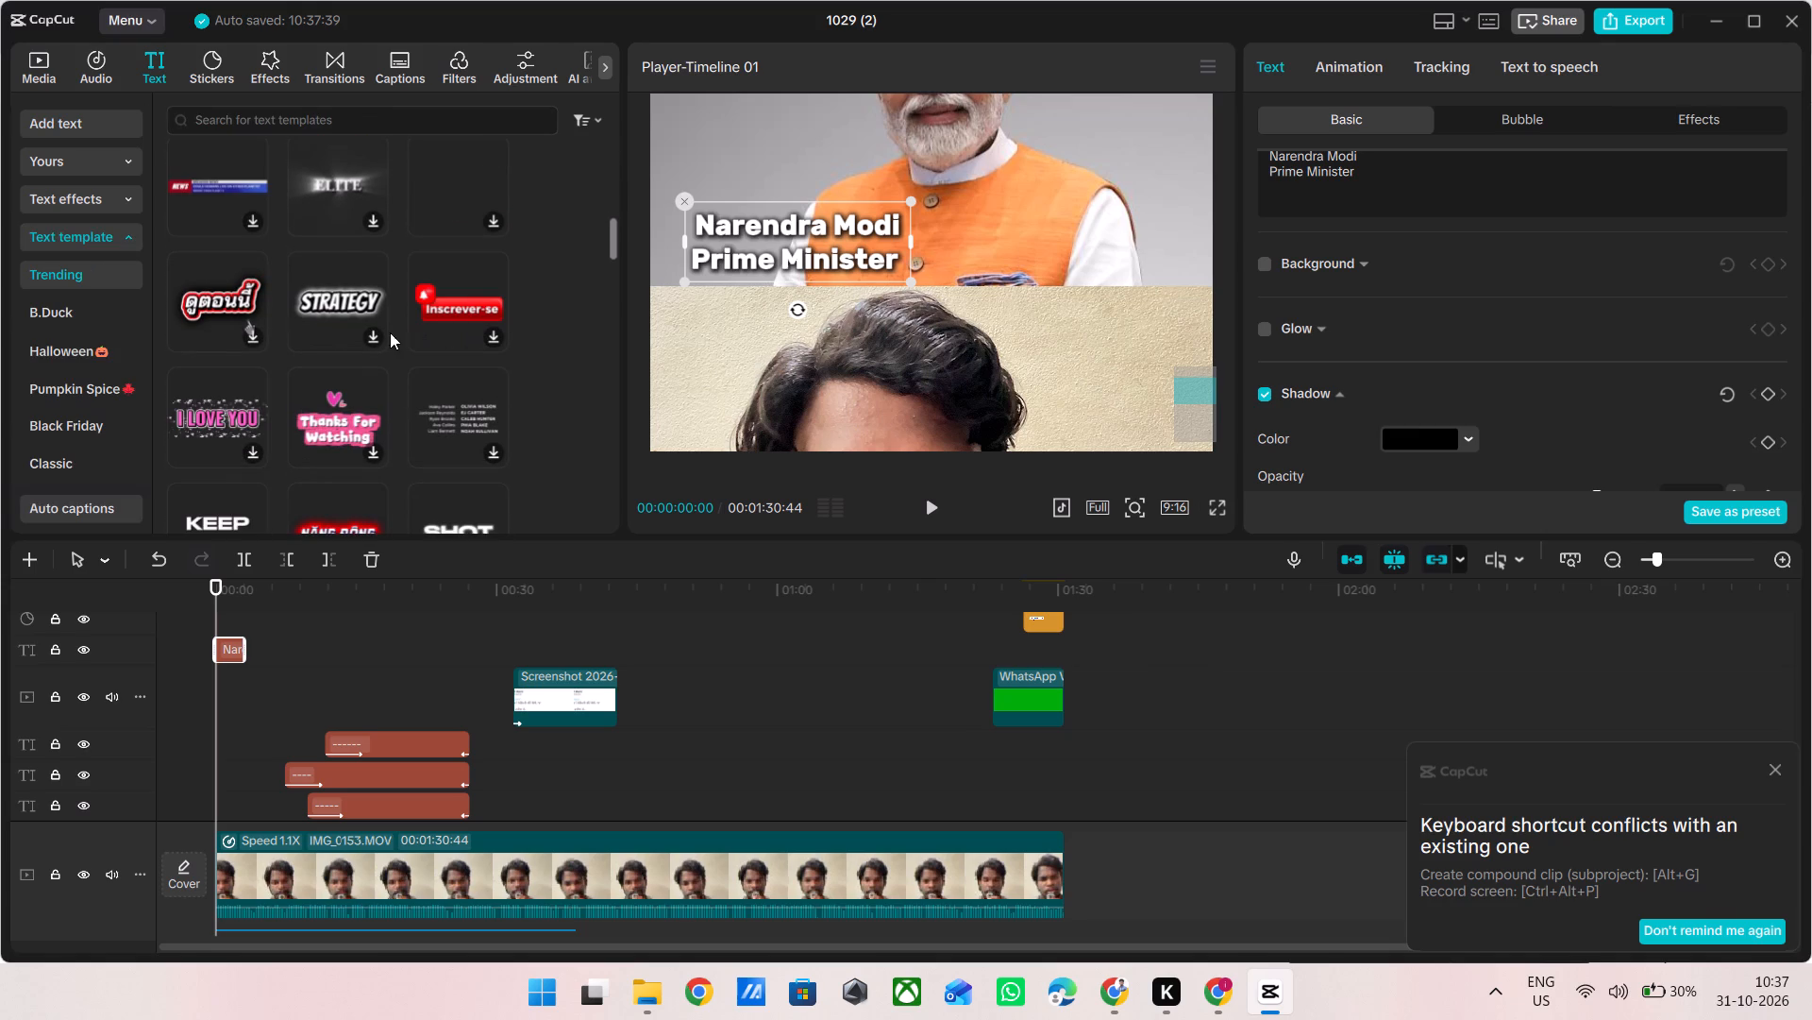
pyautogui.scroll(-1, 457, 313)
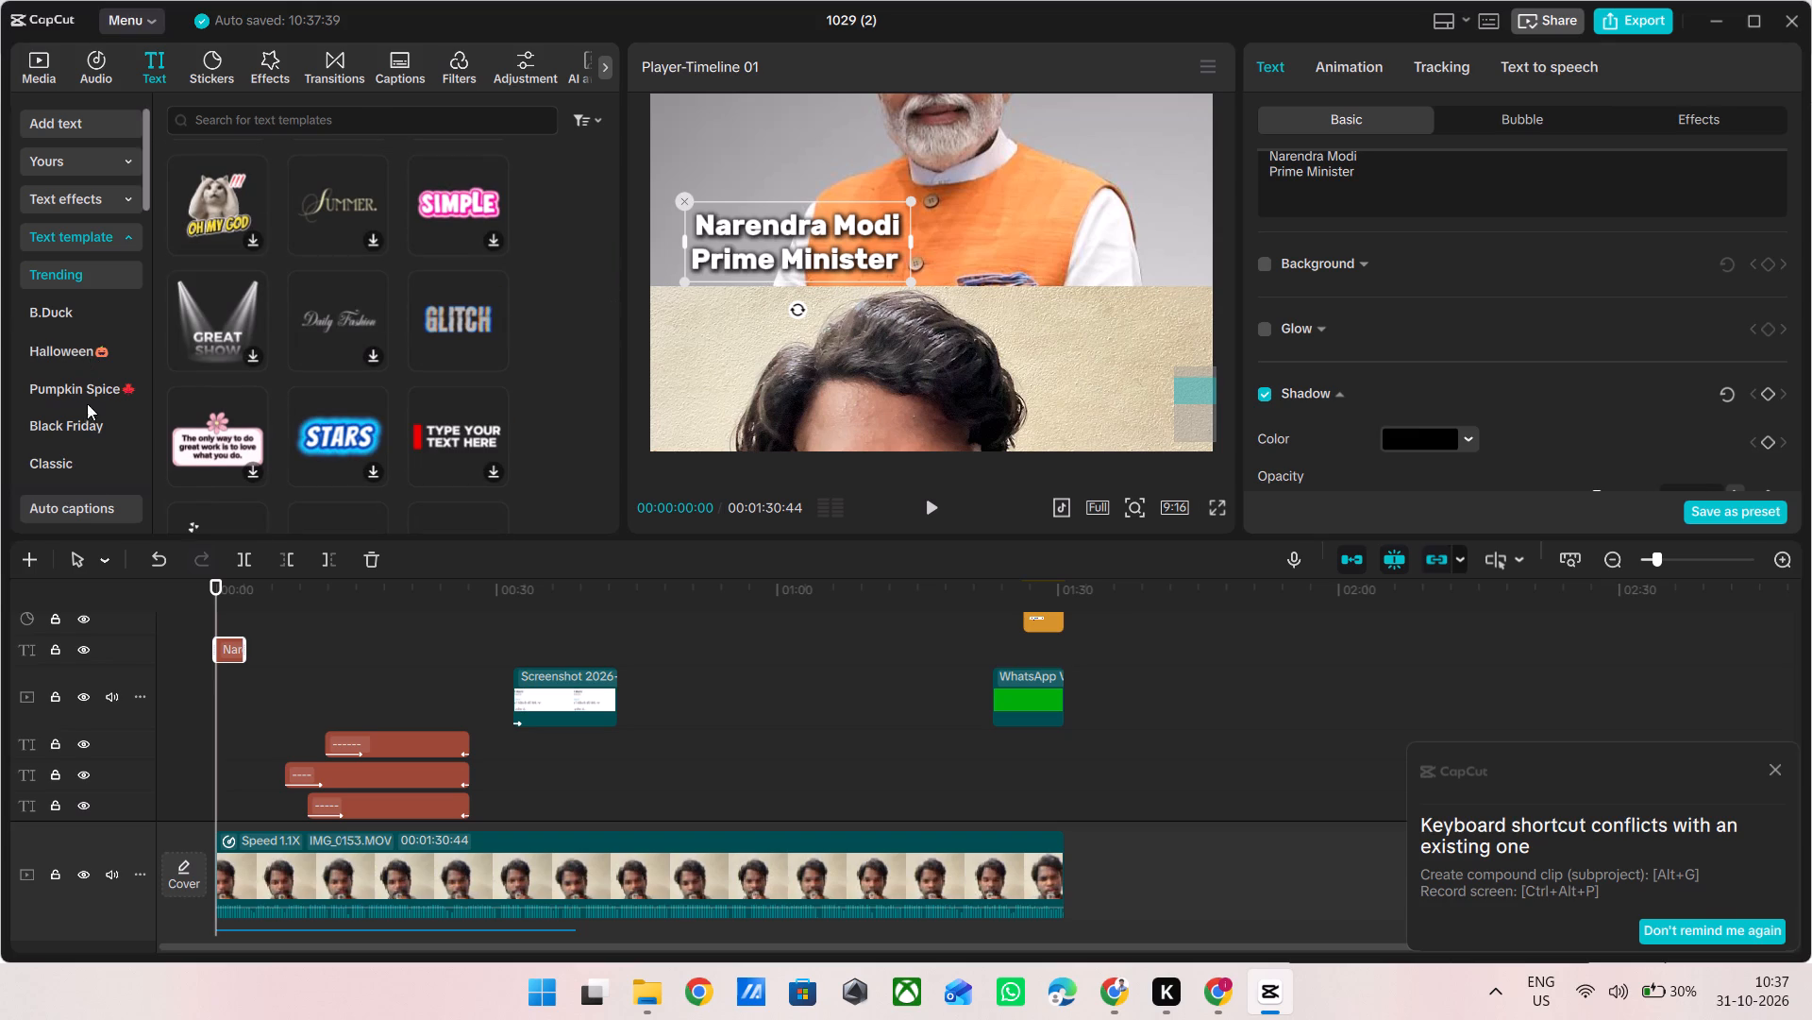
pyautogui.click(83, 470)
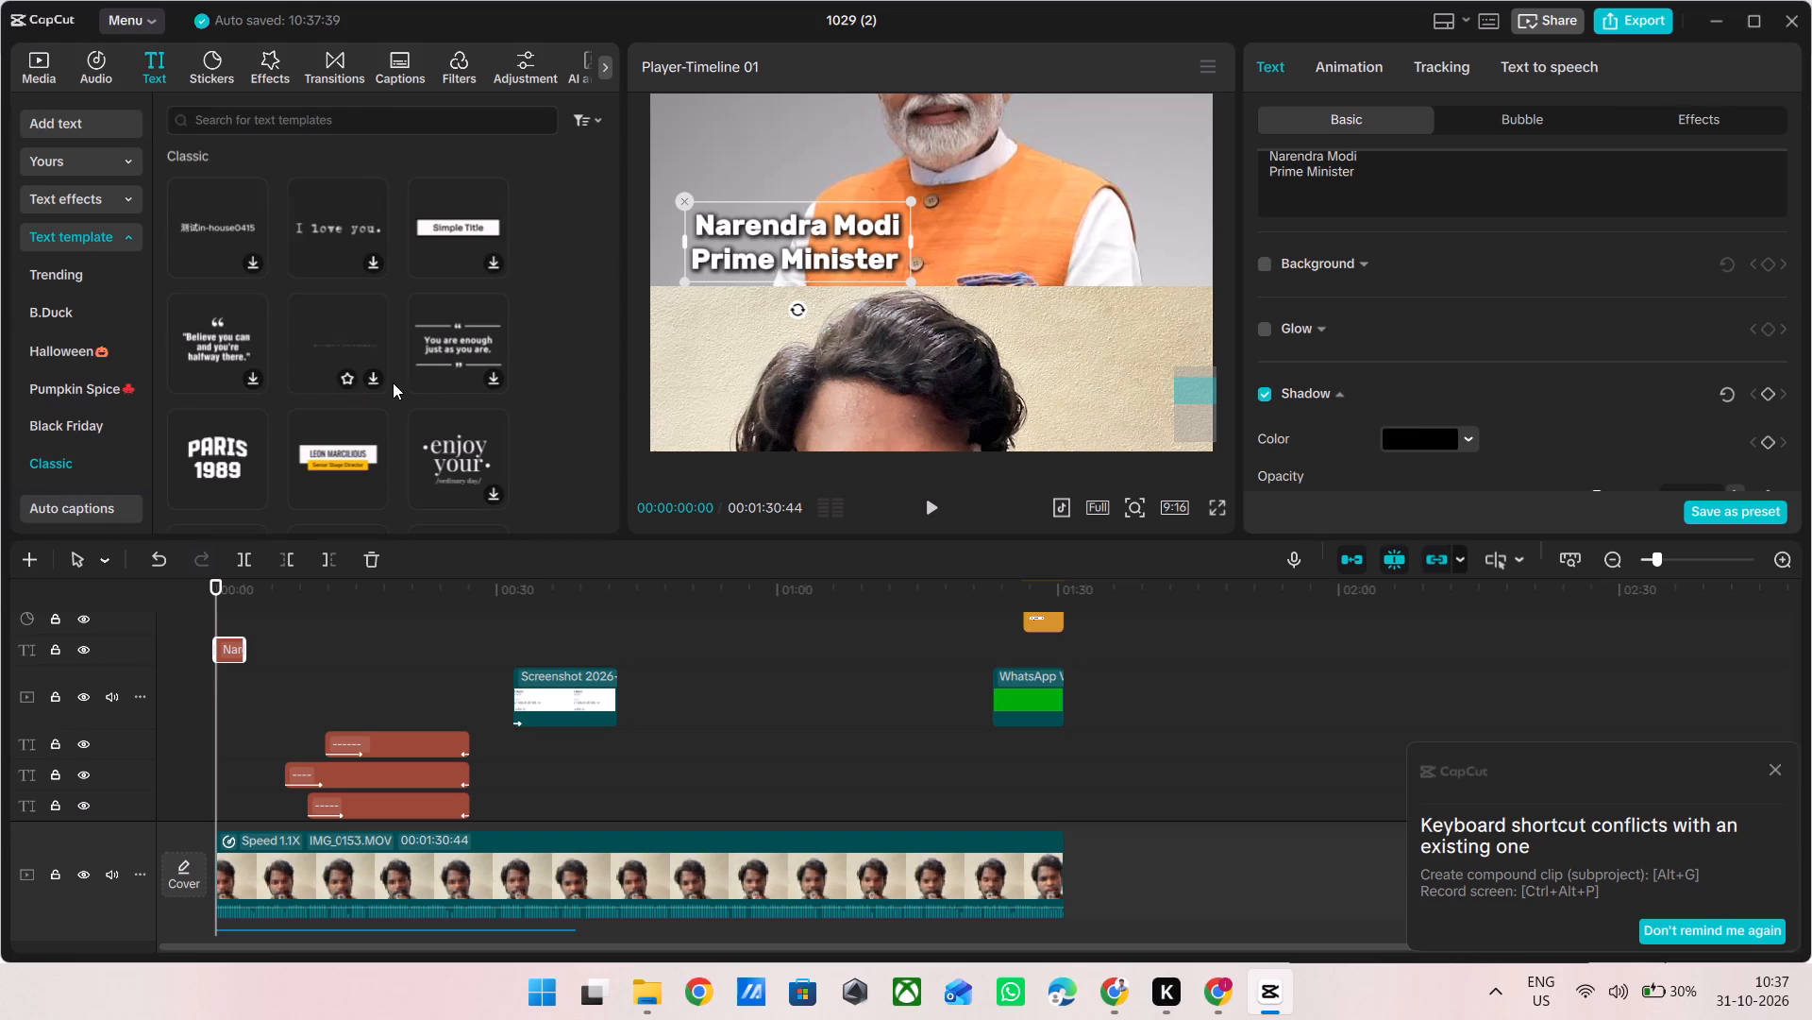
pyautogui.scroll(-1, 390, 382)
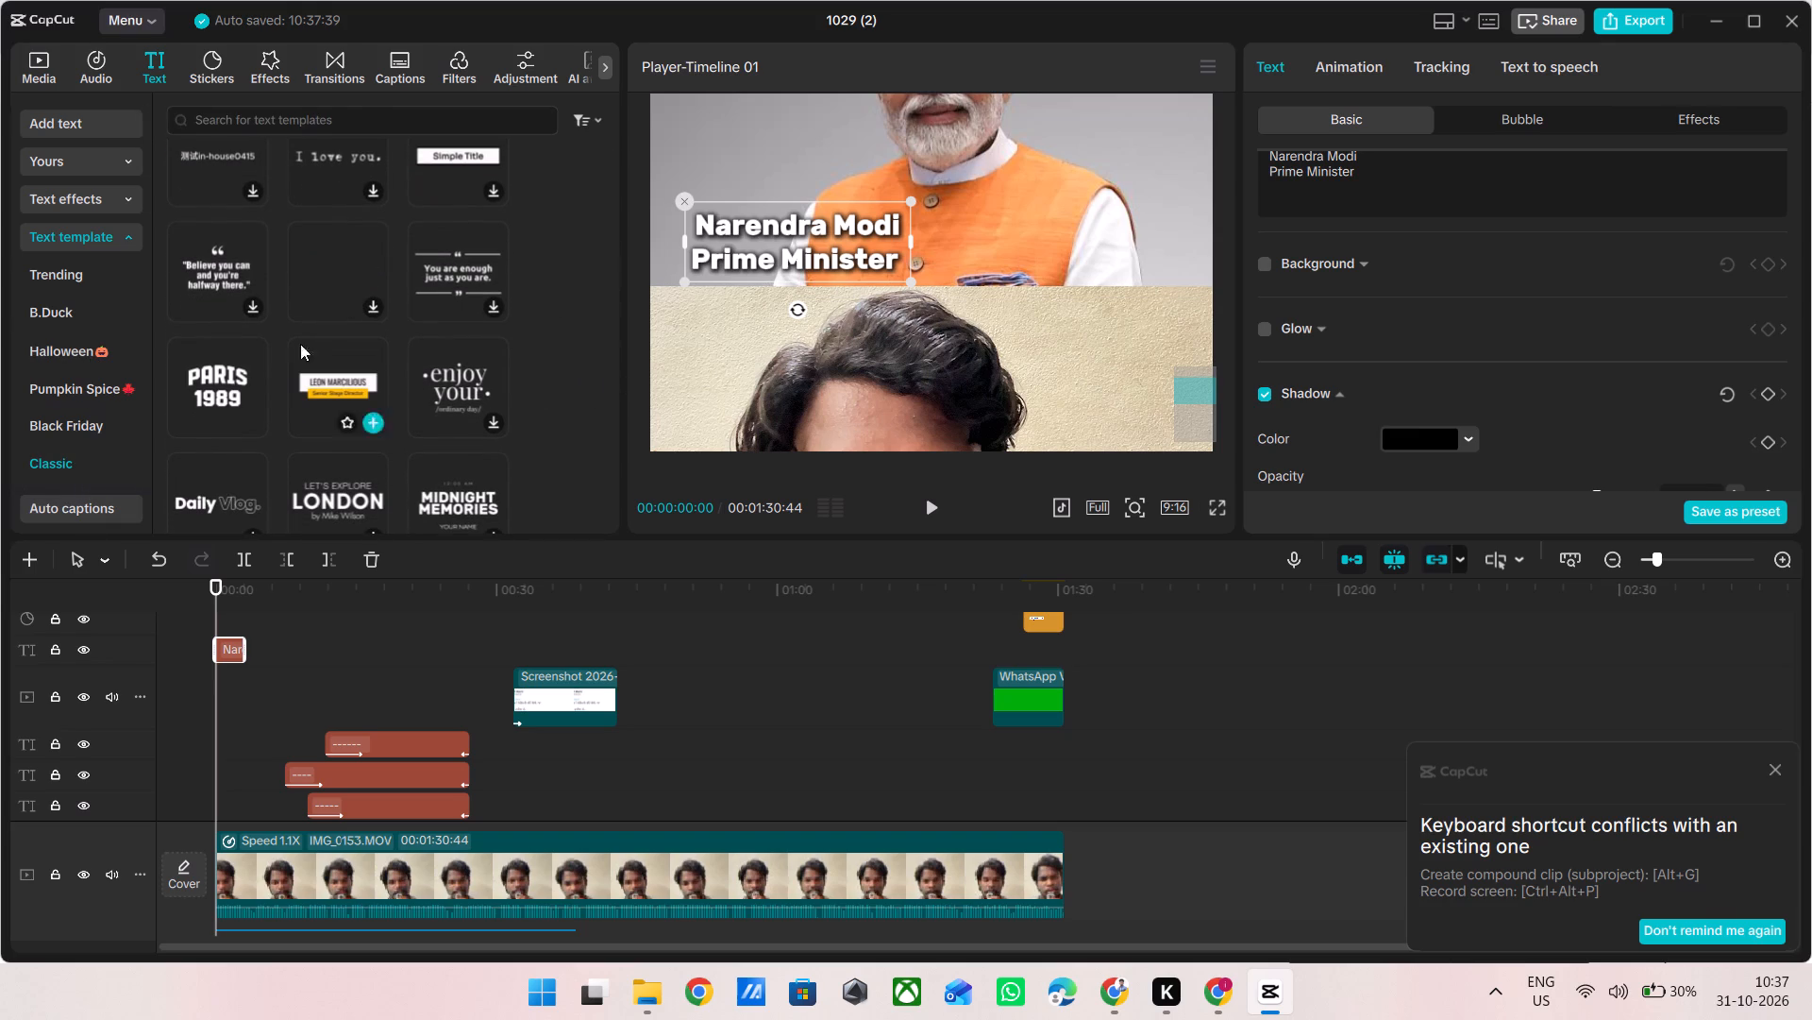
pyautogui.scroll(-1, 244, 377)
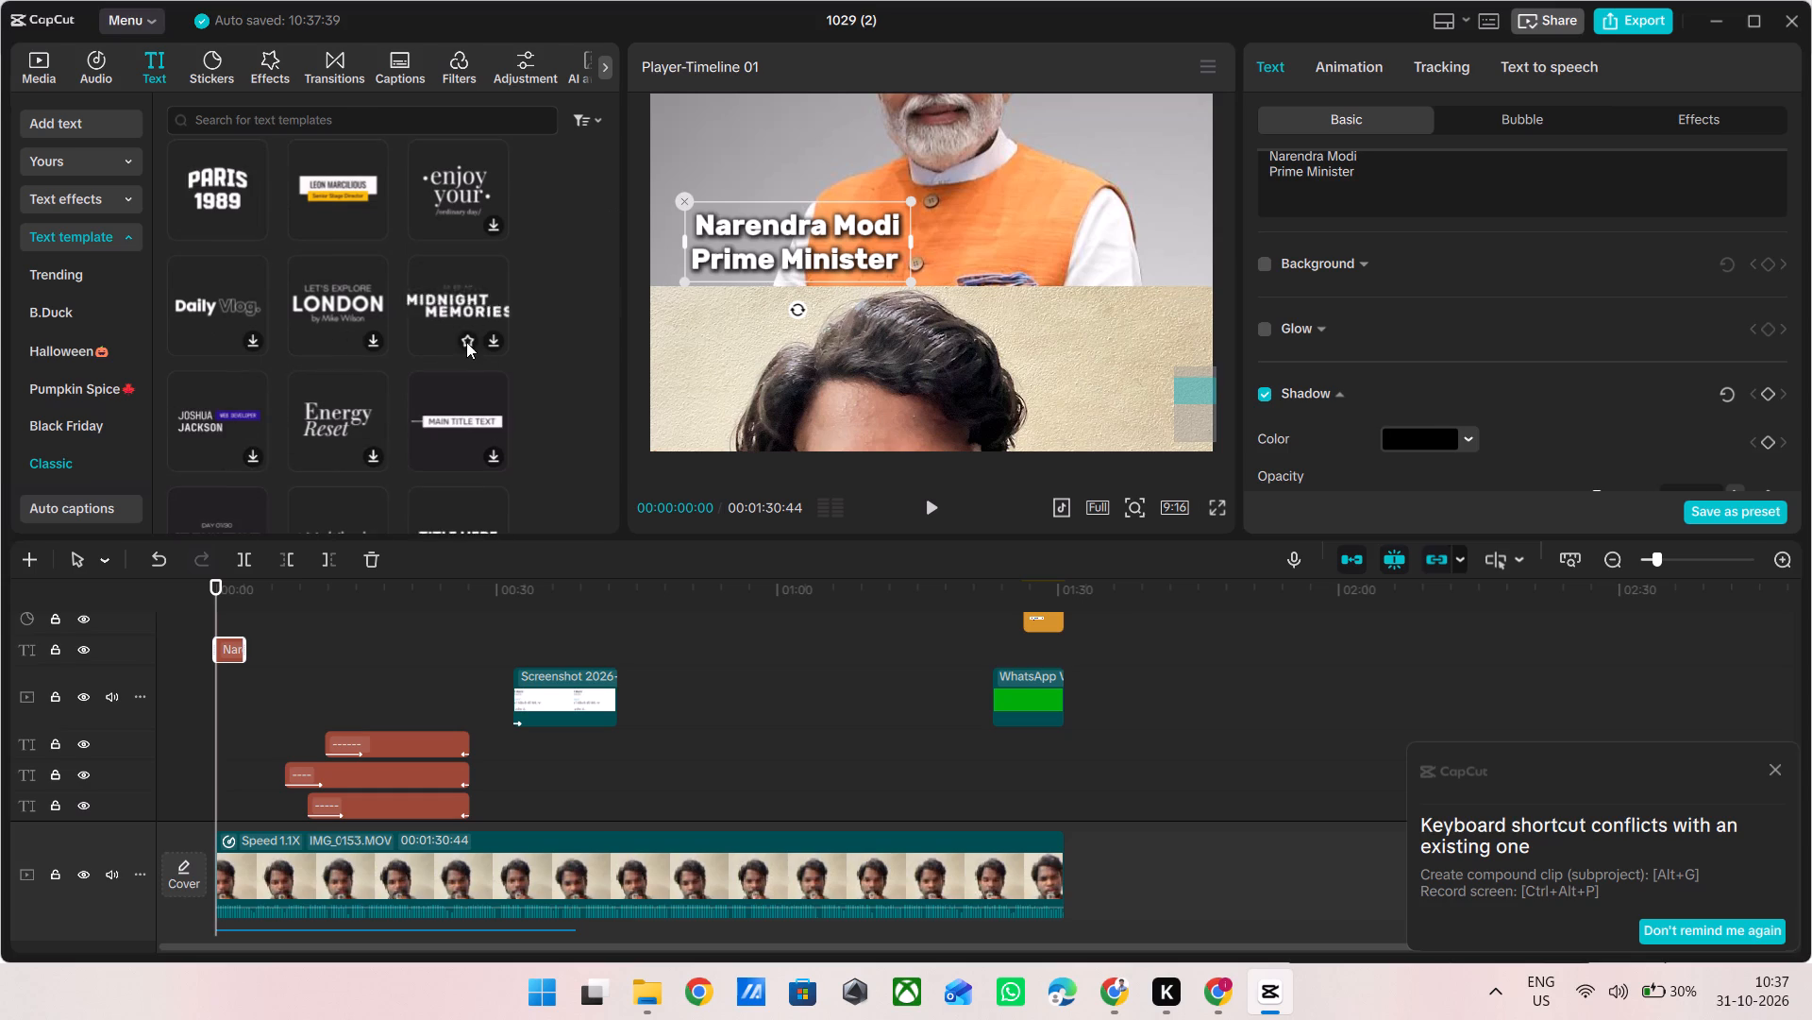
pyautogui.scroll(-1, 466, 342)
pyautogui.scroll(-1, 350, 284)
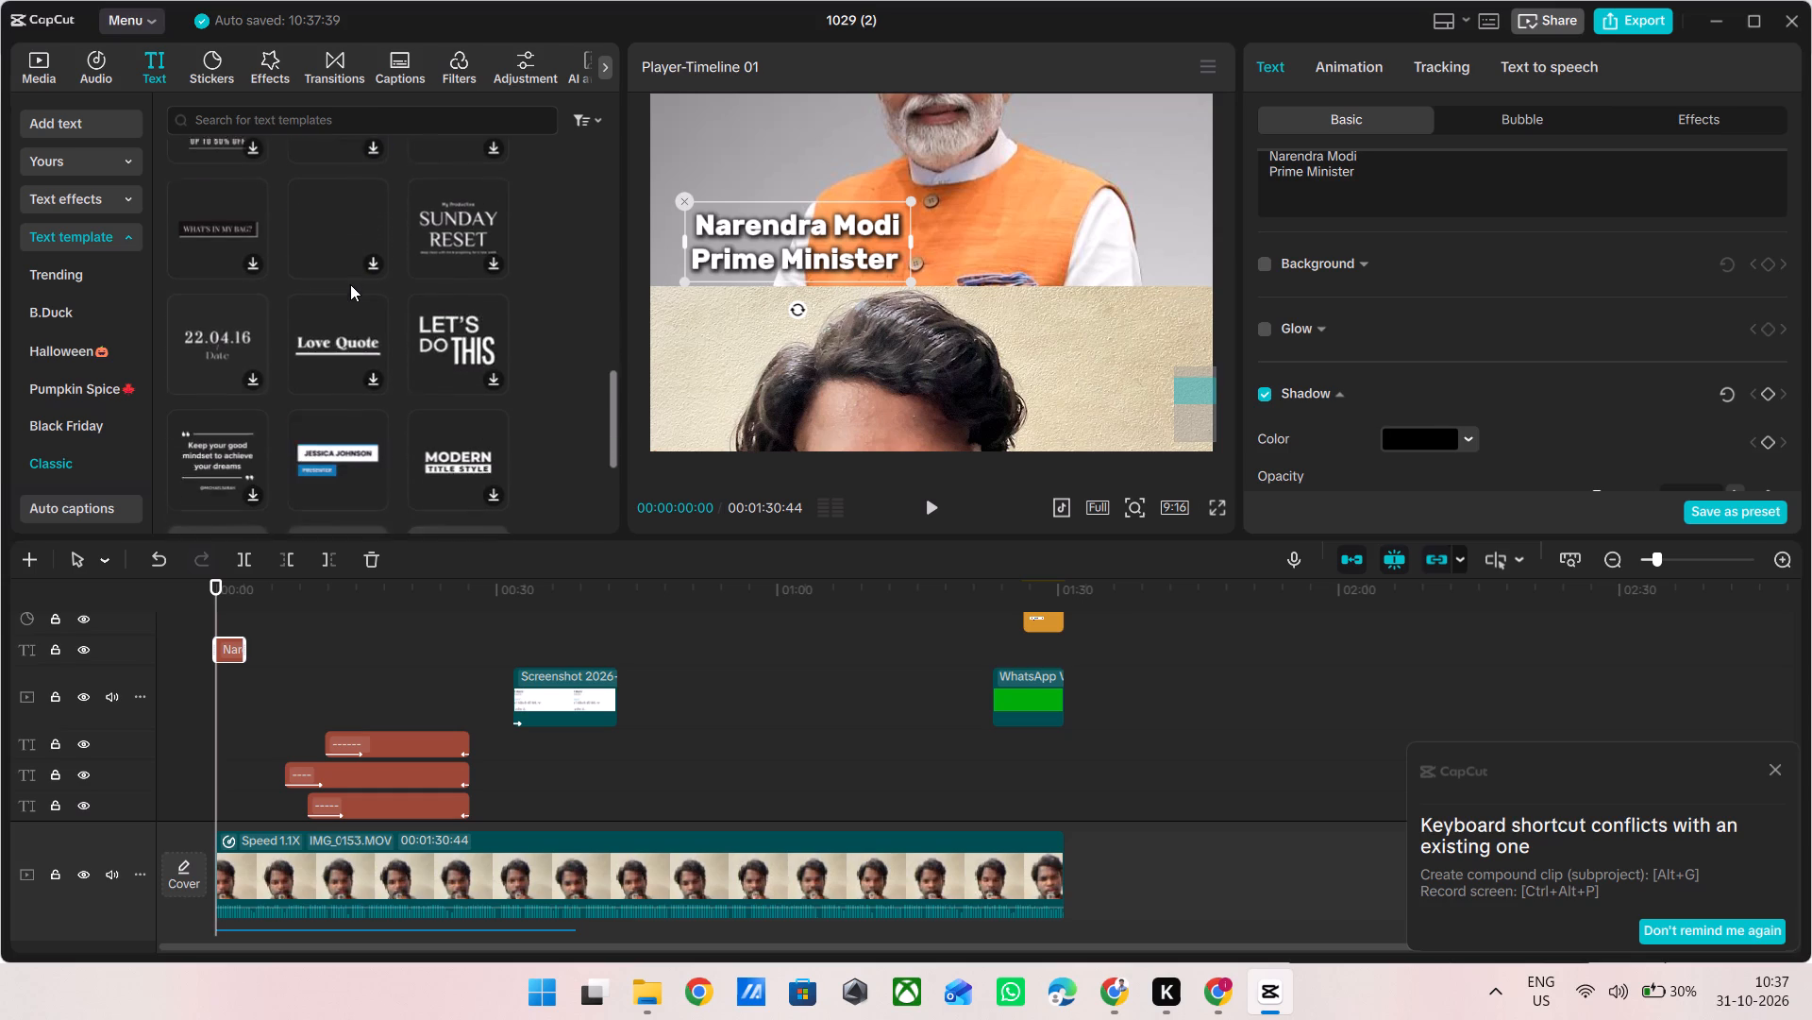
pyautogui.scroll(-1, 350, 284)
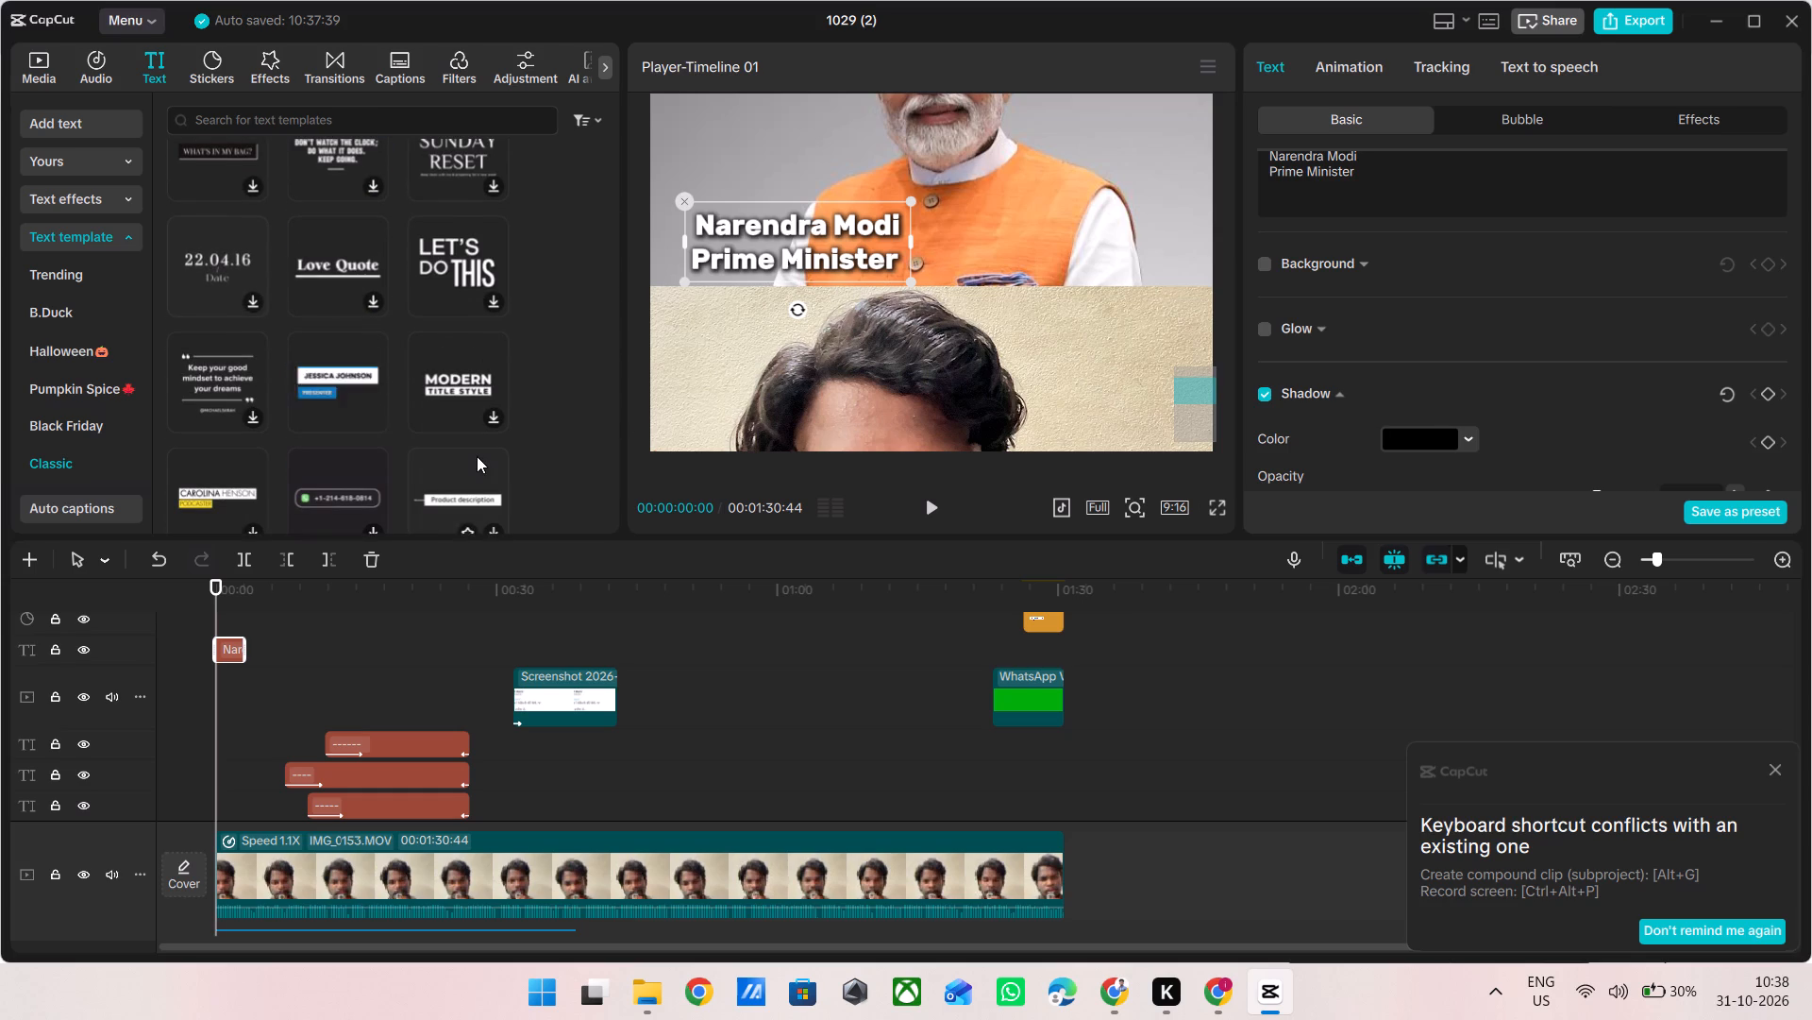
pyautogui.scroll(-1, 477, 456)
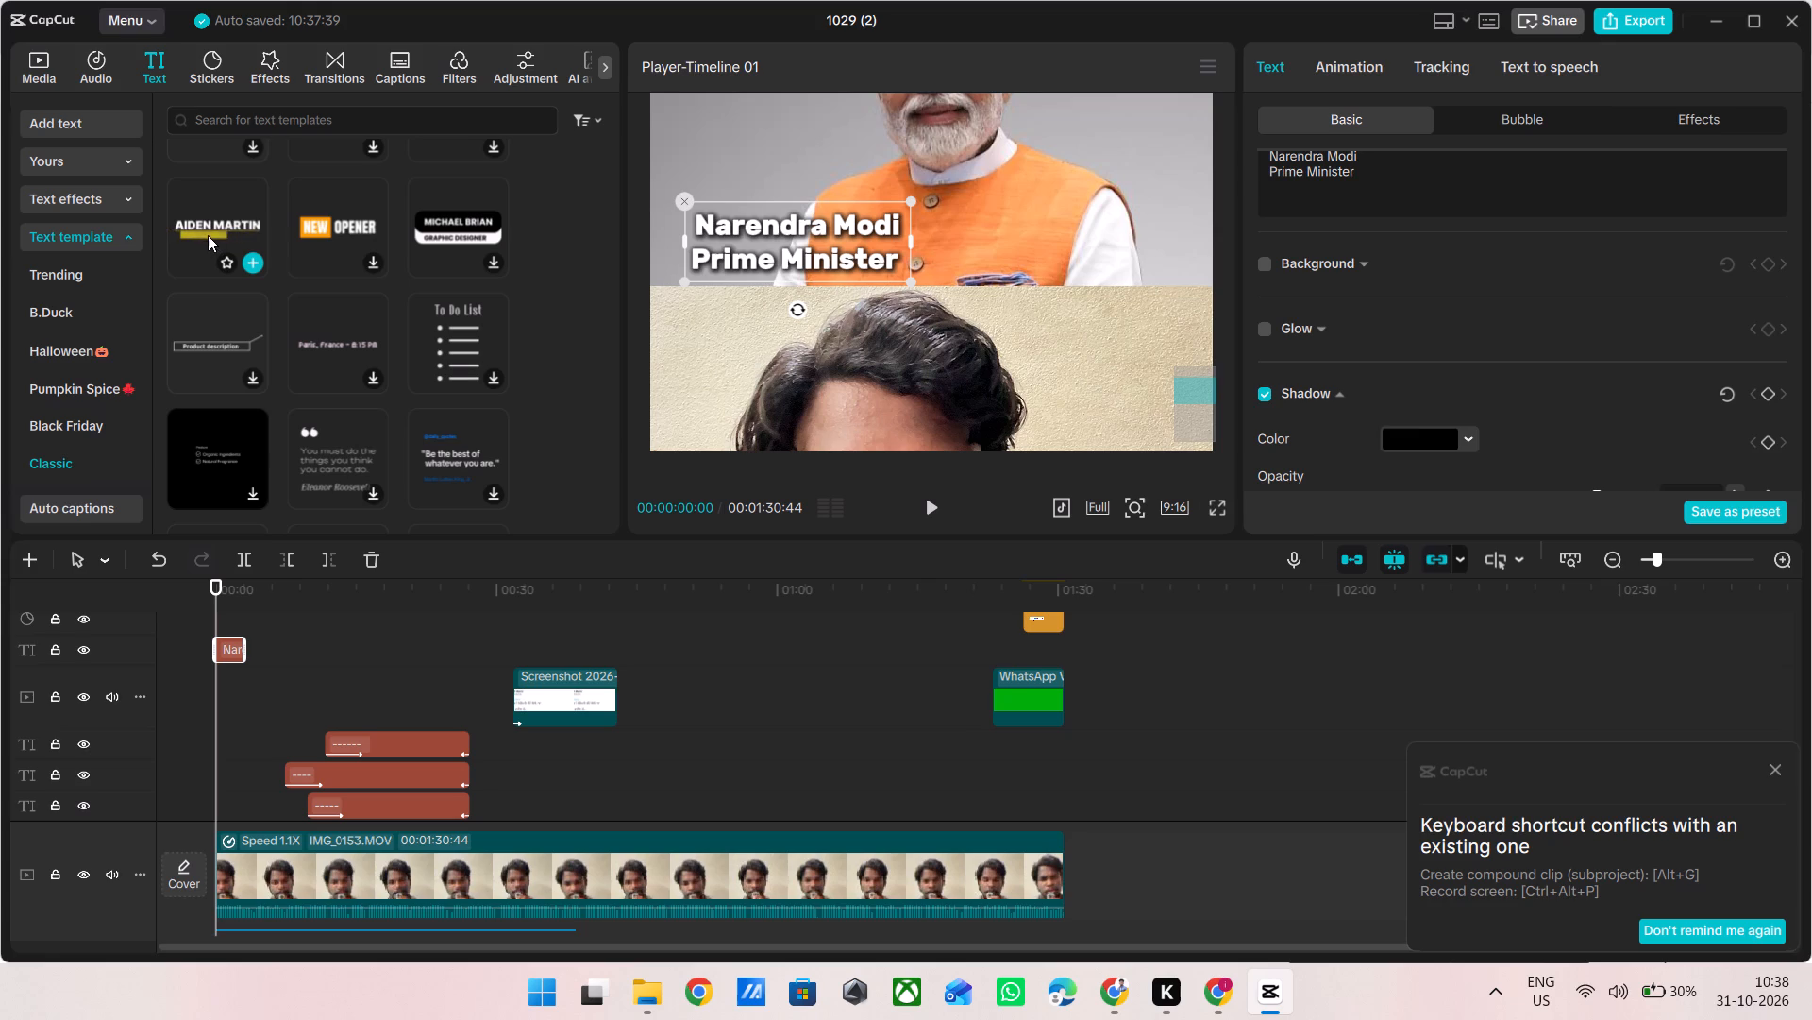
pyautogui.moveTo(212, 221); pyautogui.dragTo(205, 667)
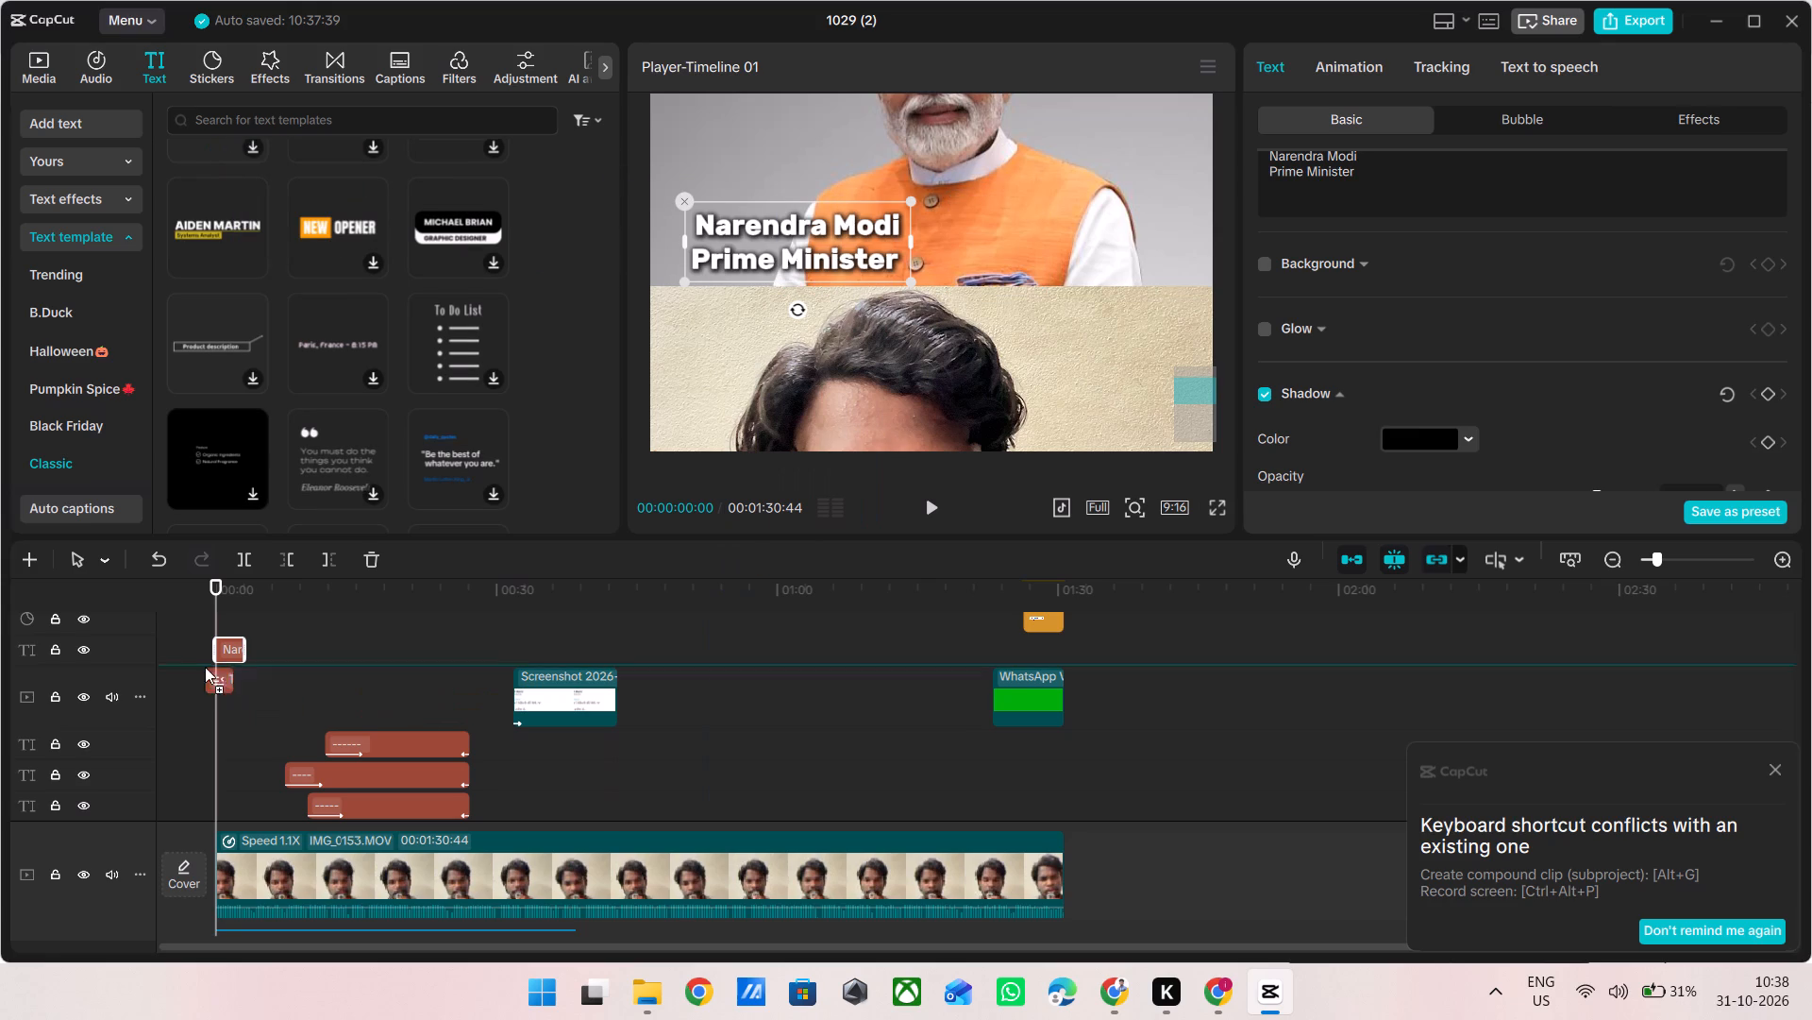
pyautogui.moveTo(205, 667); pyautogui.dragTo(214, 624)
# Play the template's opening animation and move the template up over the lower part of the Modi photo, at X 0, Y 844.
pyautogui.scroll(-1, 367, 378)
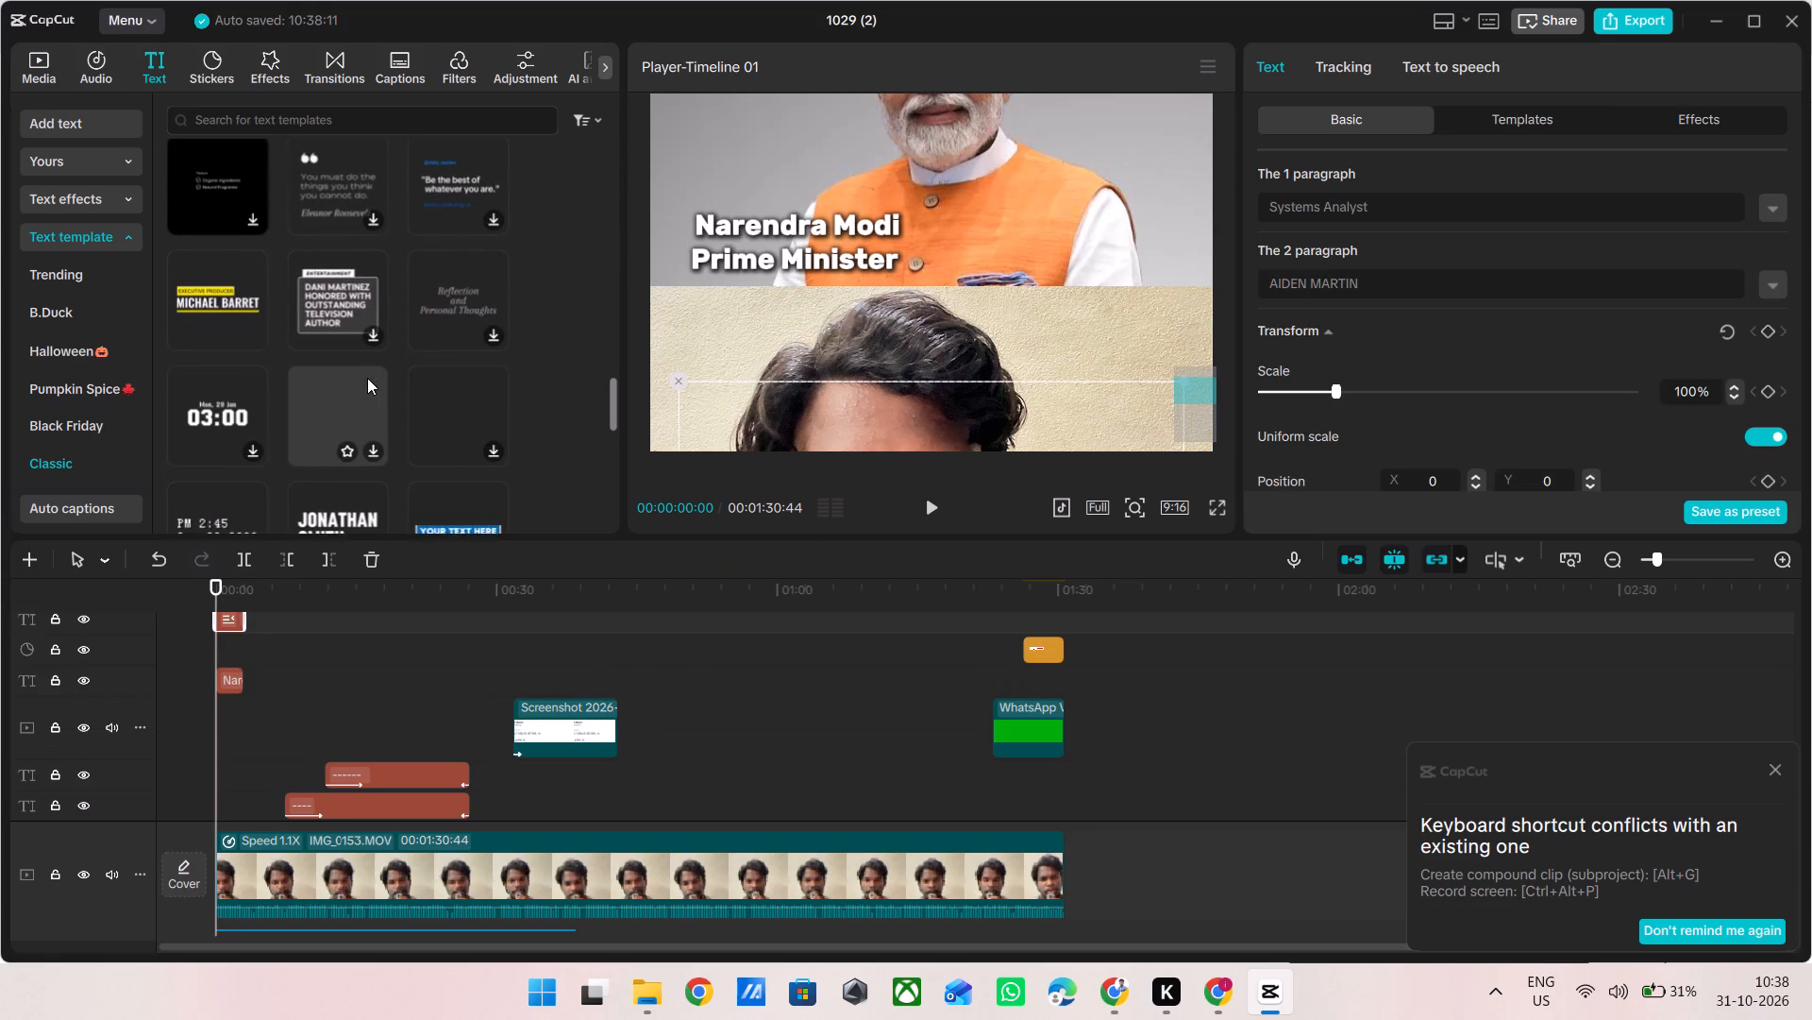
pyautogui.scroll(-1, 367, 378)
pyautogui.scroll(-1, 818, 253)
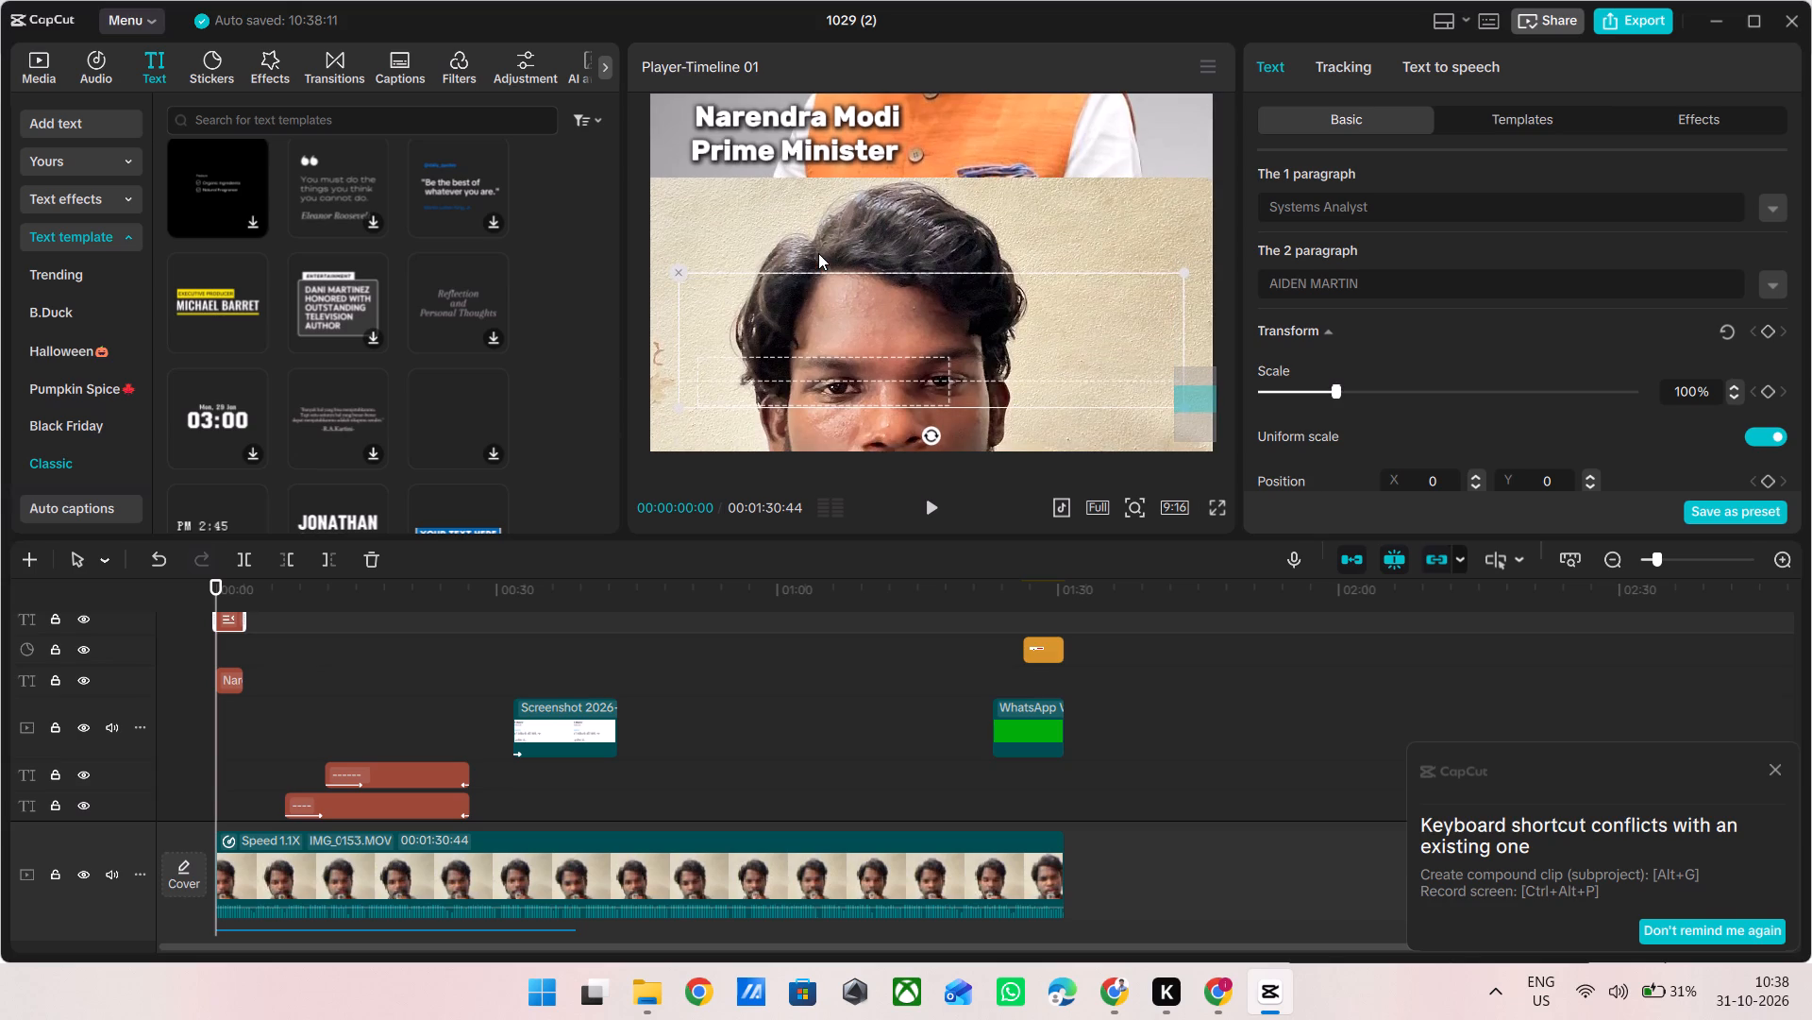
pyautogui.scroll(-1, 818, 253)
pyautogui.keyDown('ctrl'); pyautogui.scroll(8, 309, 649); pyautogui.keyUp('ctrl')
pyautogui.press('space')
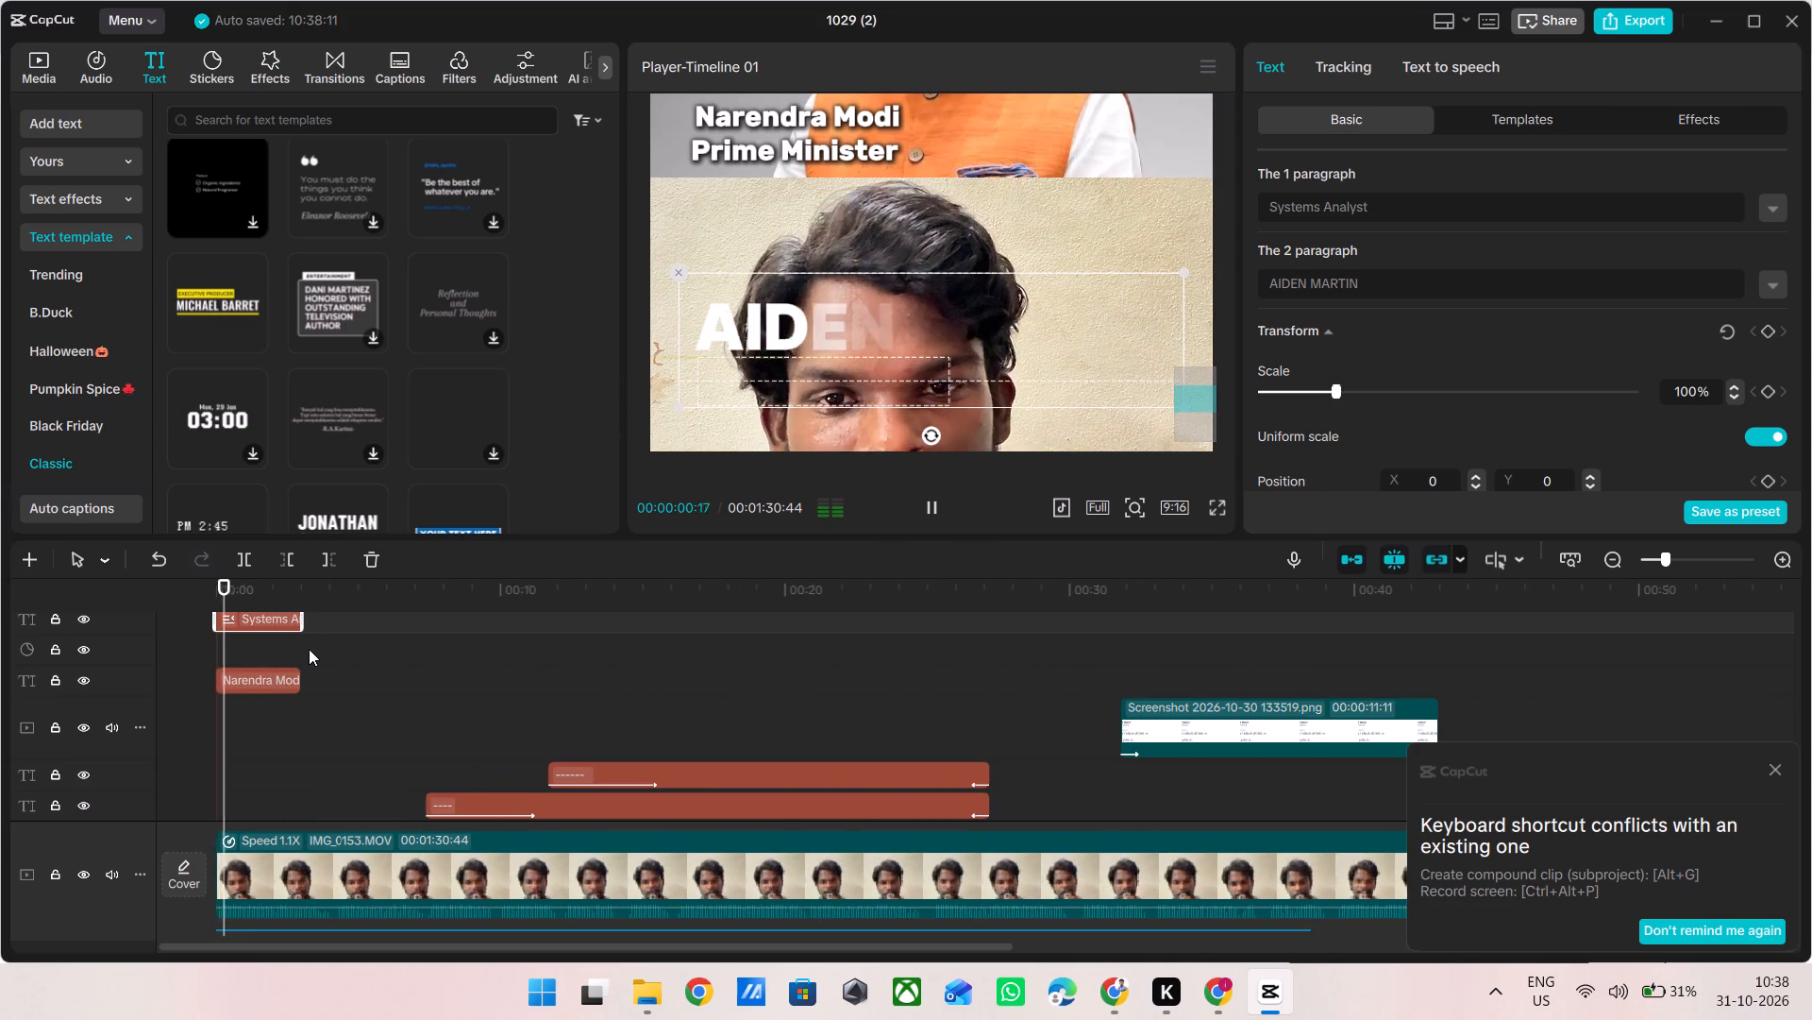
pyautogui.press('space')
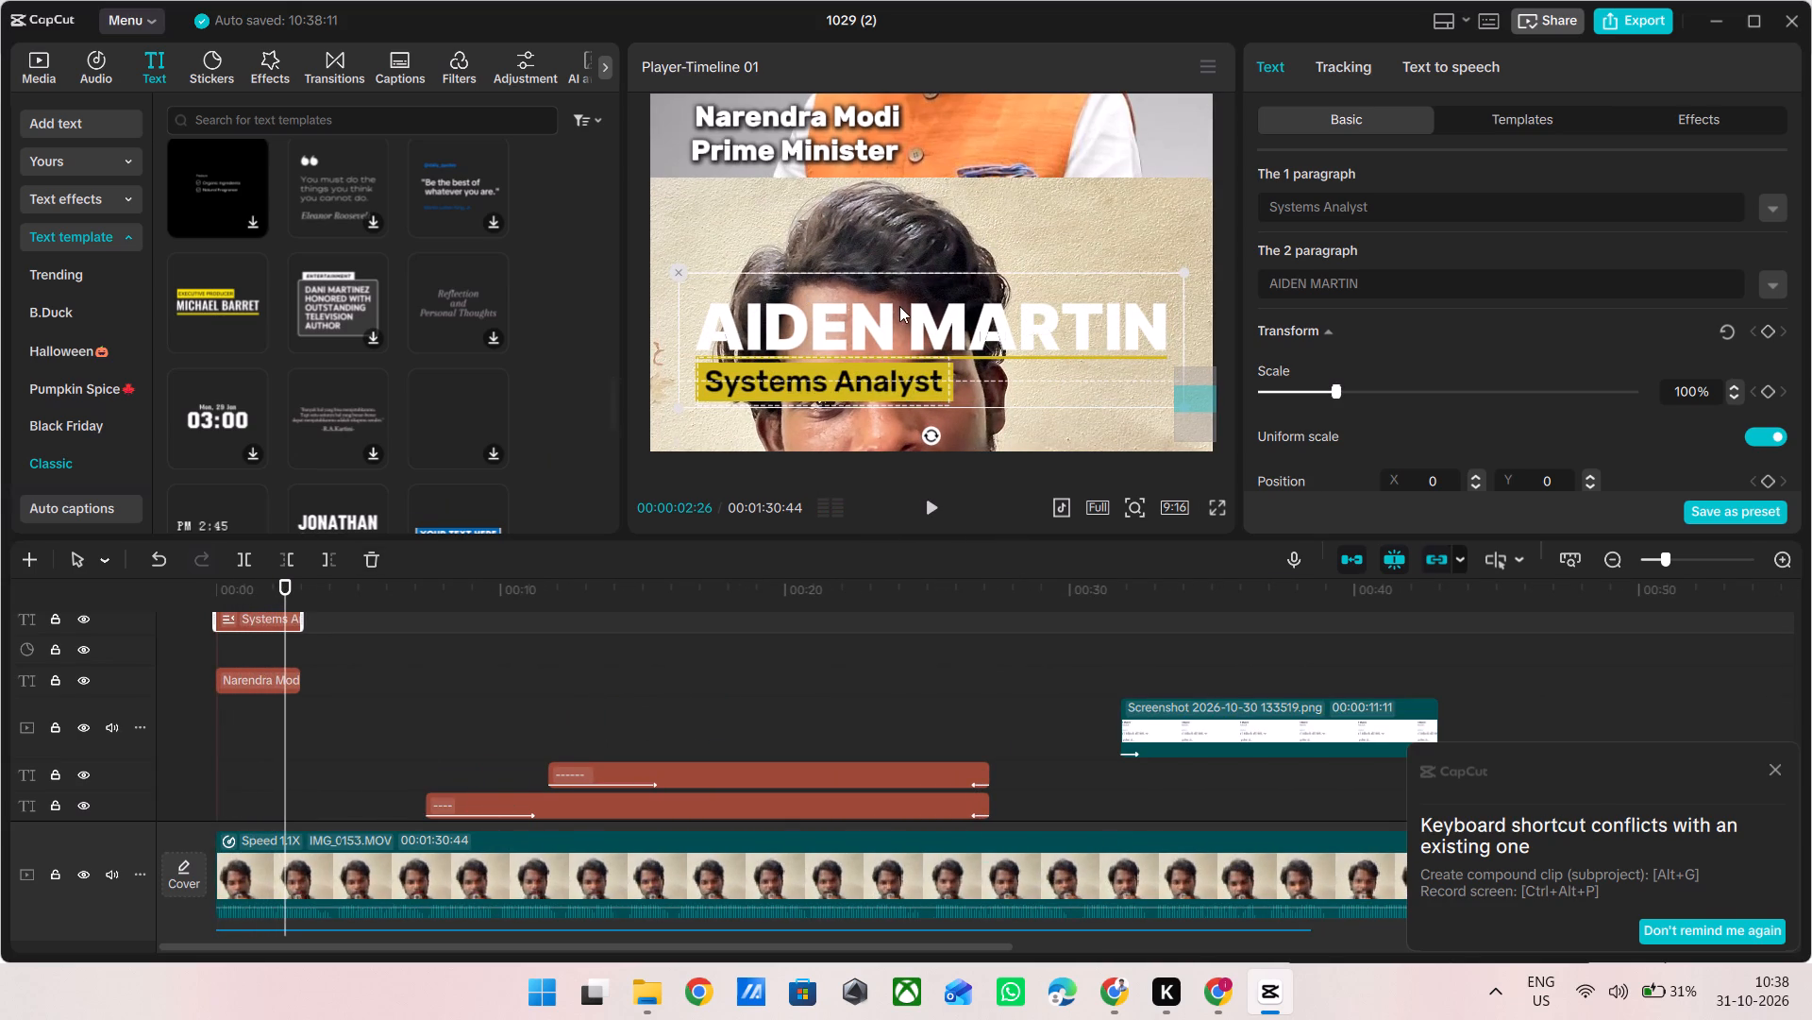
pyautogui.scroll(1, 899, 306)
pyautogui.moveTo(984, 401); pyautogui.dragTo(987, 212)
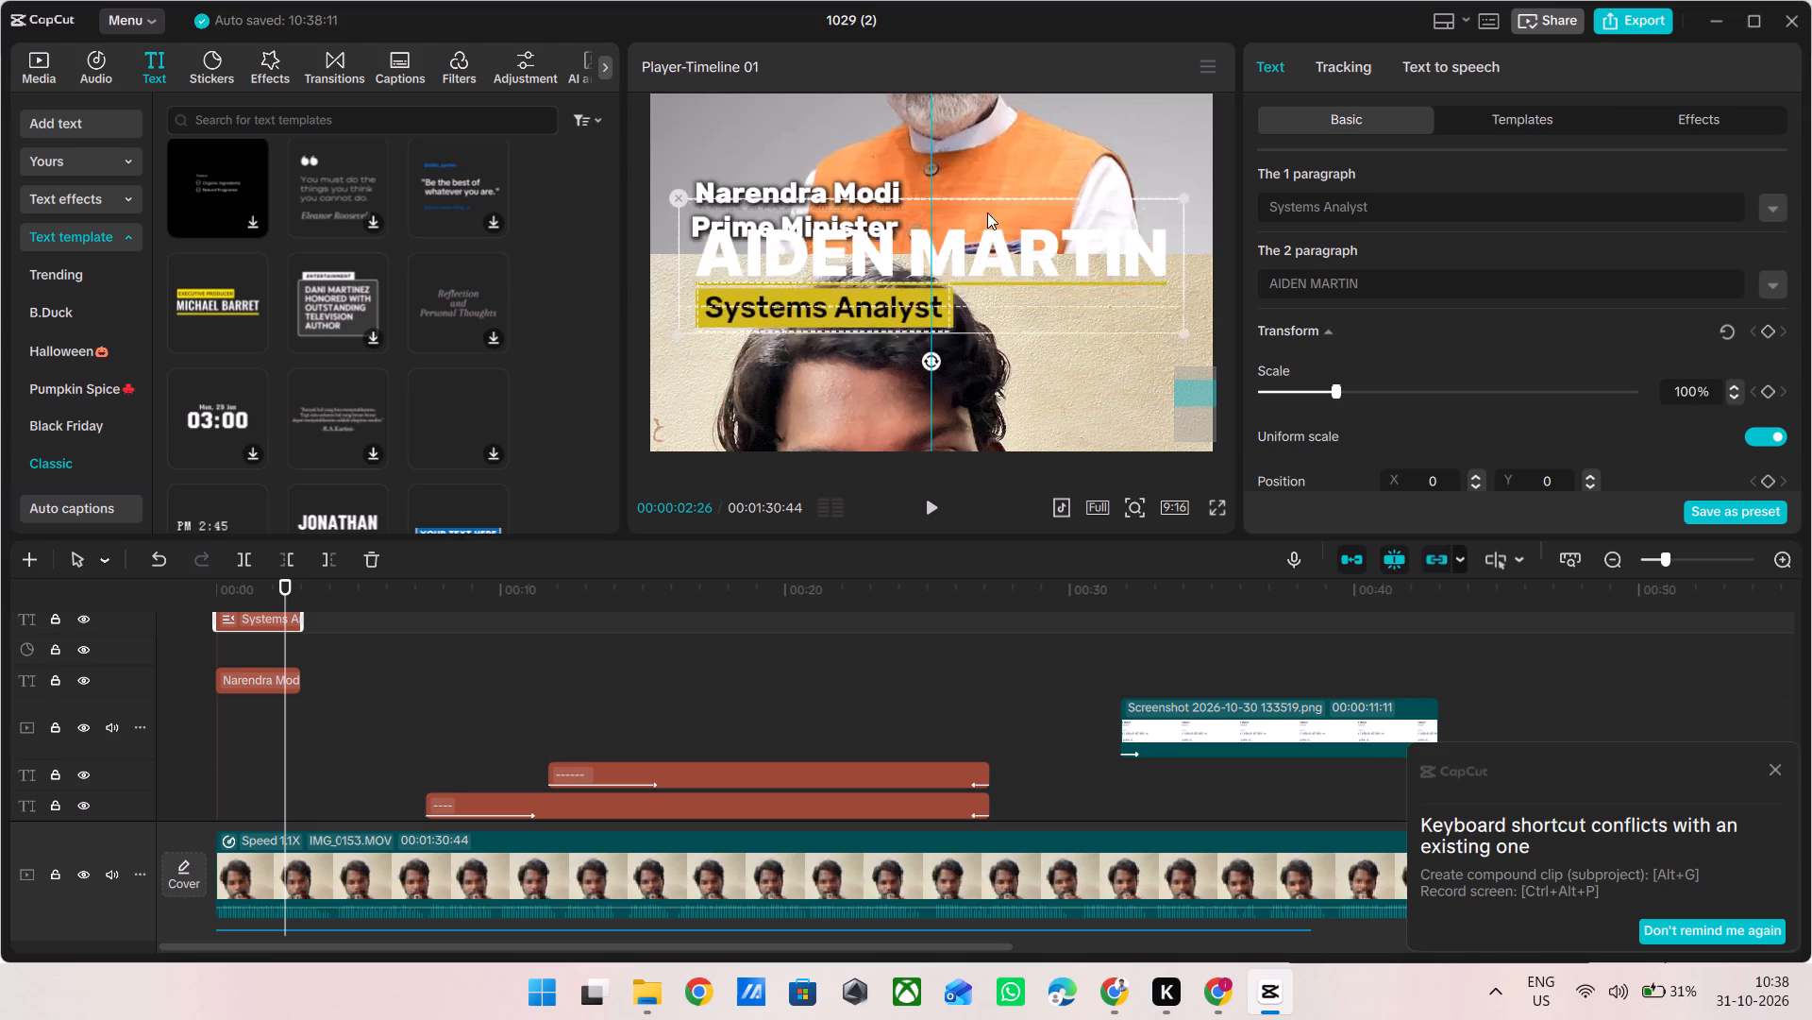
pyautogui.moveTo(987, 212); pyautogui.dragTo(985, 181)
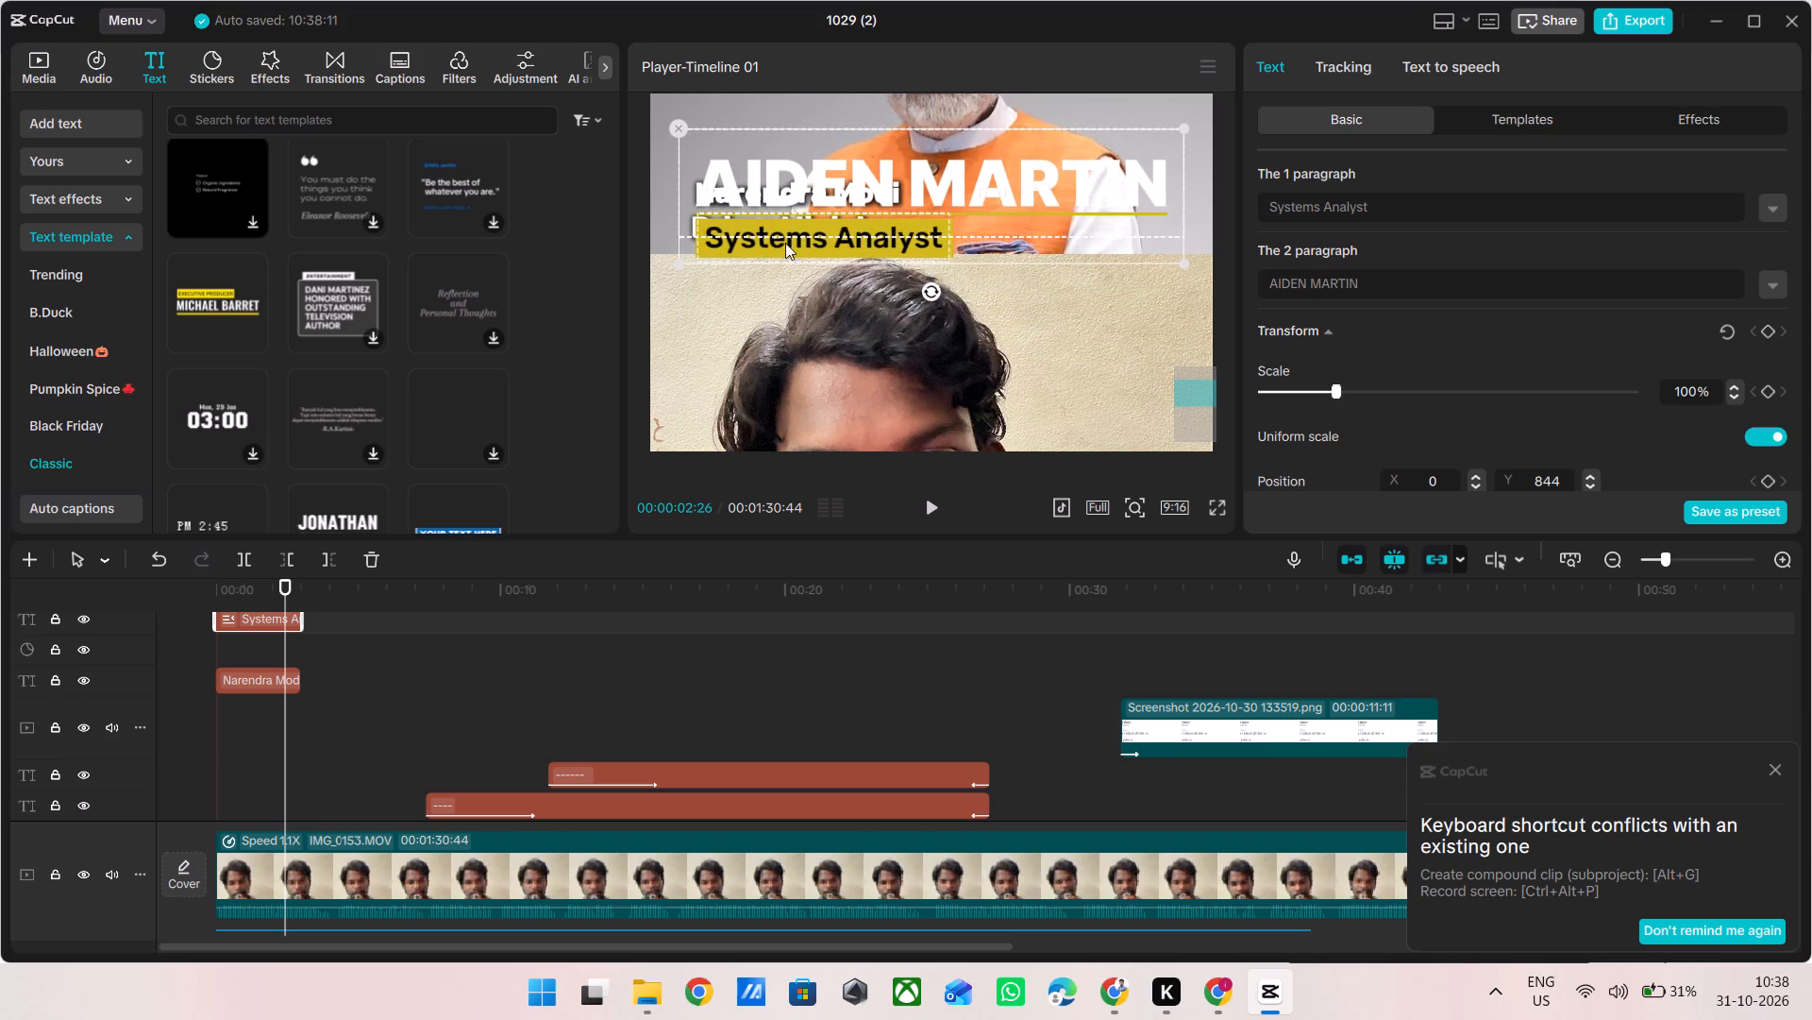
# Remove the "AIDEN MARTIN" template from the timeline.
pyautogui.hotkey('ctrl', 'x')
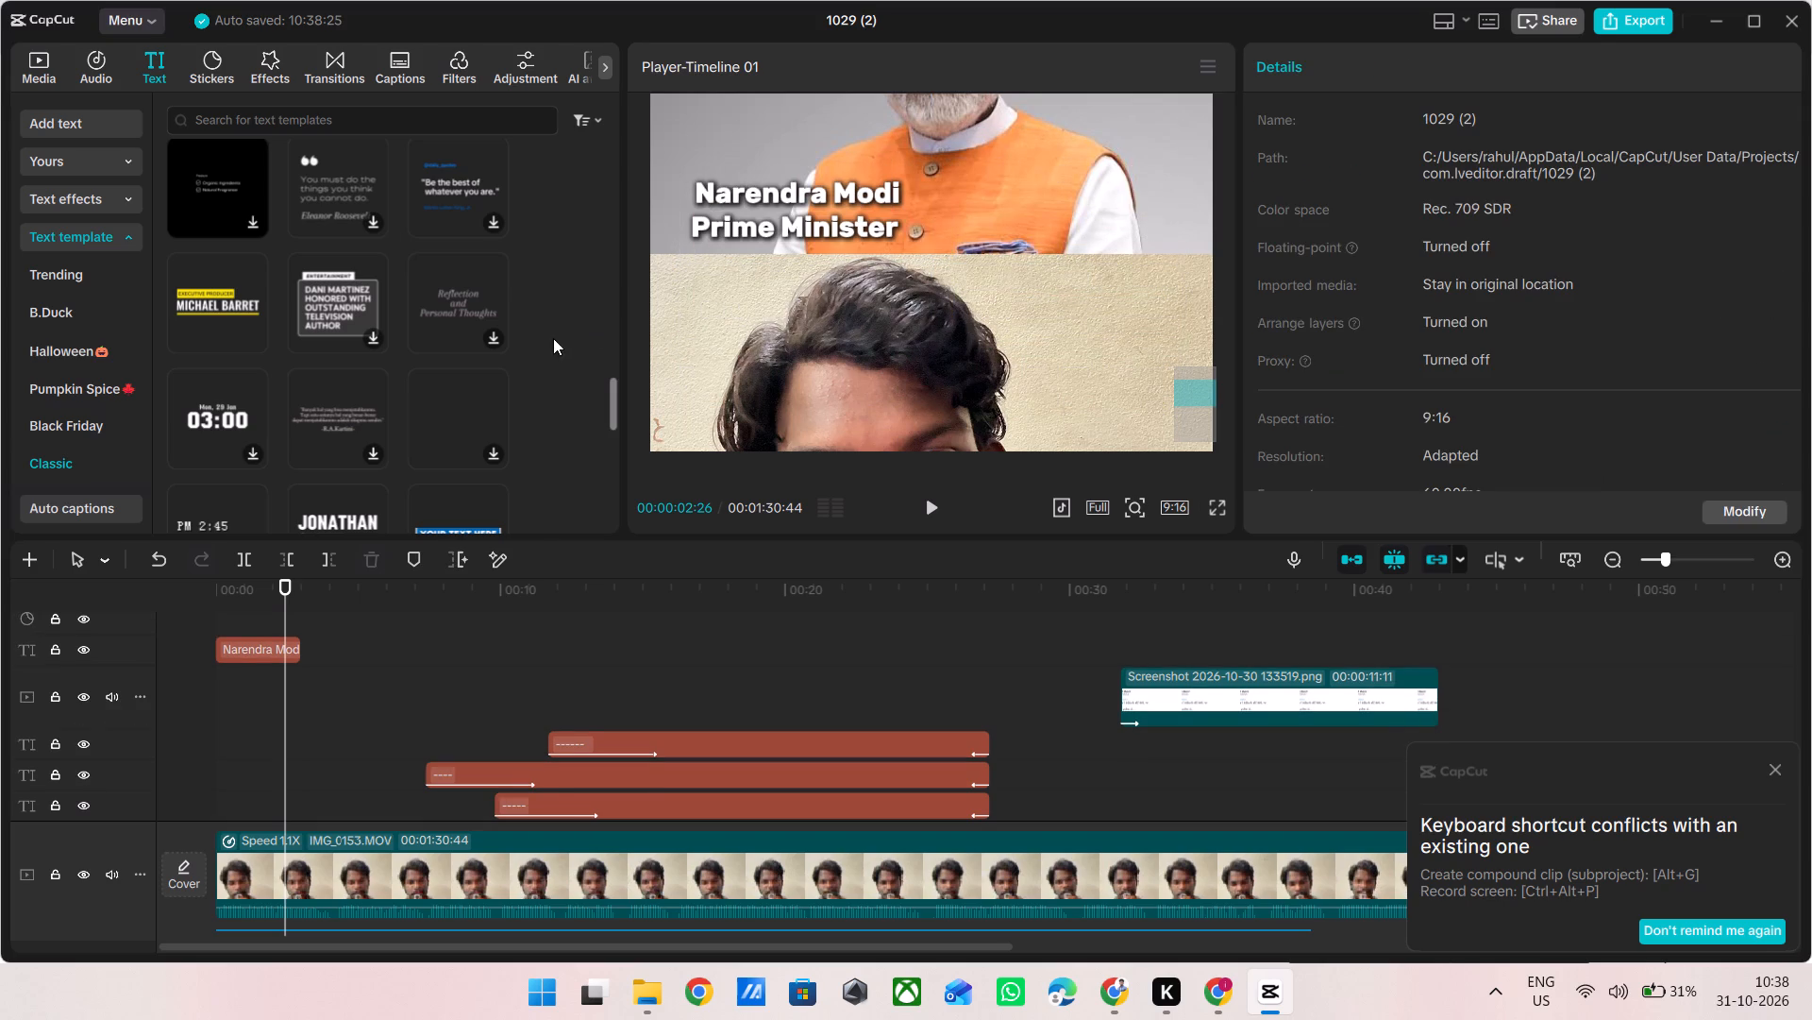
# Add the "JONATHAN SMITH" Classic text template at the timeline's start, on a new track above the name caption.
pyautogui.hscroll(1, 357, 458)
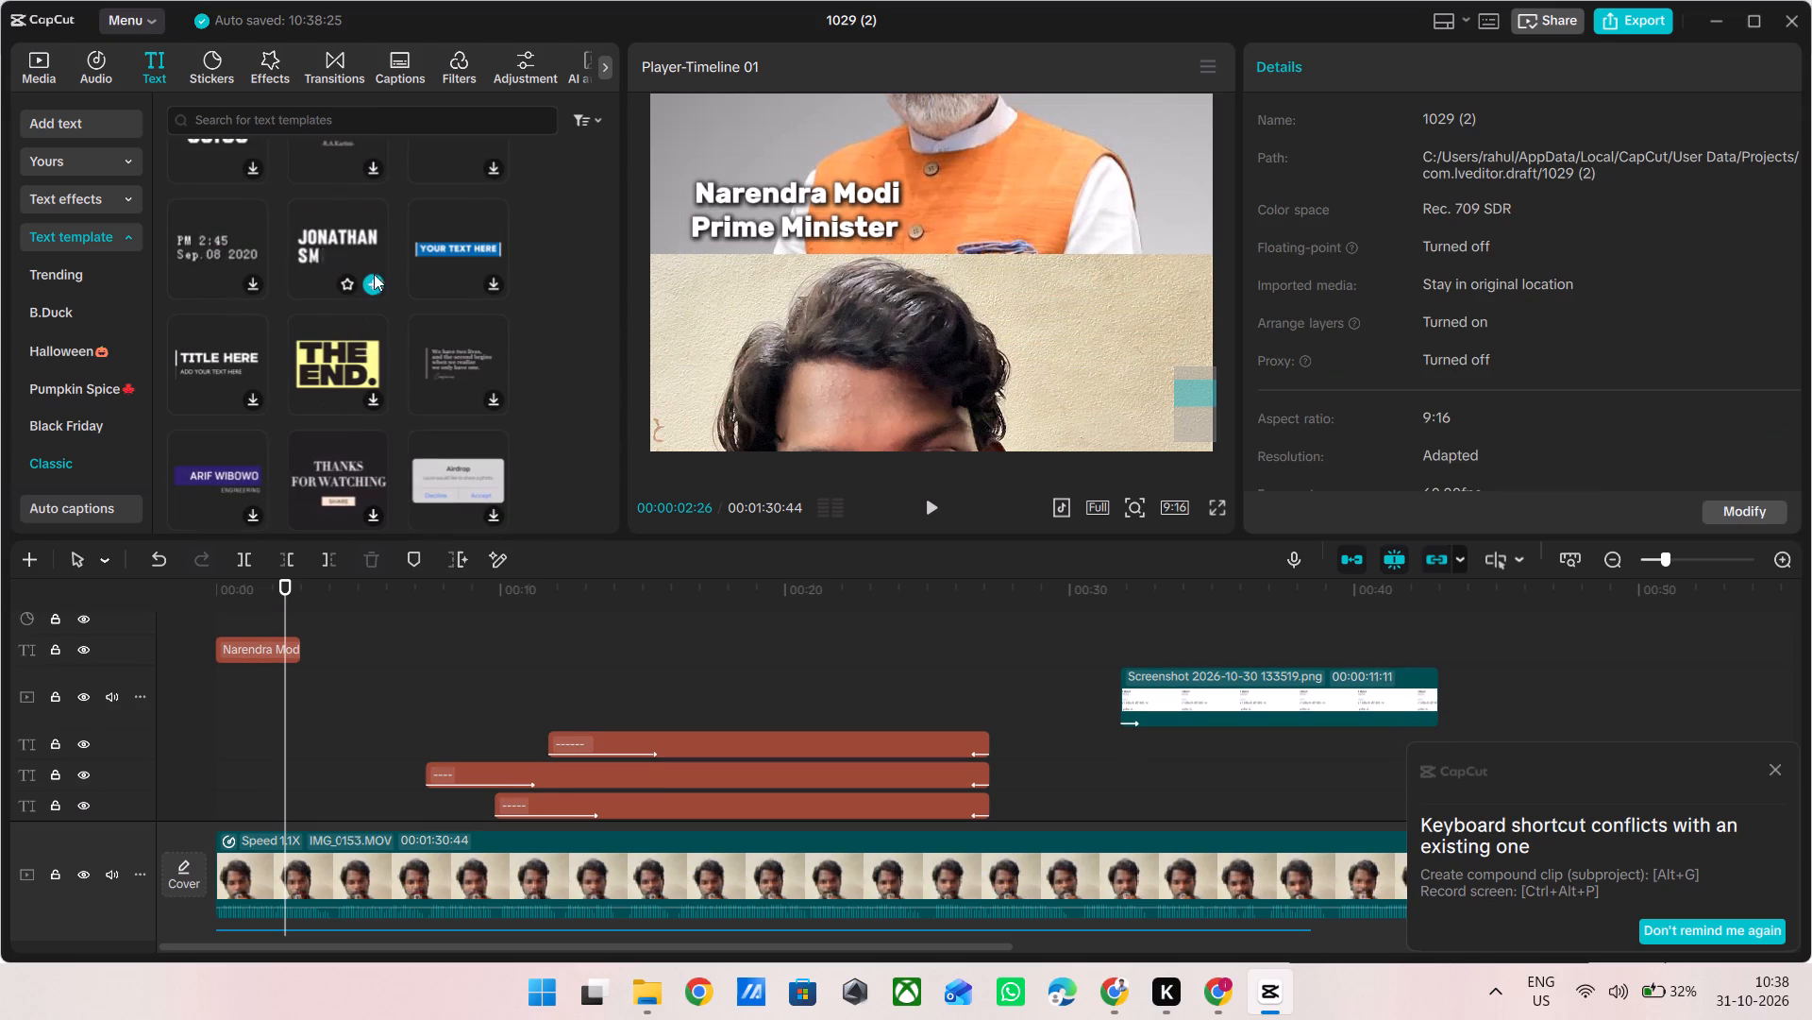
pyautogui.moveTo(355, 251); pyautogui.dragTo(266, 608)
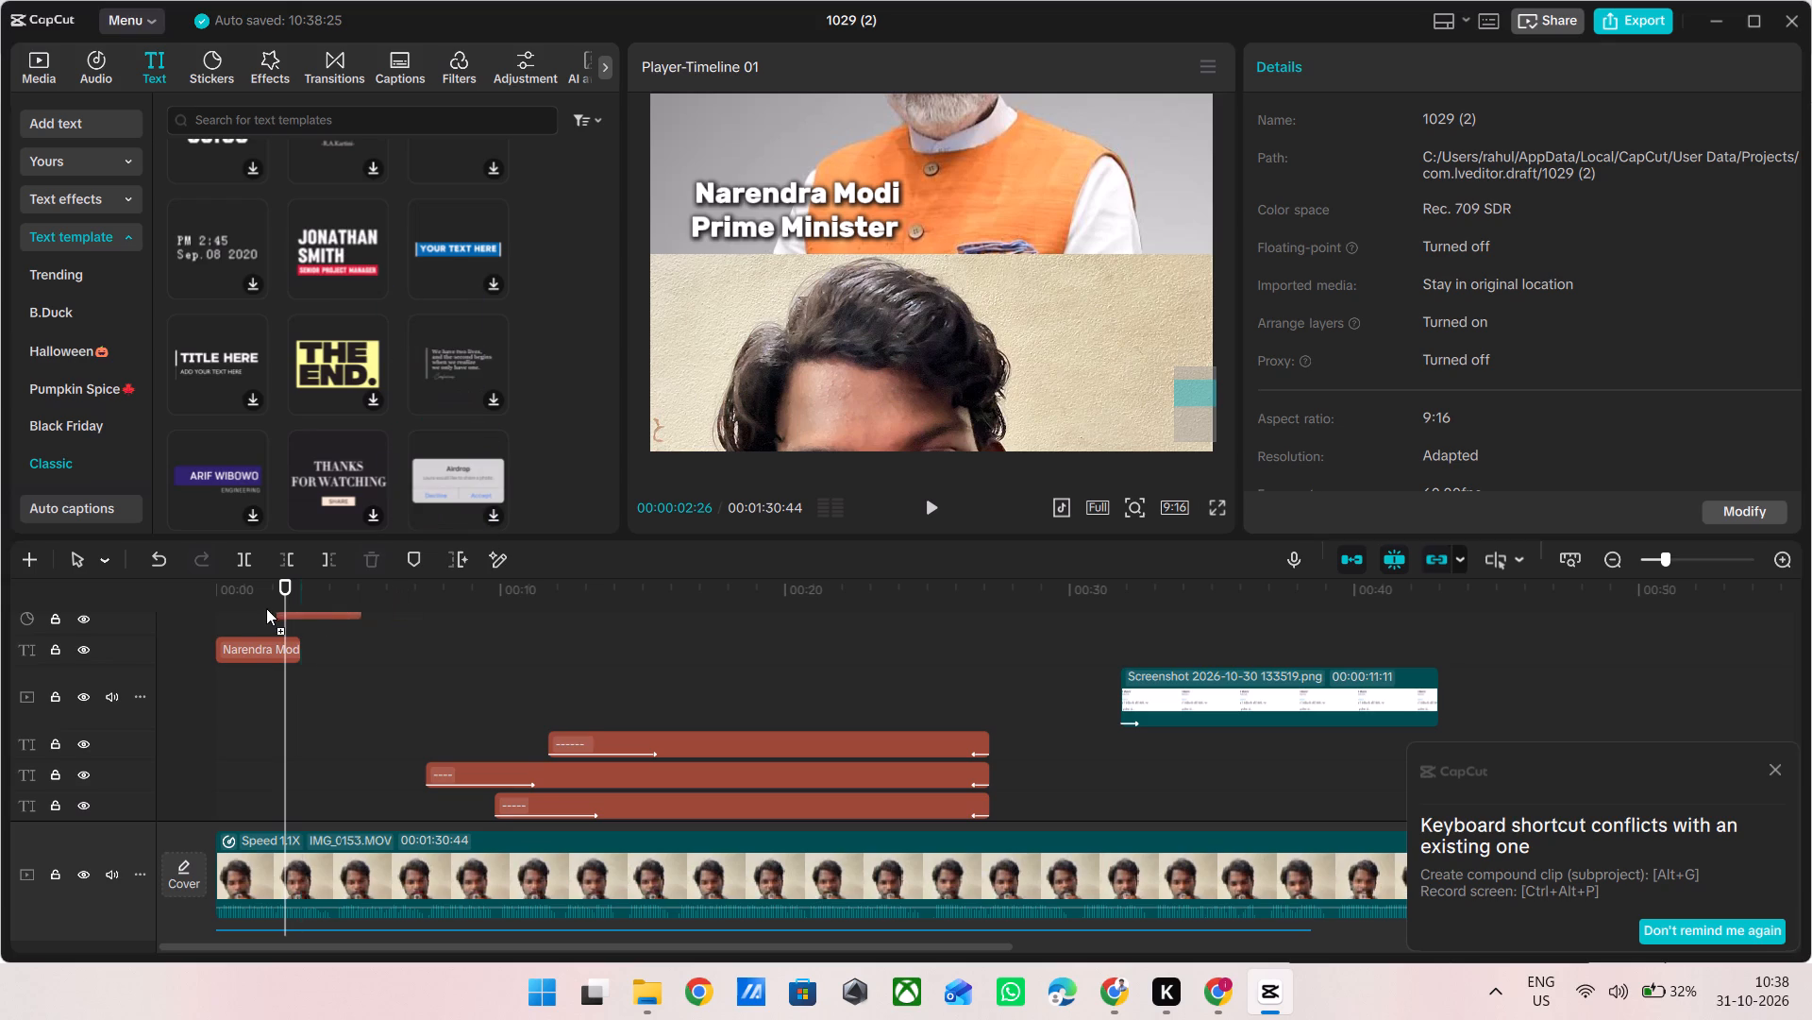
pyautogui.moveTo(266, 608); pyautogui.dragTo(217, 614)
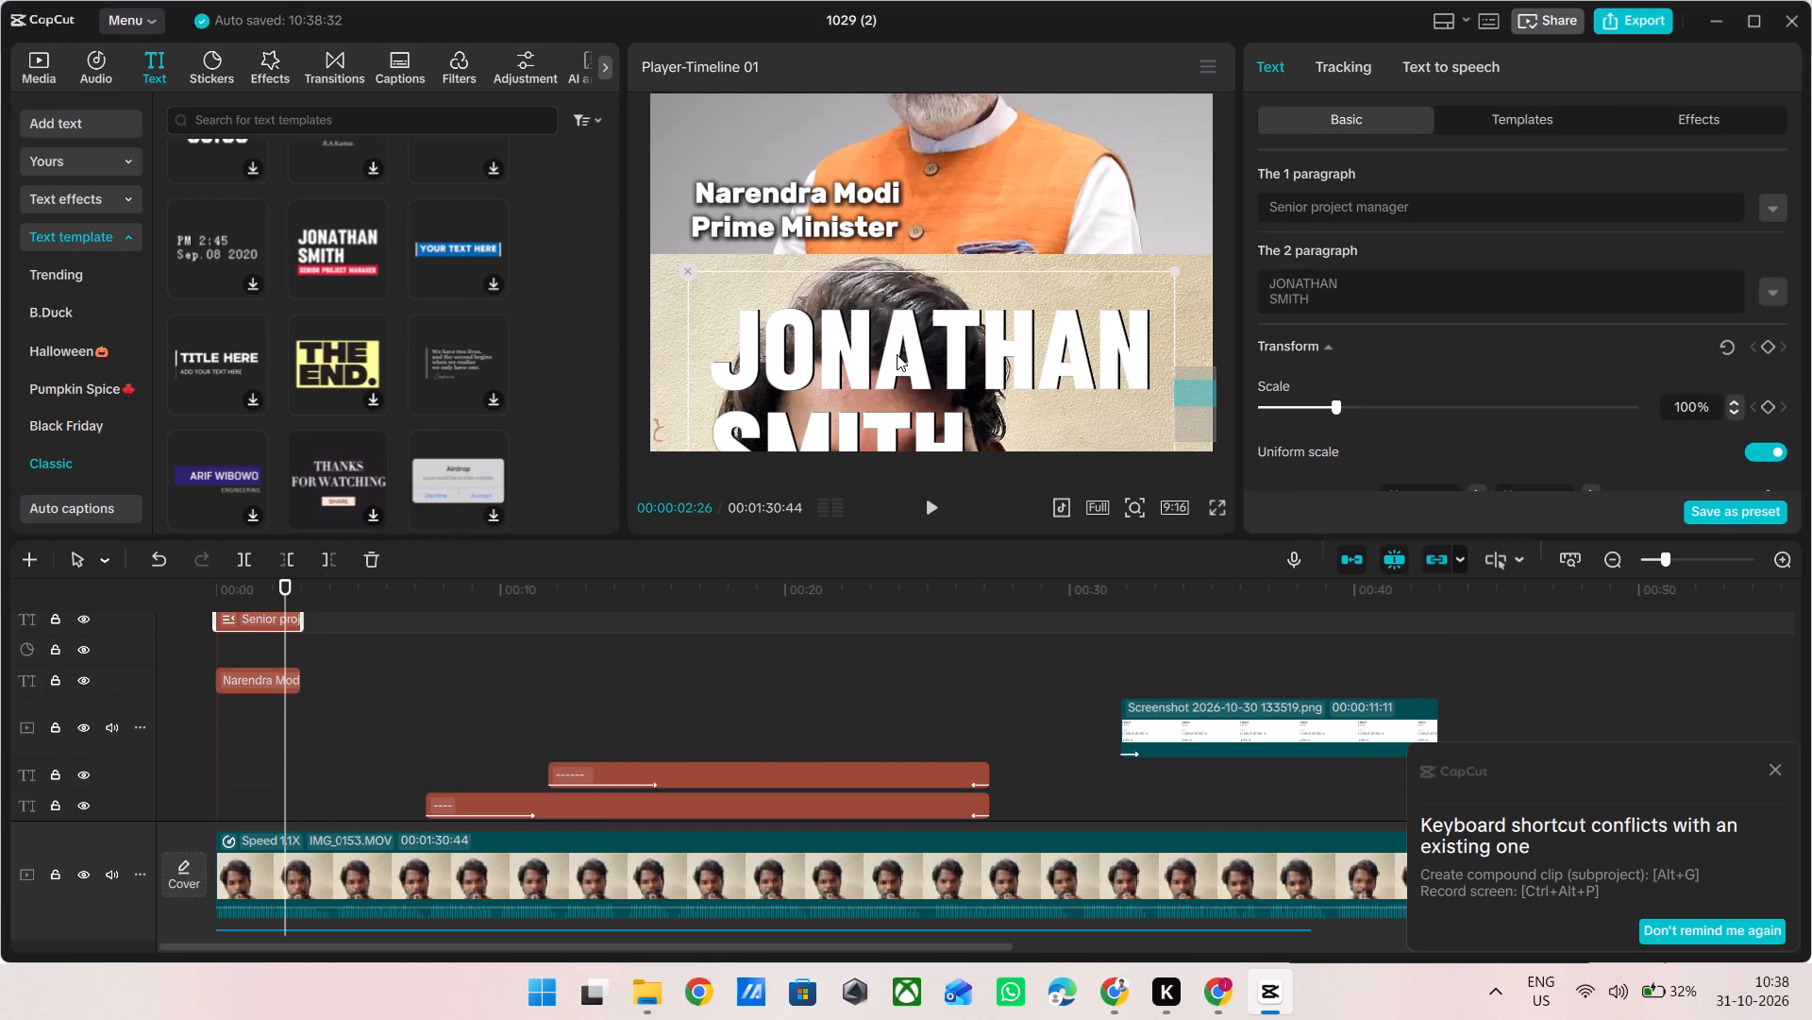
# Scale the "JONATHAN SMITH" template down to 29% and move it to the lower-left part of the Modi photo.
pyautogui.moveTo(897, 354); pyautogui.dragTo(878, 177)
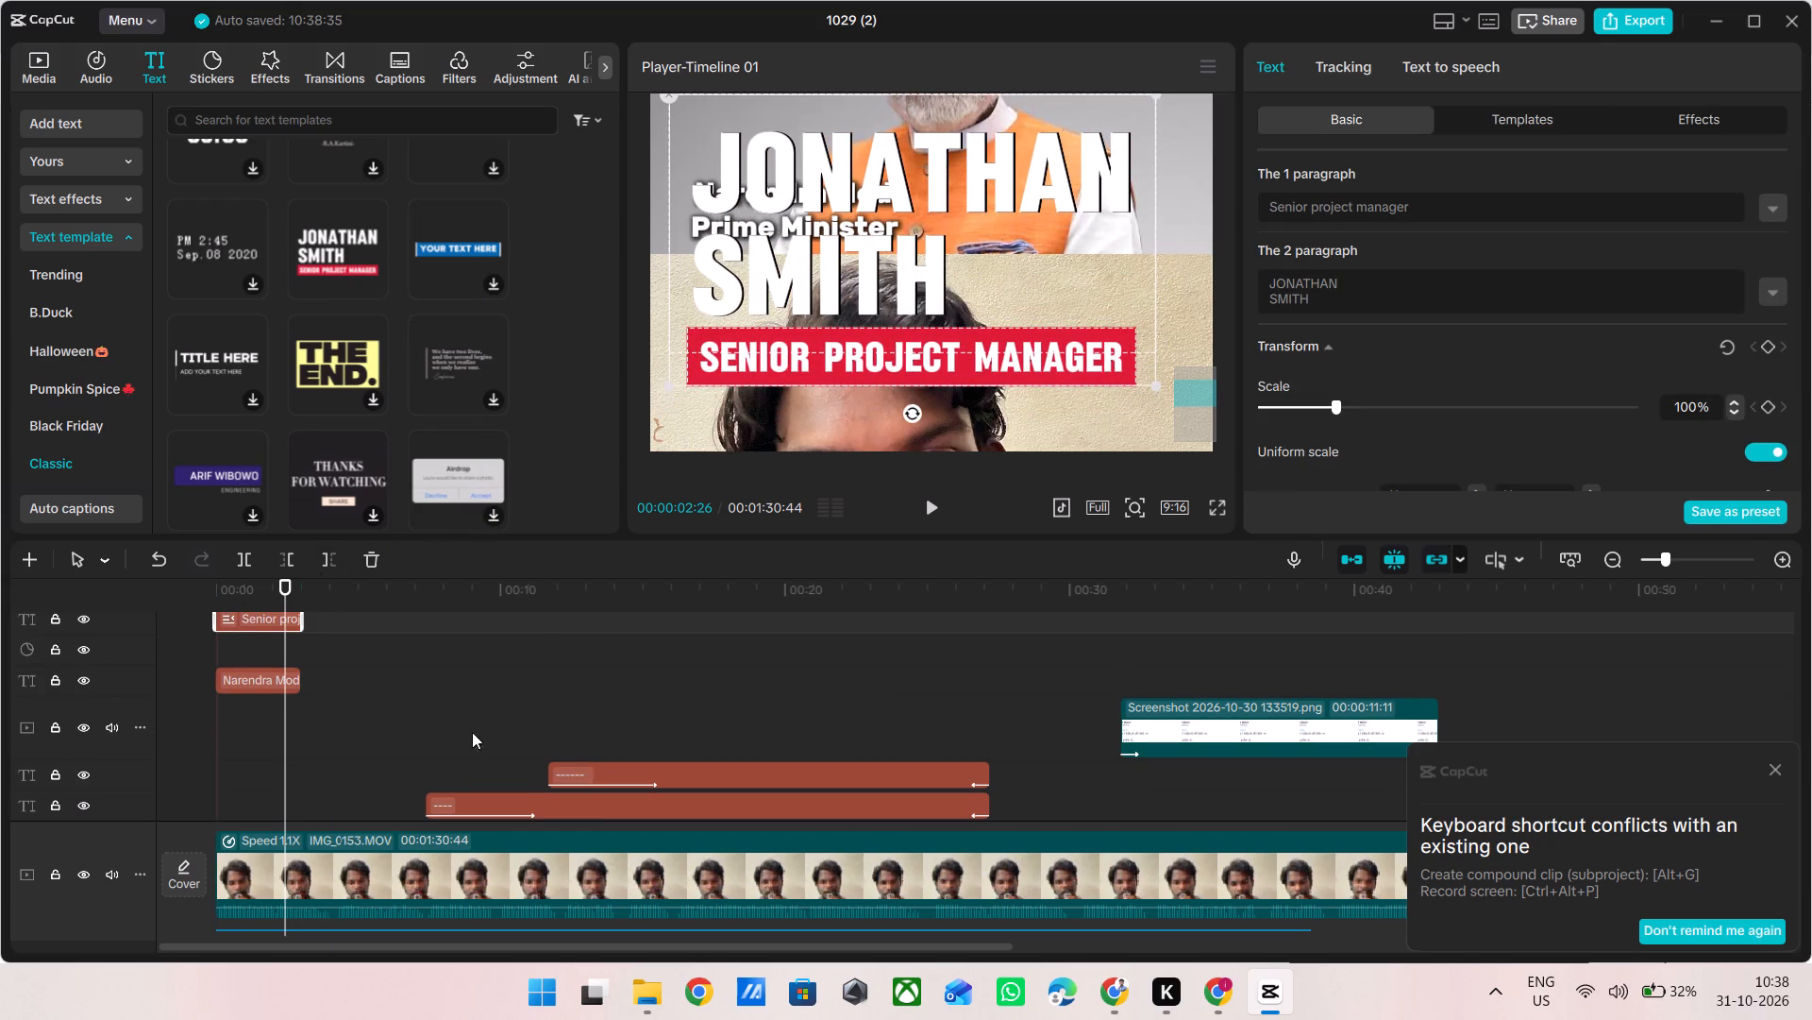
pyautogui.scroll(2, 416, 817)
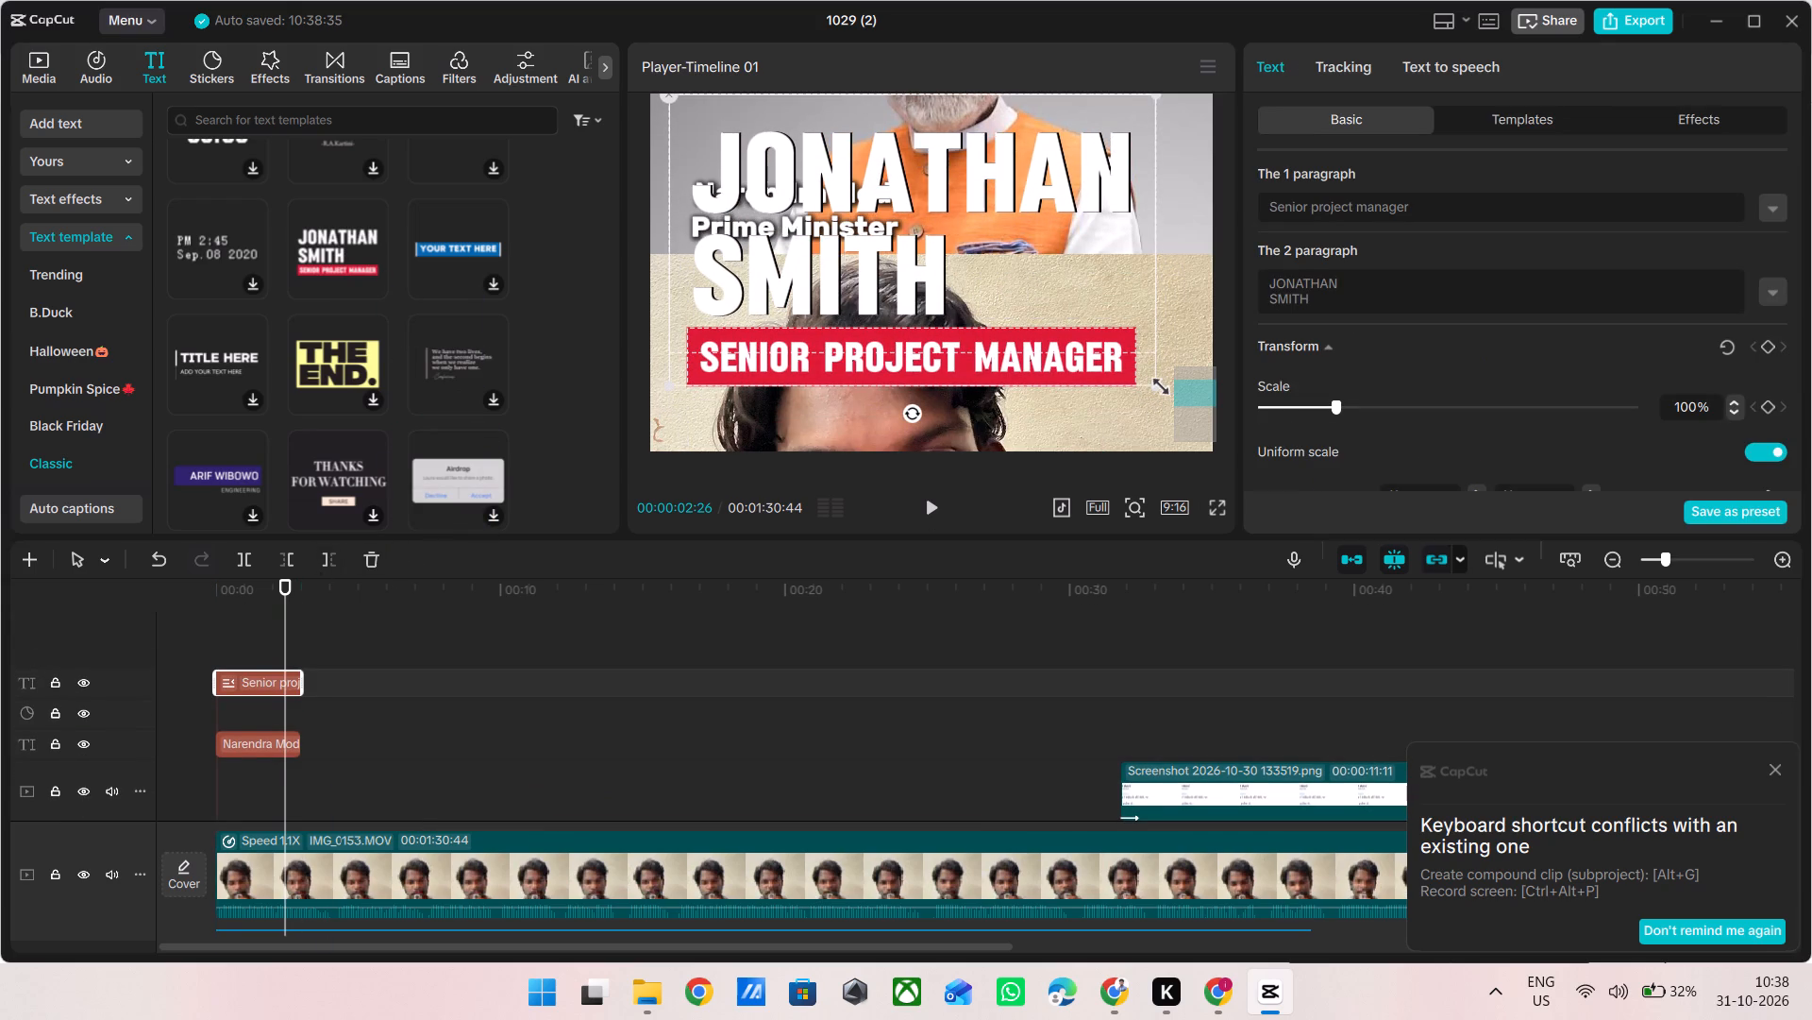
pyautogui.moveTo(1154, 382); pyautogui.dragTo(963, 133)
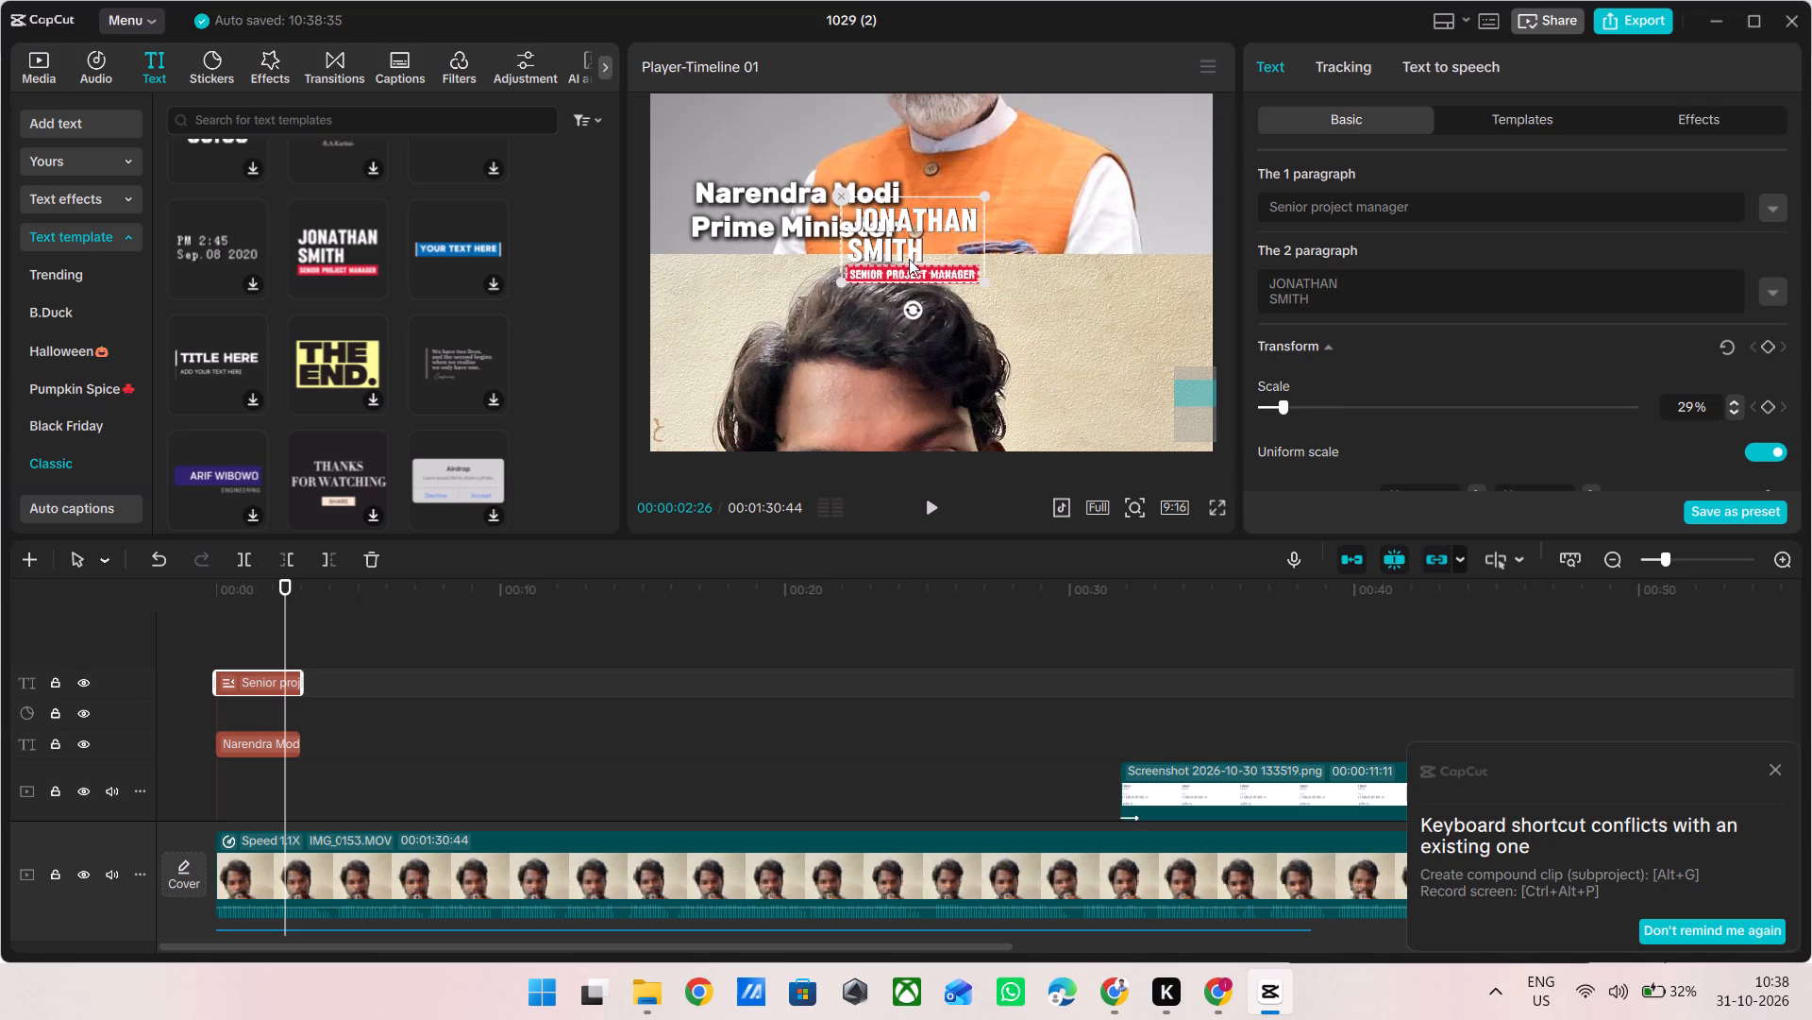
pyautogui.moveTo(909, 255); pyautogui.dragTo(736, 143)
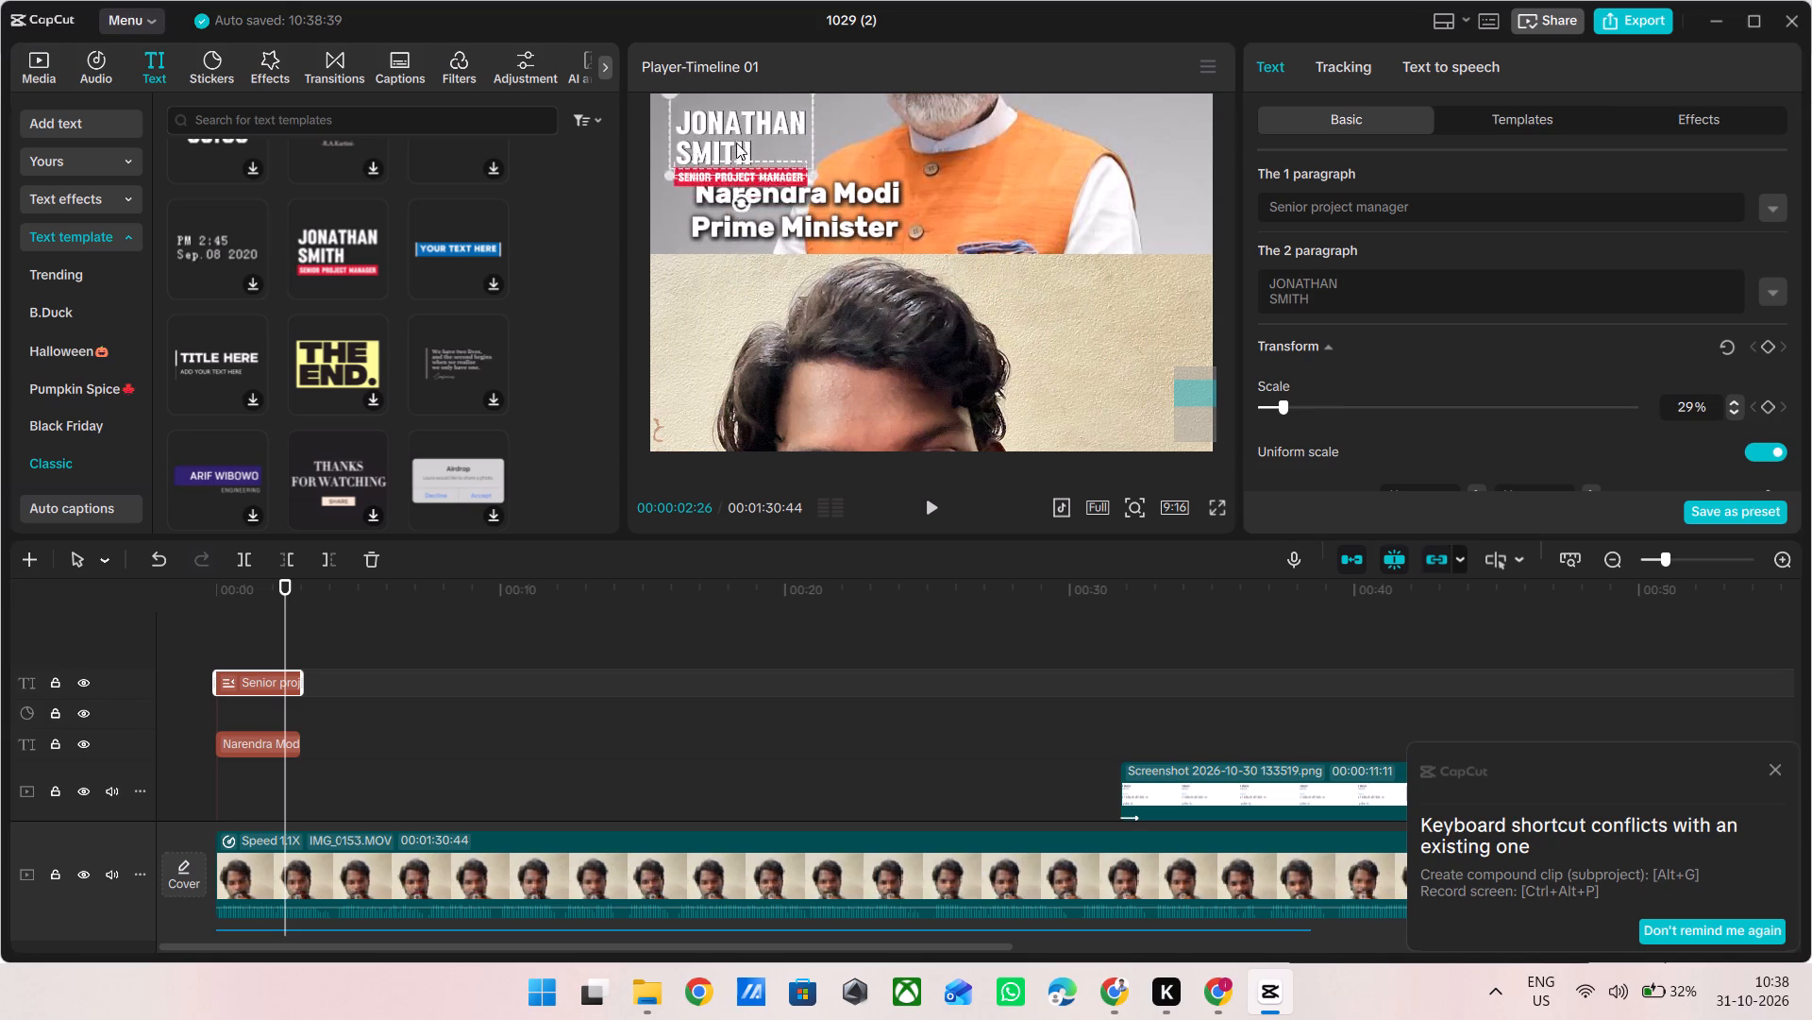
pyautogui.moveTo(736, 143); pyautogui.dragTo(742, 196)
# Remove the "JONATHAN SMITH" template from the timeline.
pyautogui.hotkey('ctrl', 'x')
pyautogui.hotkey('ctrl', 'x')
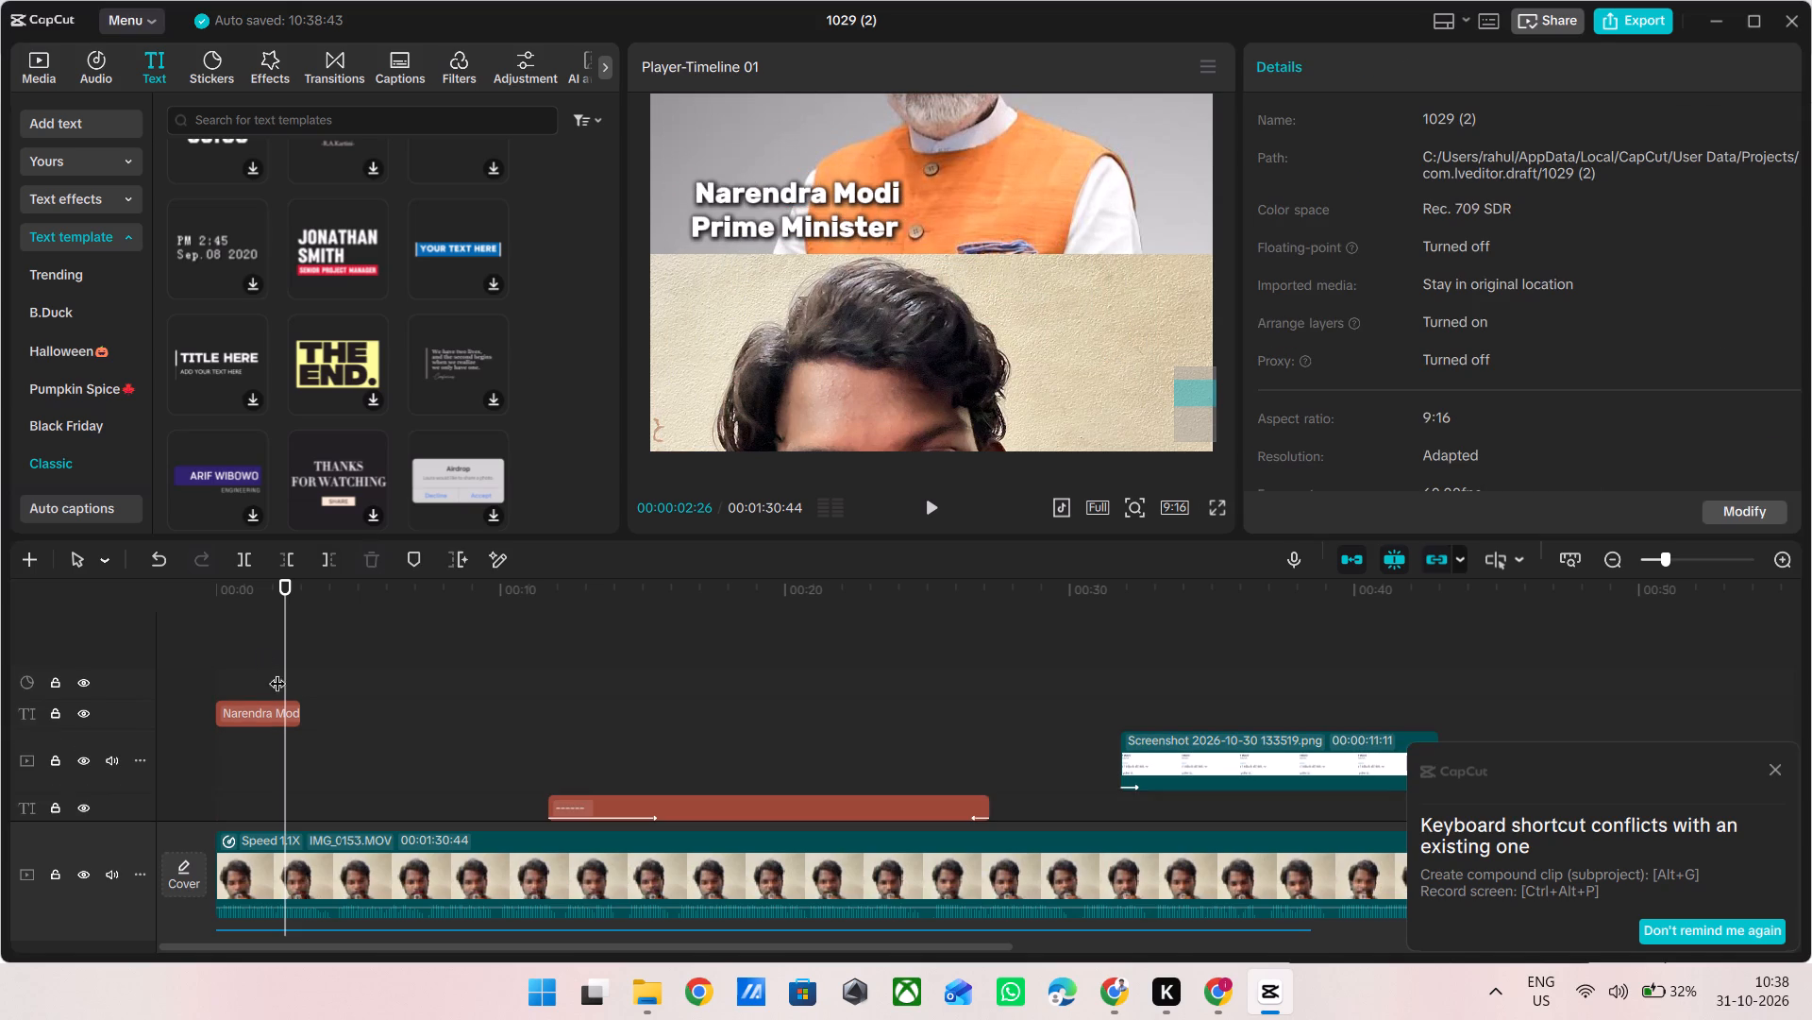
# Remove the "Narendra Modi / Prime Minister" caption clip from the start of the timeline and check the whole frame without it.
pyautogui.click(281, 705)
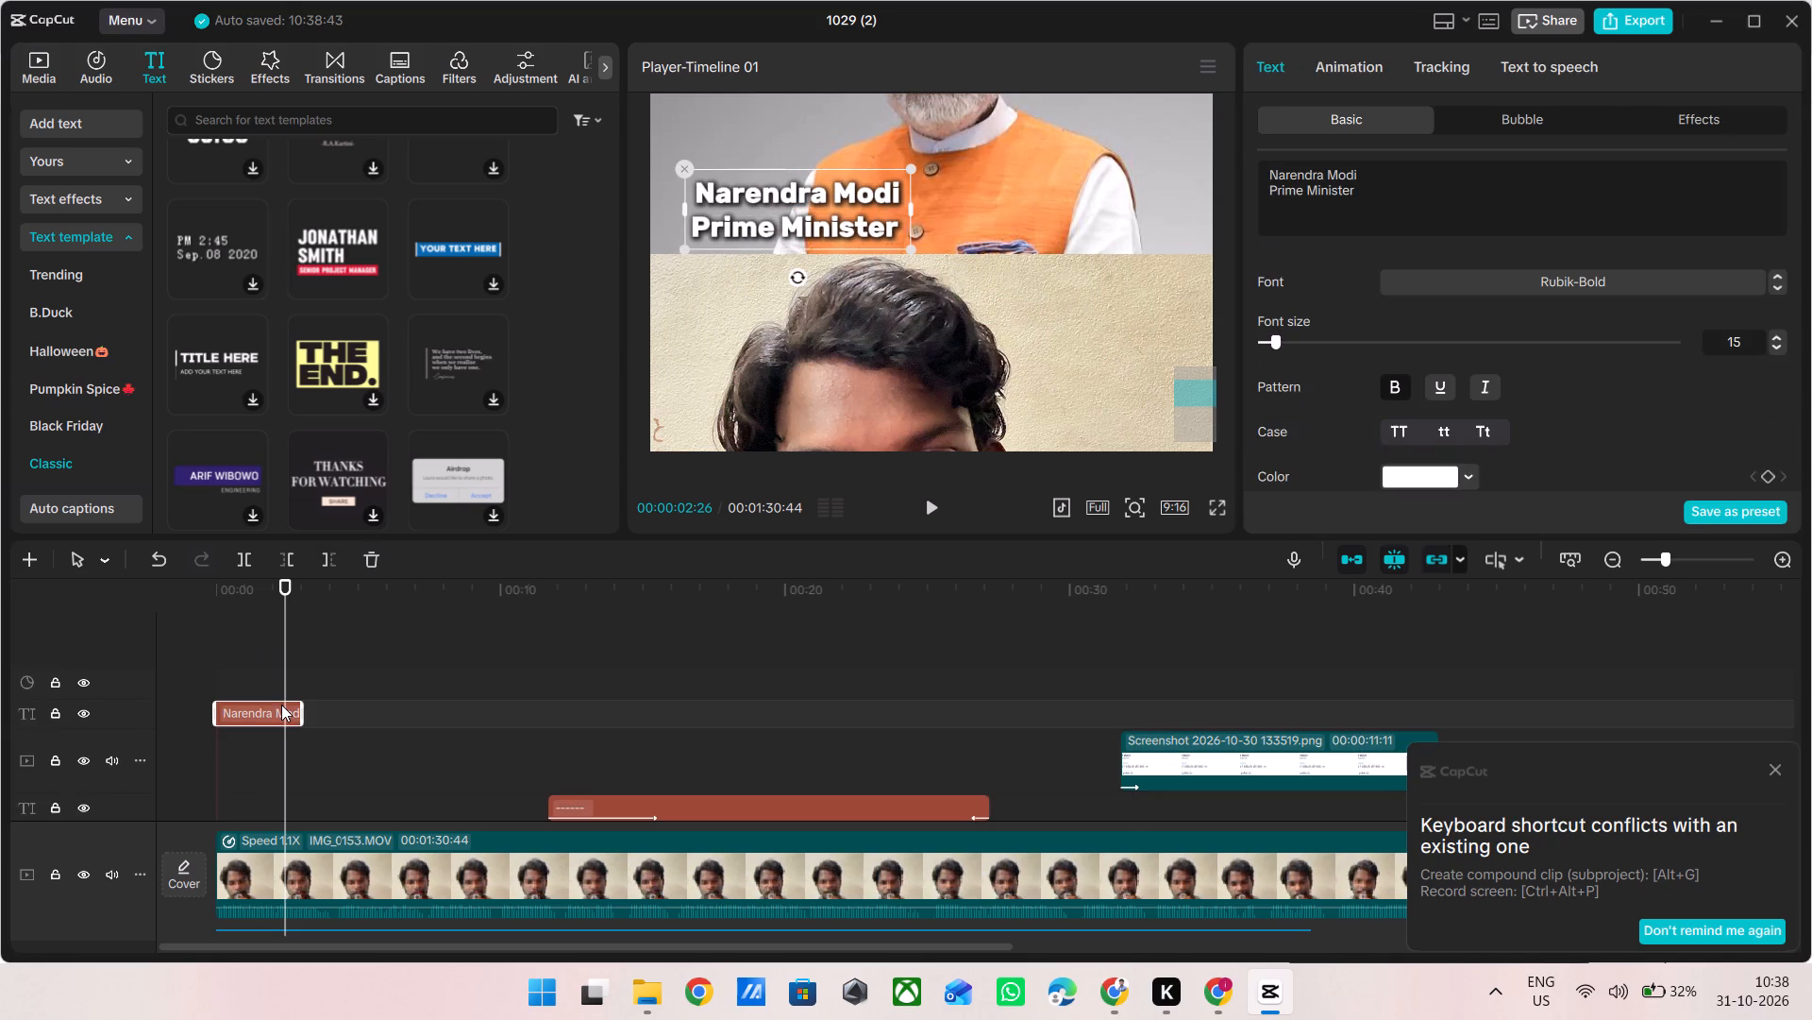
pyautogui.hotkey('ctrl', 'x')
pyautogui.keyDown('ctrl'); pyautogui.scroll(-5, 1103, 402); pyautogui.keyUp('ctrl')
pyautogui.hscroll(-1, 1103, 402)
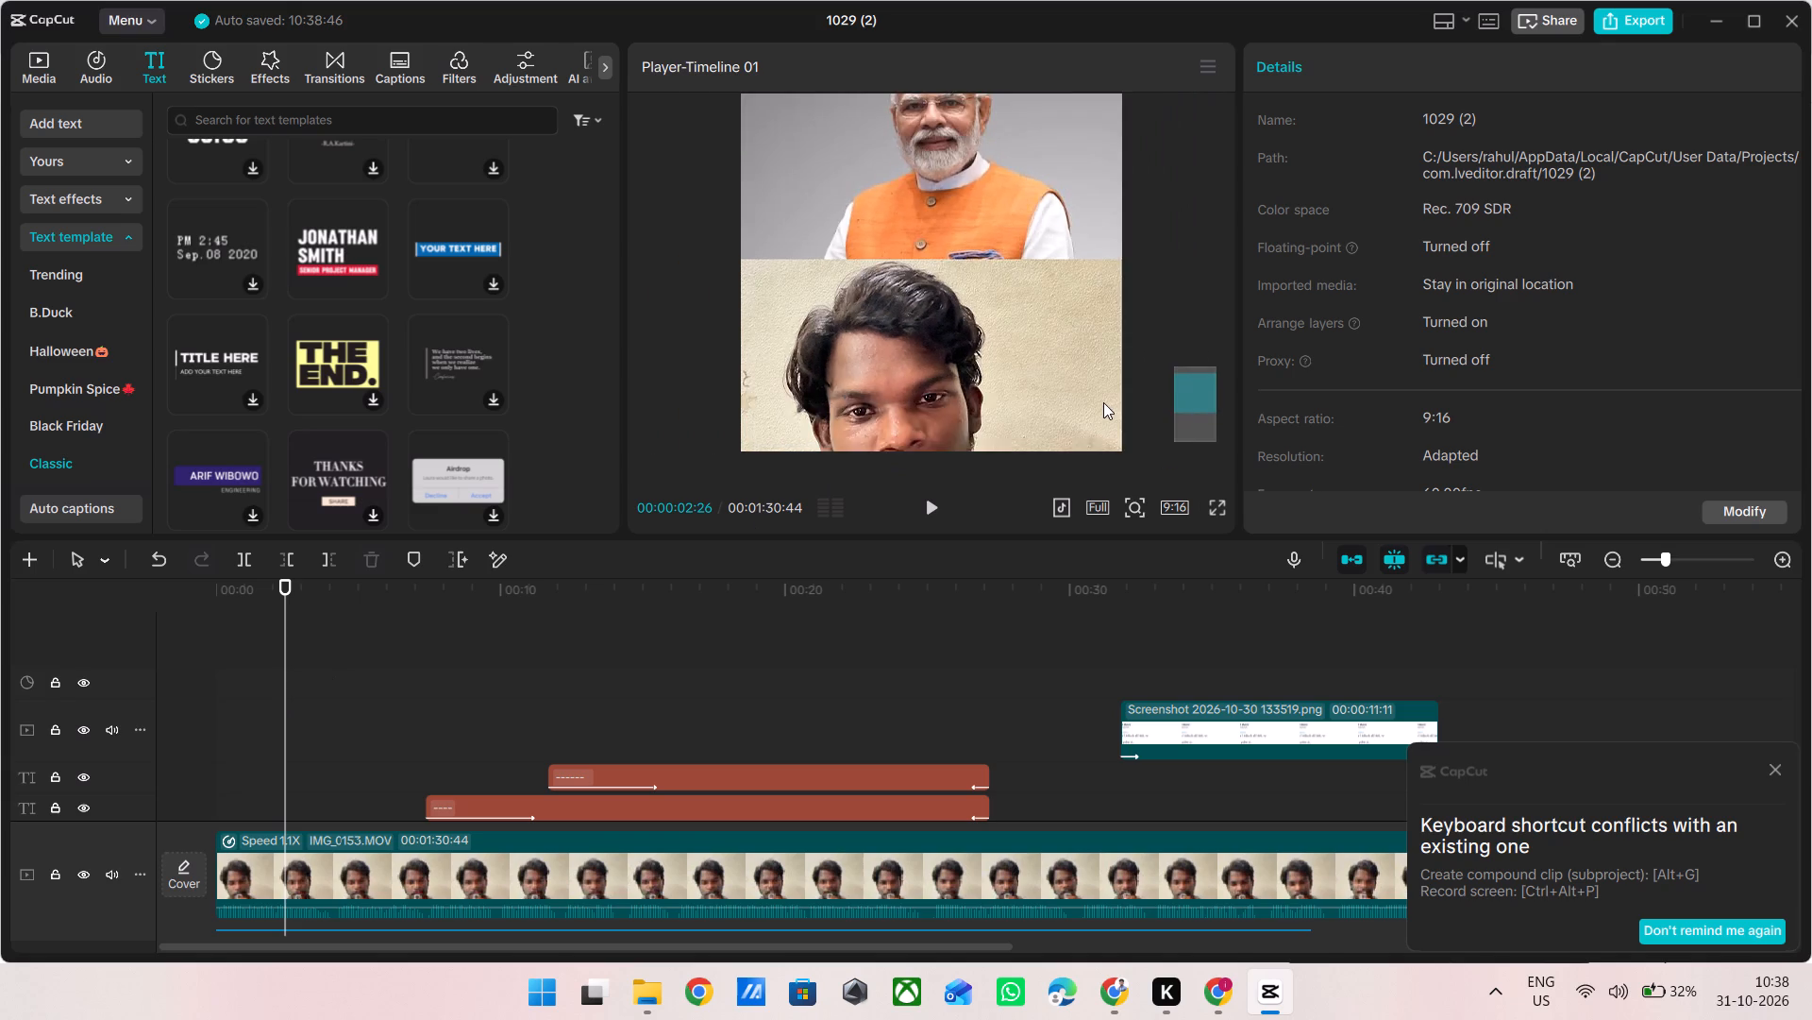
# Play the opening section with the Modi photo and examine the tweet highlights, including a full-screen view.
pyautogui.keyDown('ctrl'); pyautogui.scroll(-6, 1103, 402); pyautogui.keyUp('ctrl')
pyautogui.hscroll(-1, 1103, 402)
pyautogui.keyDown('ctrl'); pyautogui.scroll(3, 1103, 402); pyautogui.keyUp('ctrl')
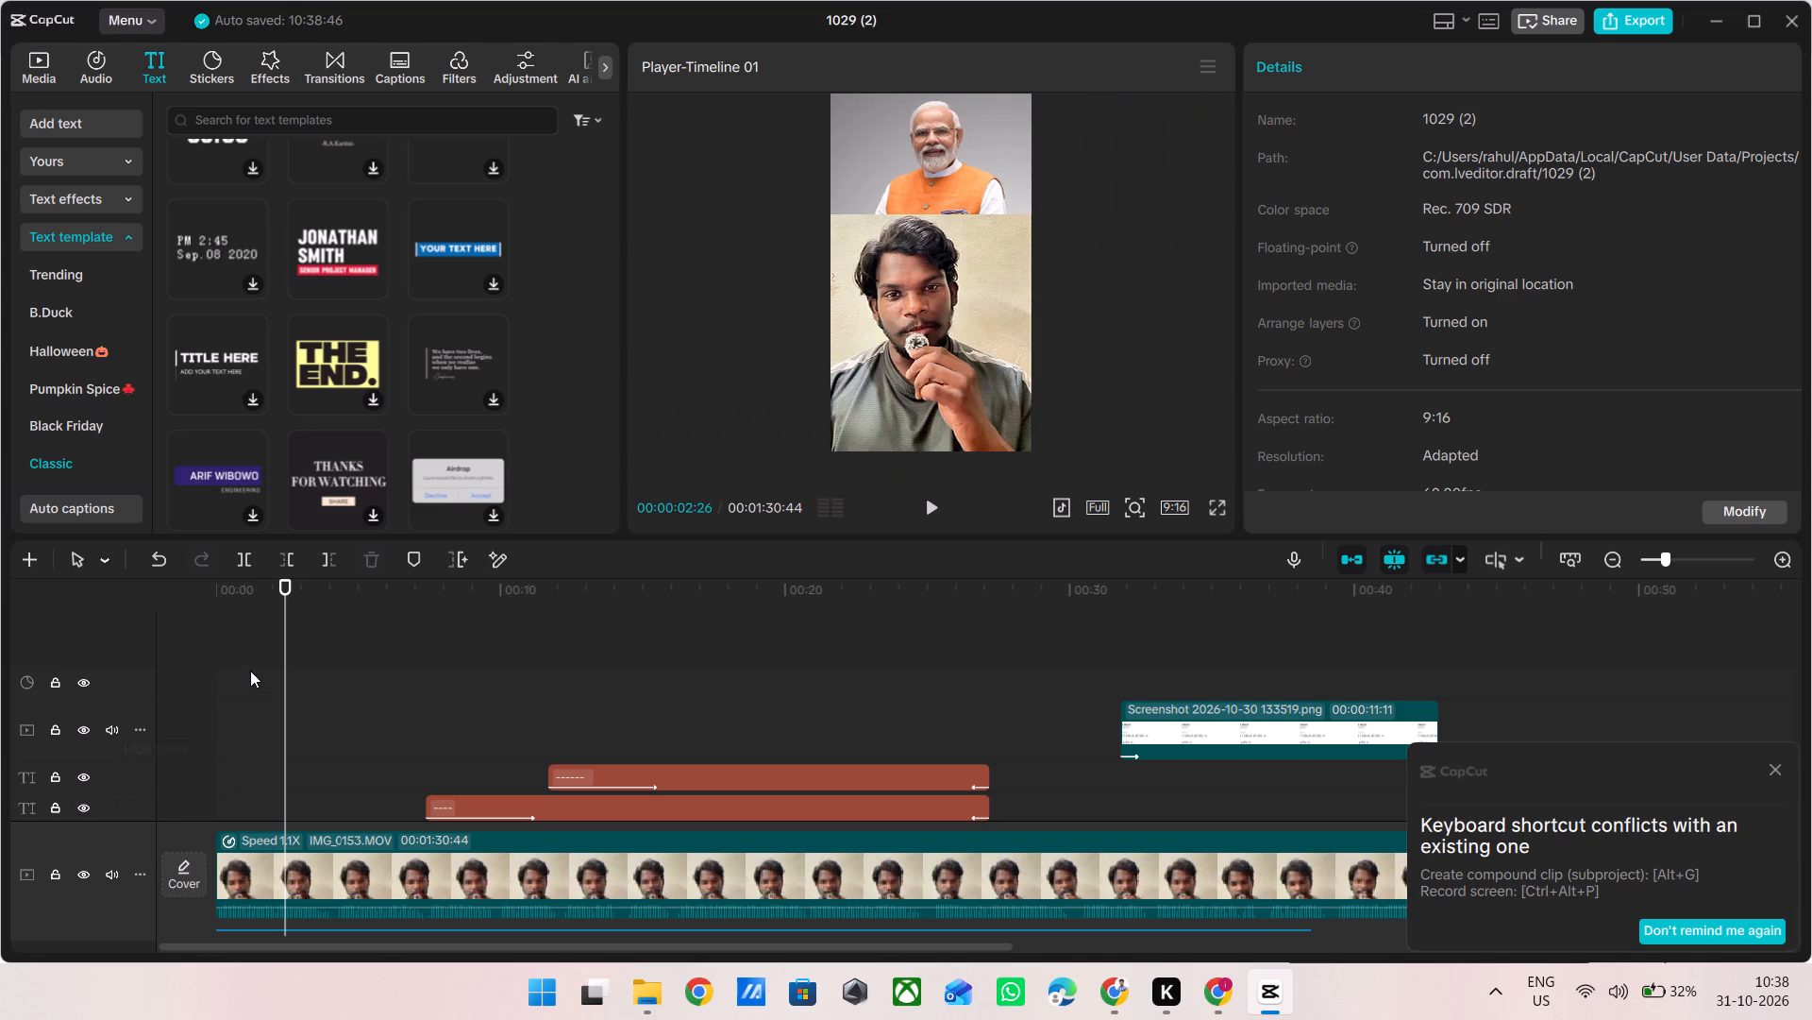
pyautogui.doubleClick(250, 671)
pyautogui.moveTo(250, 671); pyautogui.dragTo(142, 684)
pyautogui.press('space')
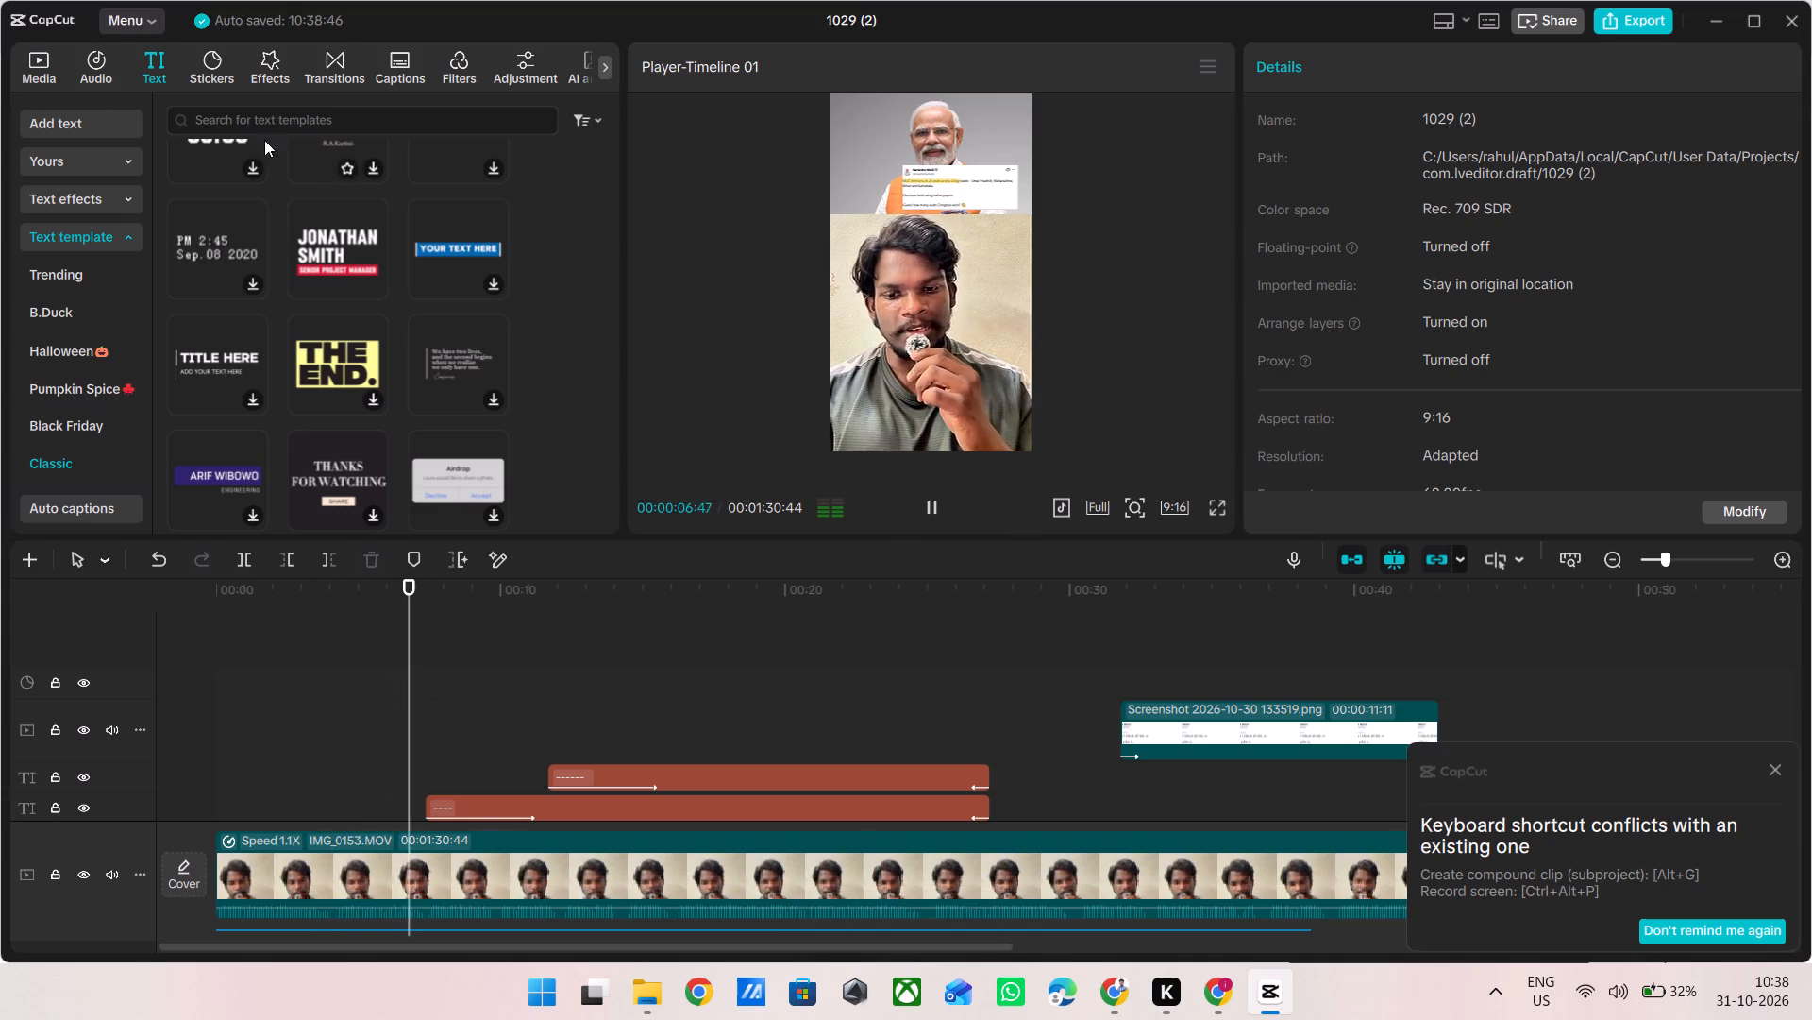
pyautogui.click(47, 76)
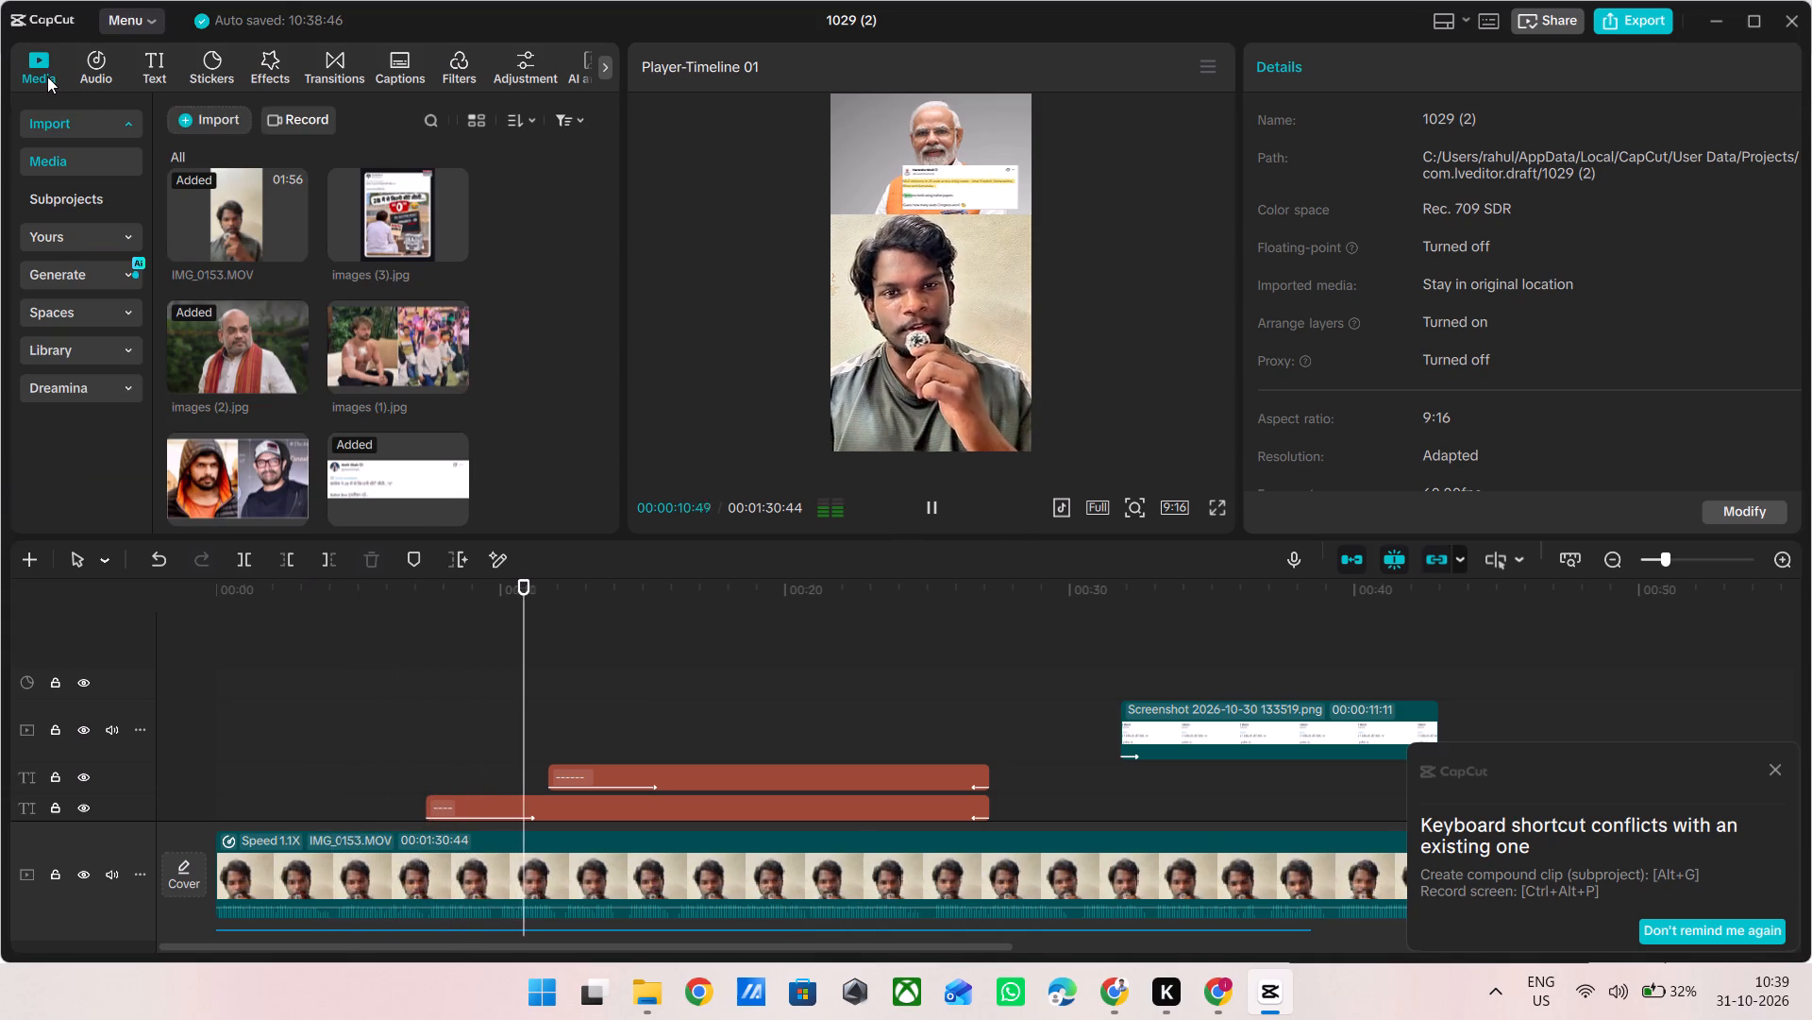
pyautogui.click(1216, 513)
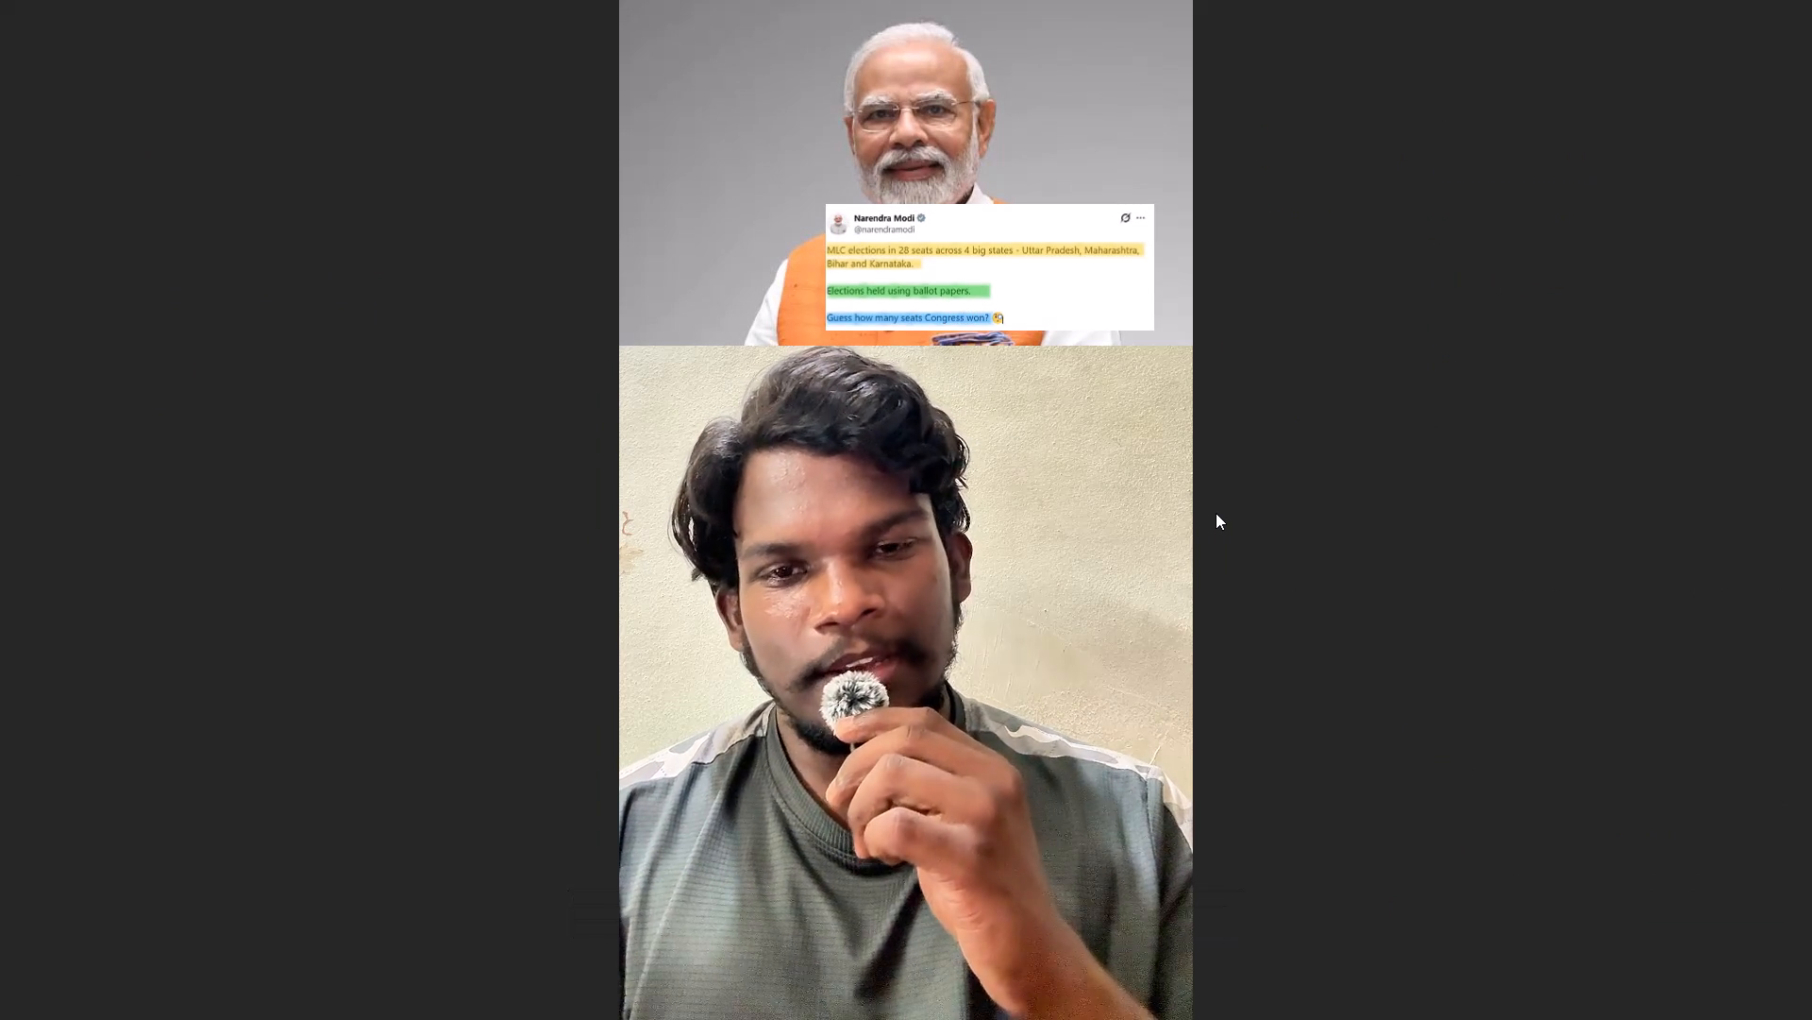
pyautogui.press('Escape')
# Copy a yellow highlight text clip from the Modi section to 00:00:32:36, on a new track above the Amit Shah tweet screenshot.
pyautogui.scroll(-1, 647, 824)
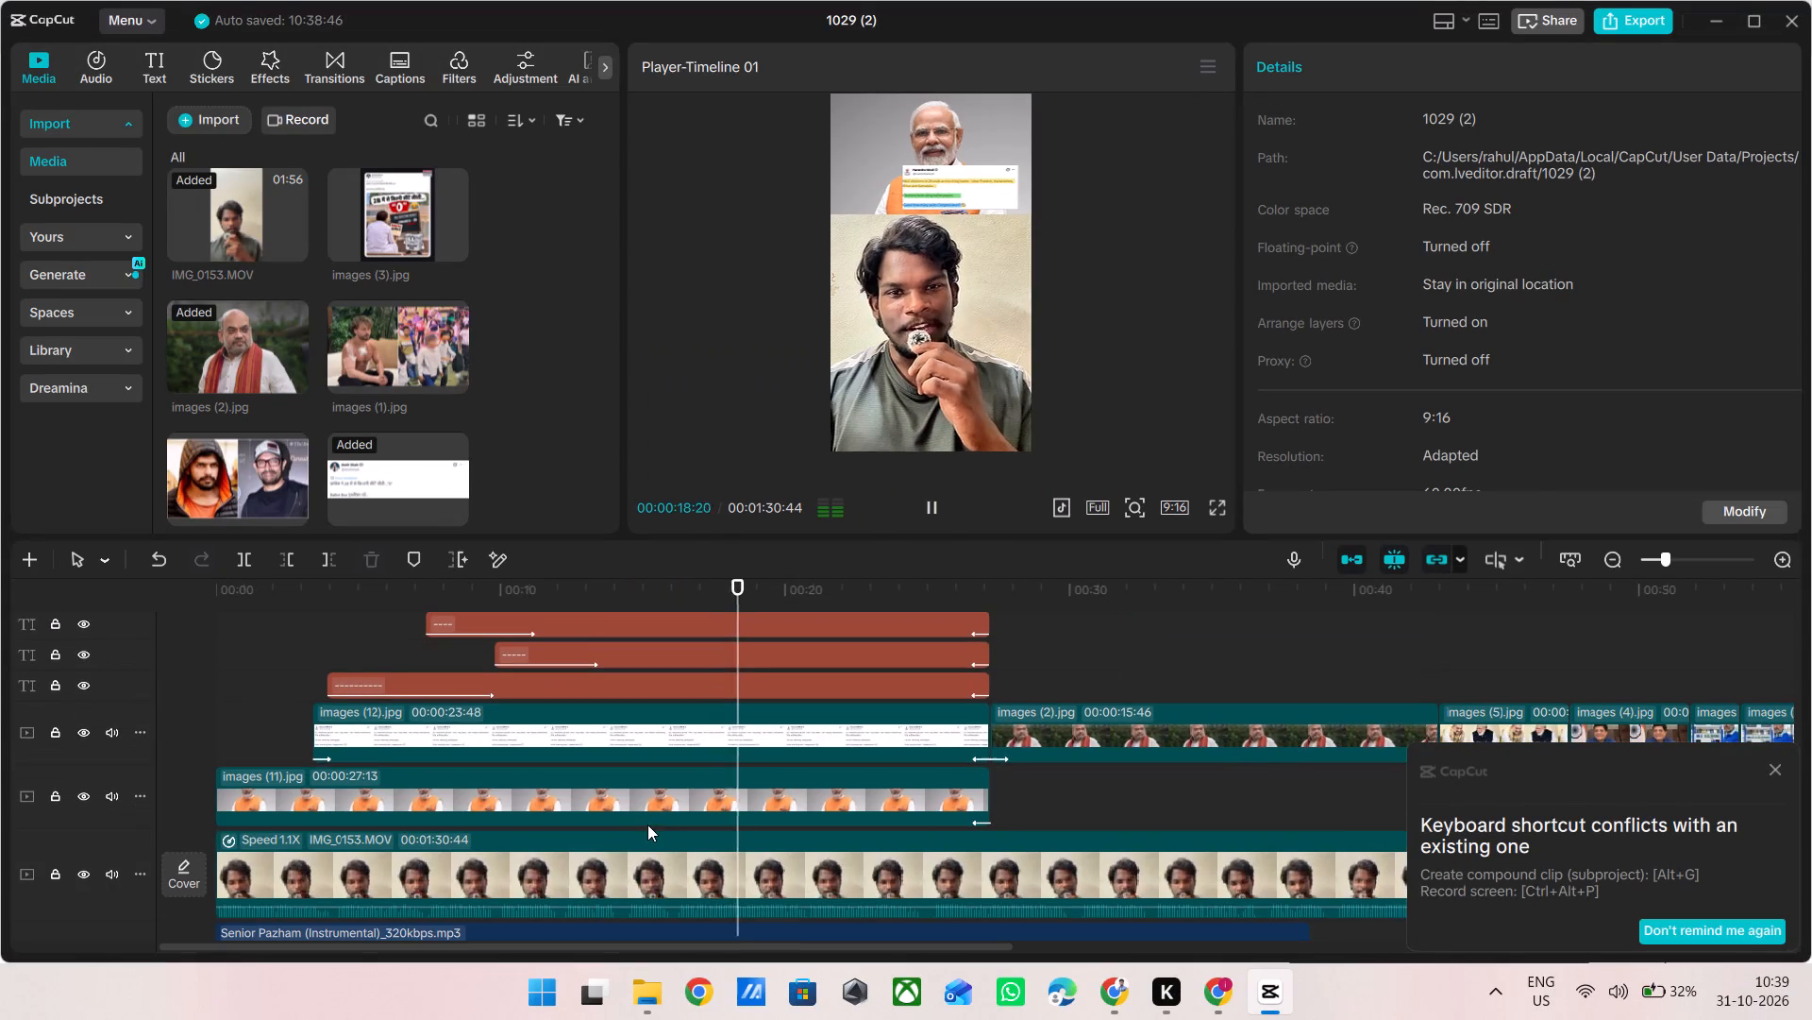
pyautogui.click(714, 628)
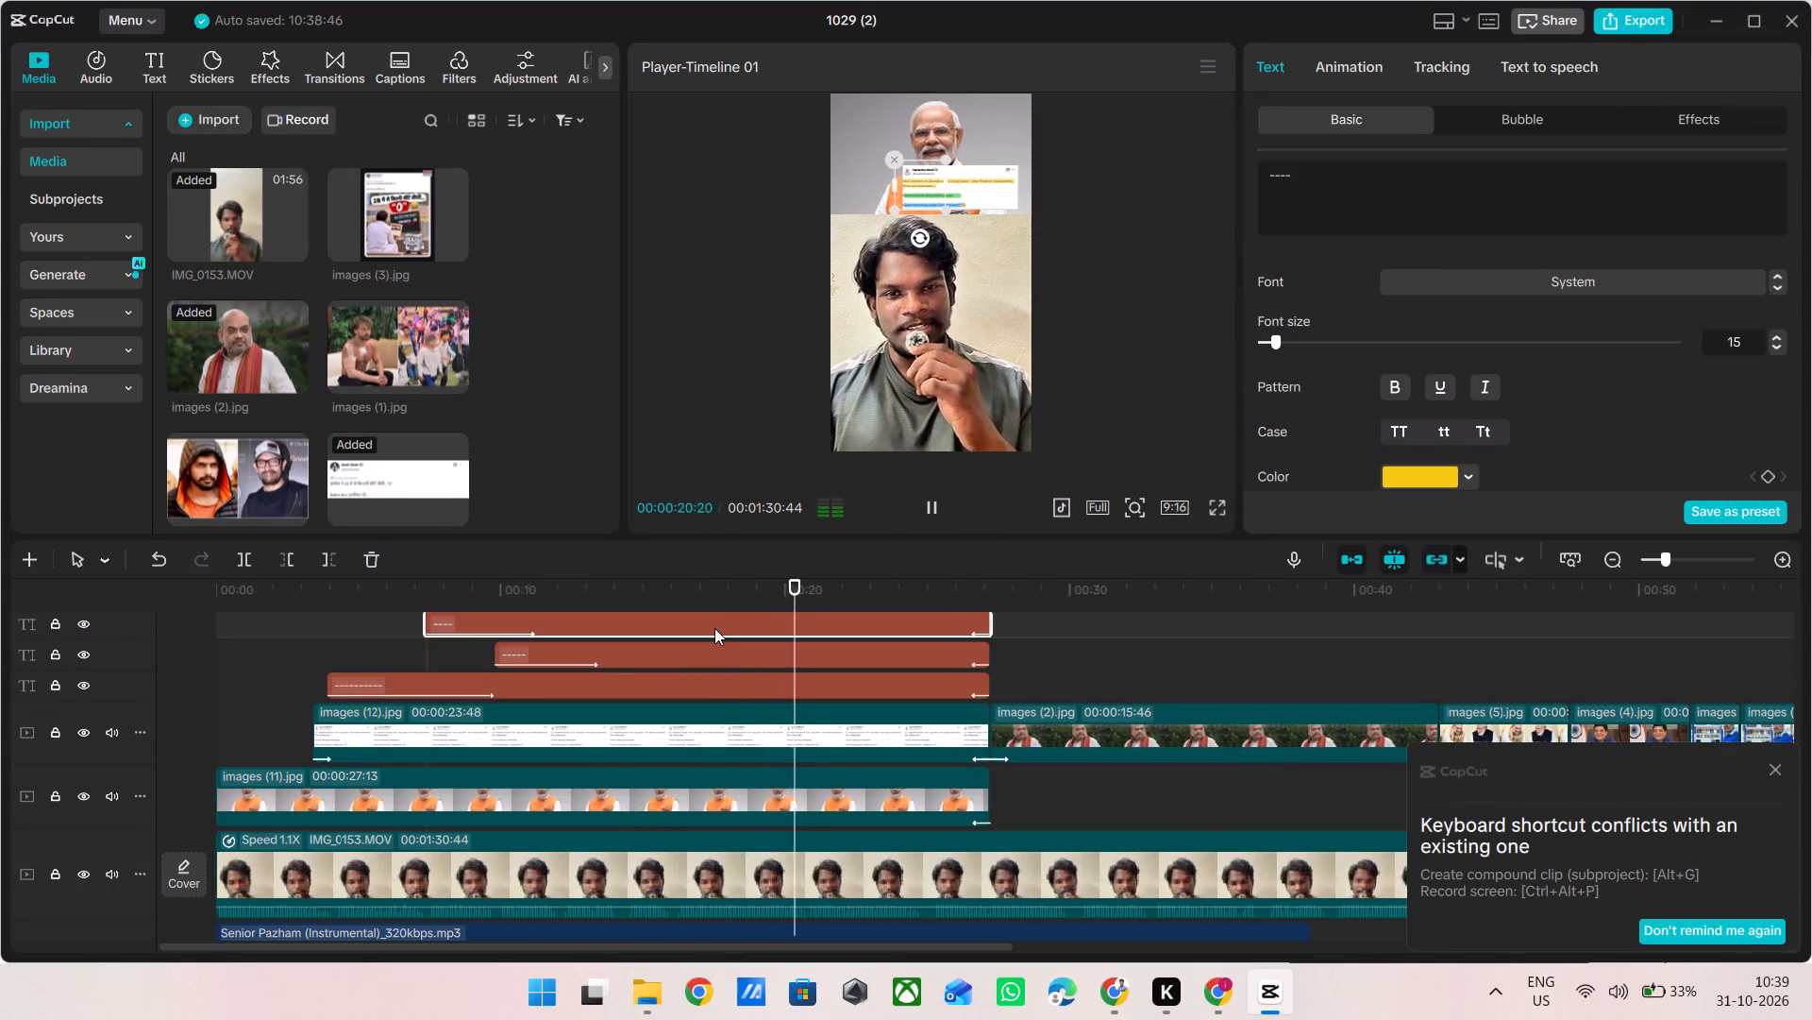
pyautogui.hotkey('ctrl', 'c')
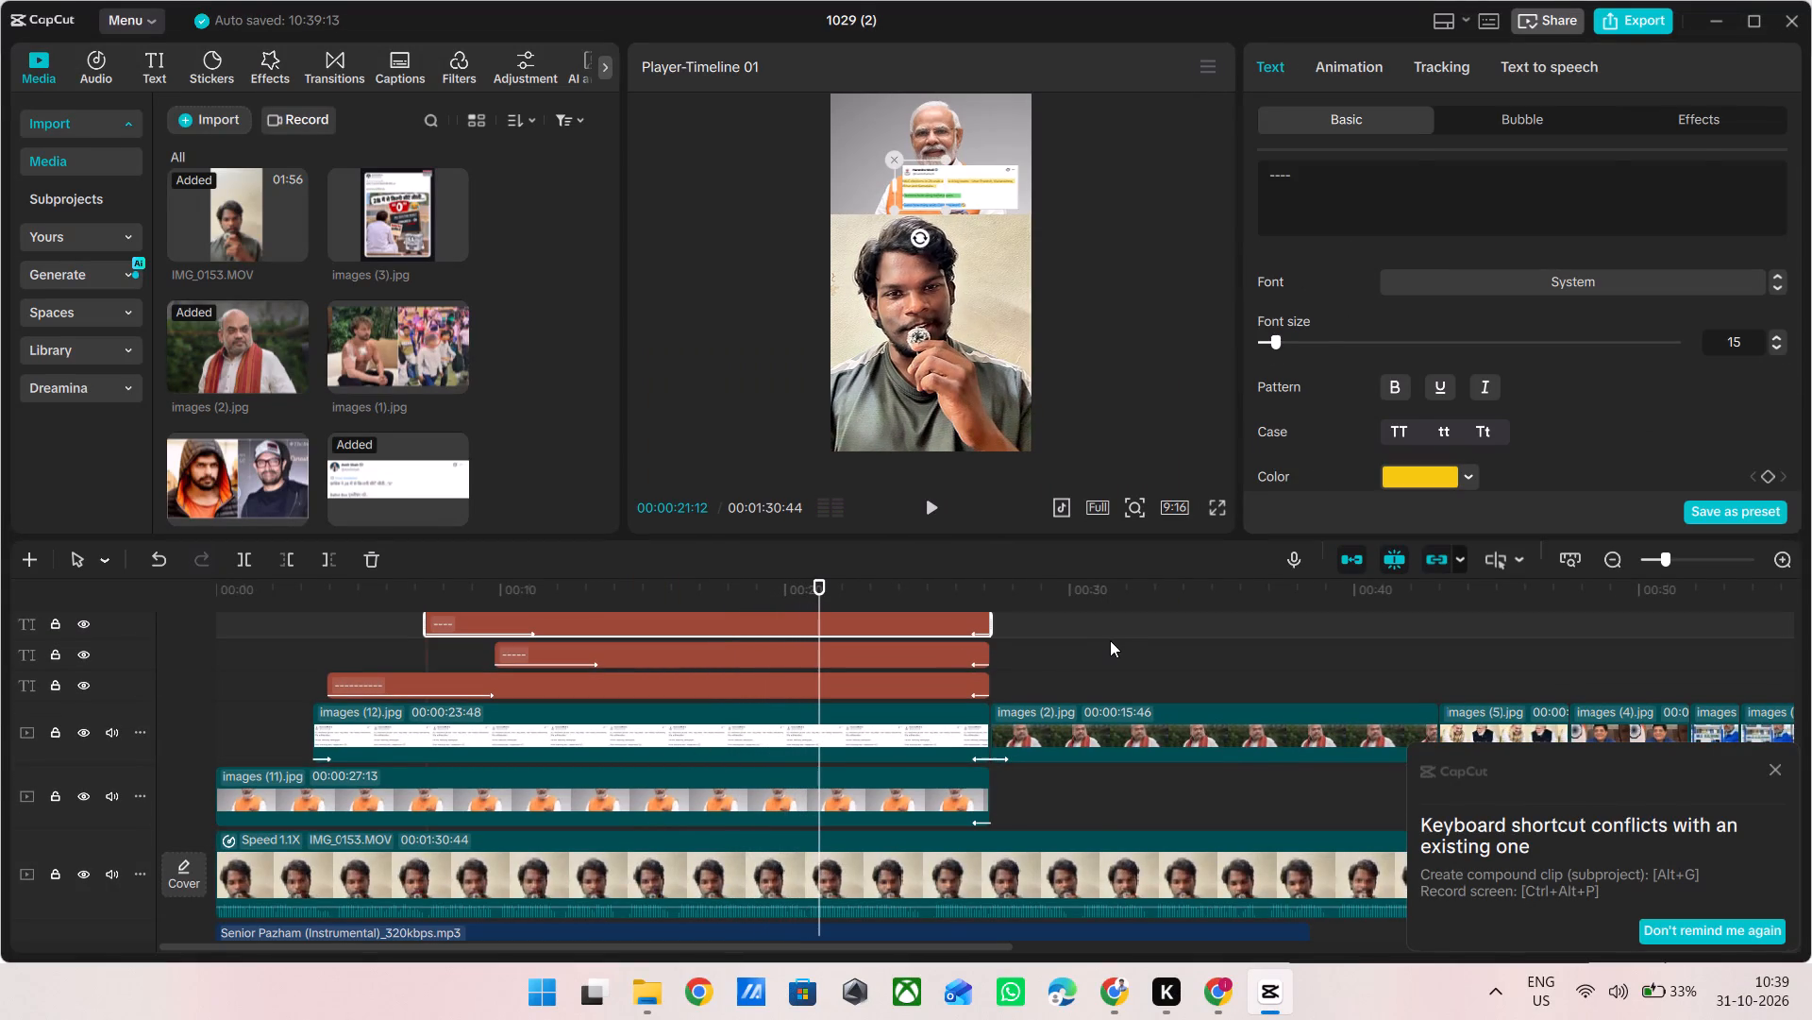
pyautogui.click(1110, 640)
pyautogui.press('space')
pyautogui.hscroll(-1, 1160, 666)
pyautogui.press('space')
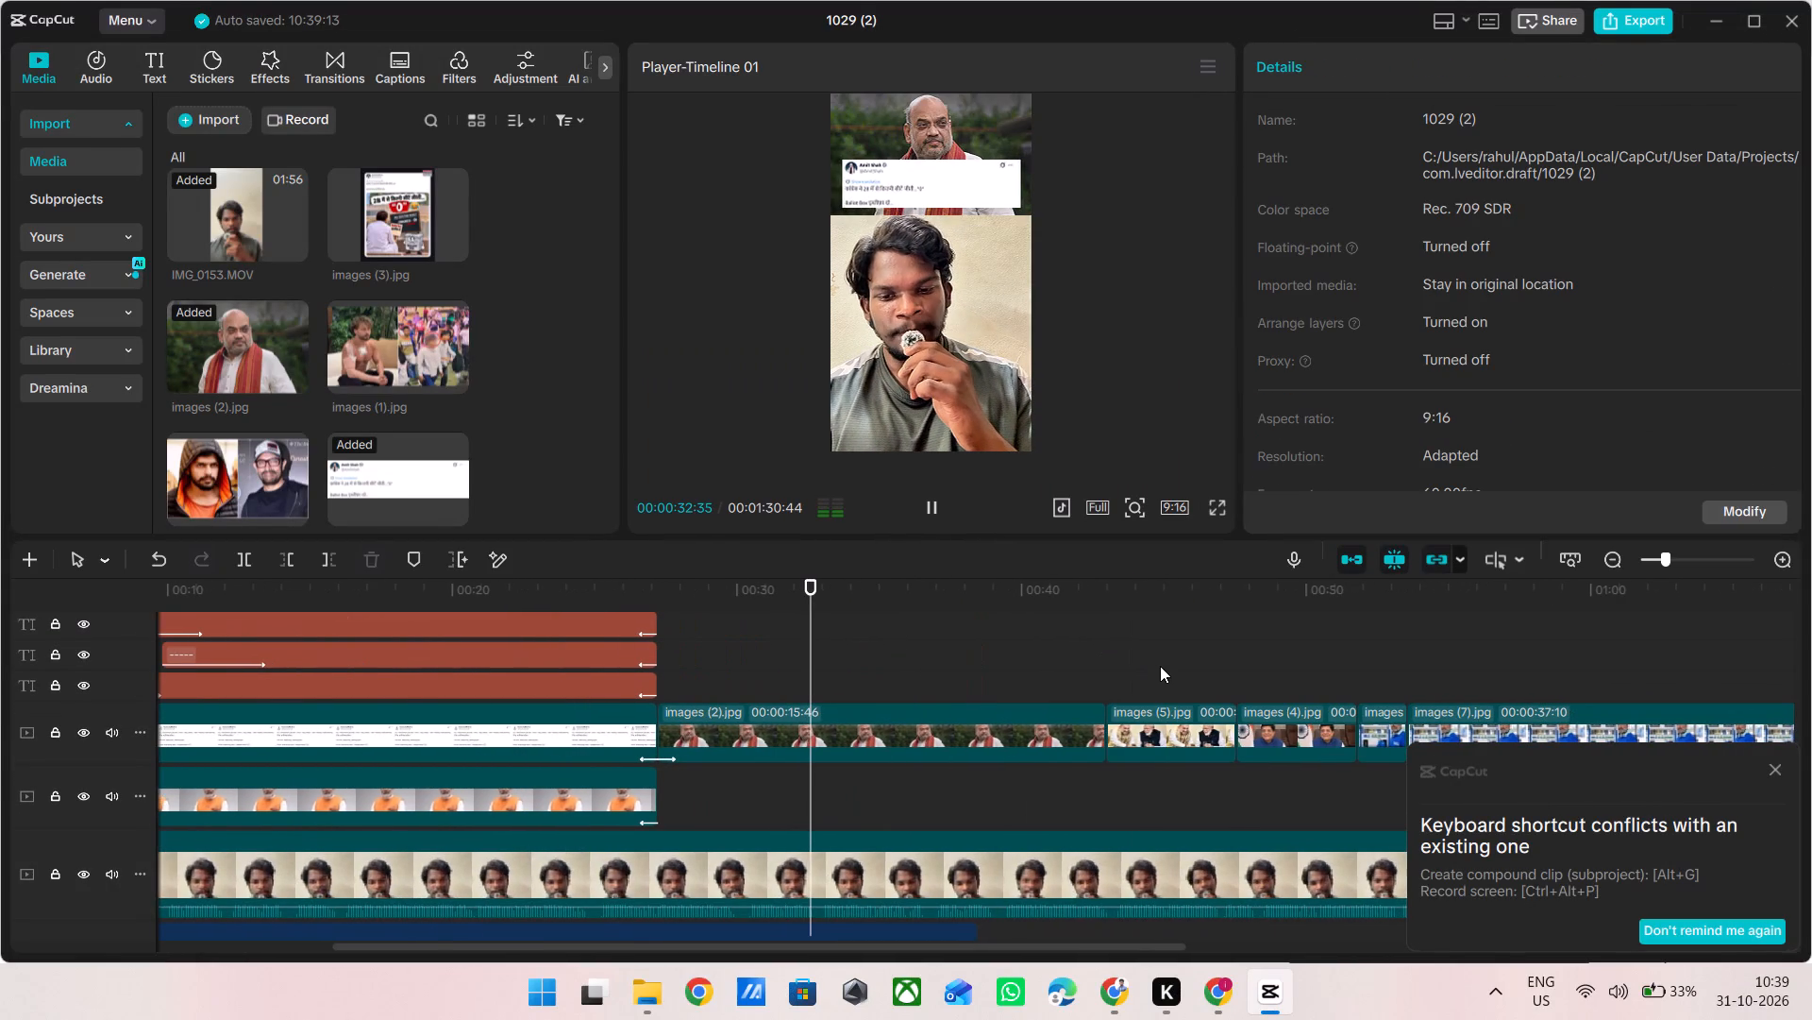
pyautogui.scroll(1, 1023, 725)
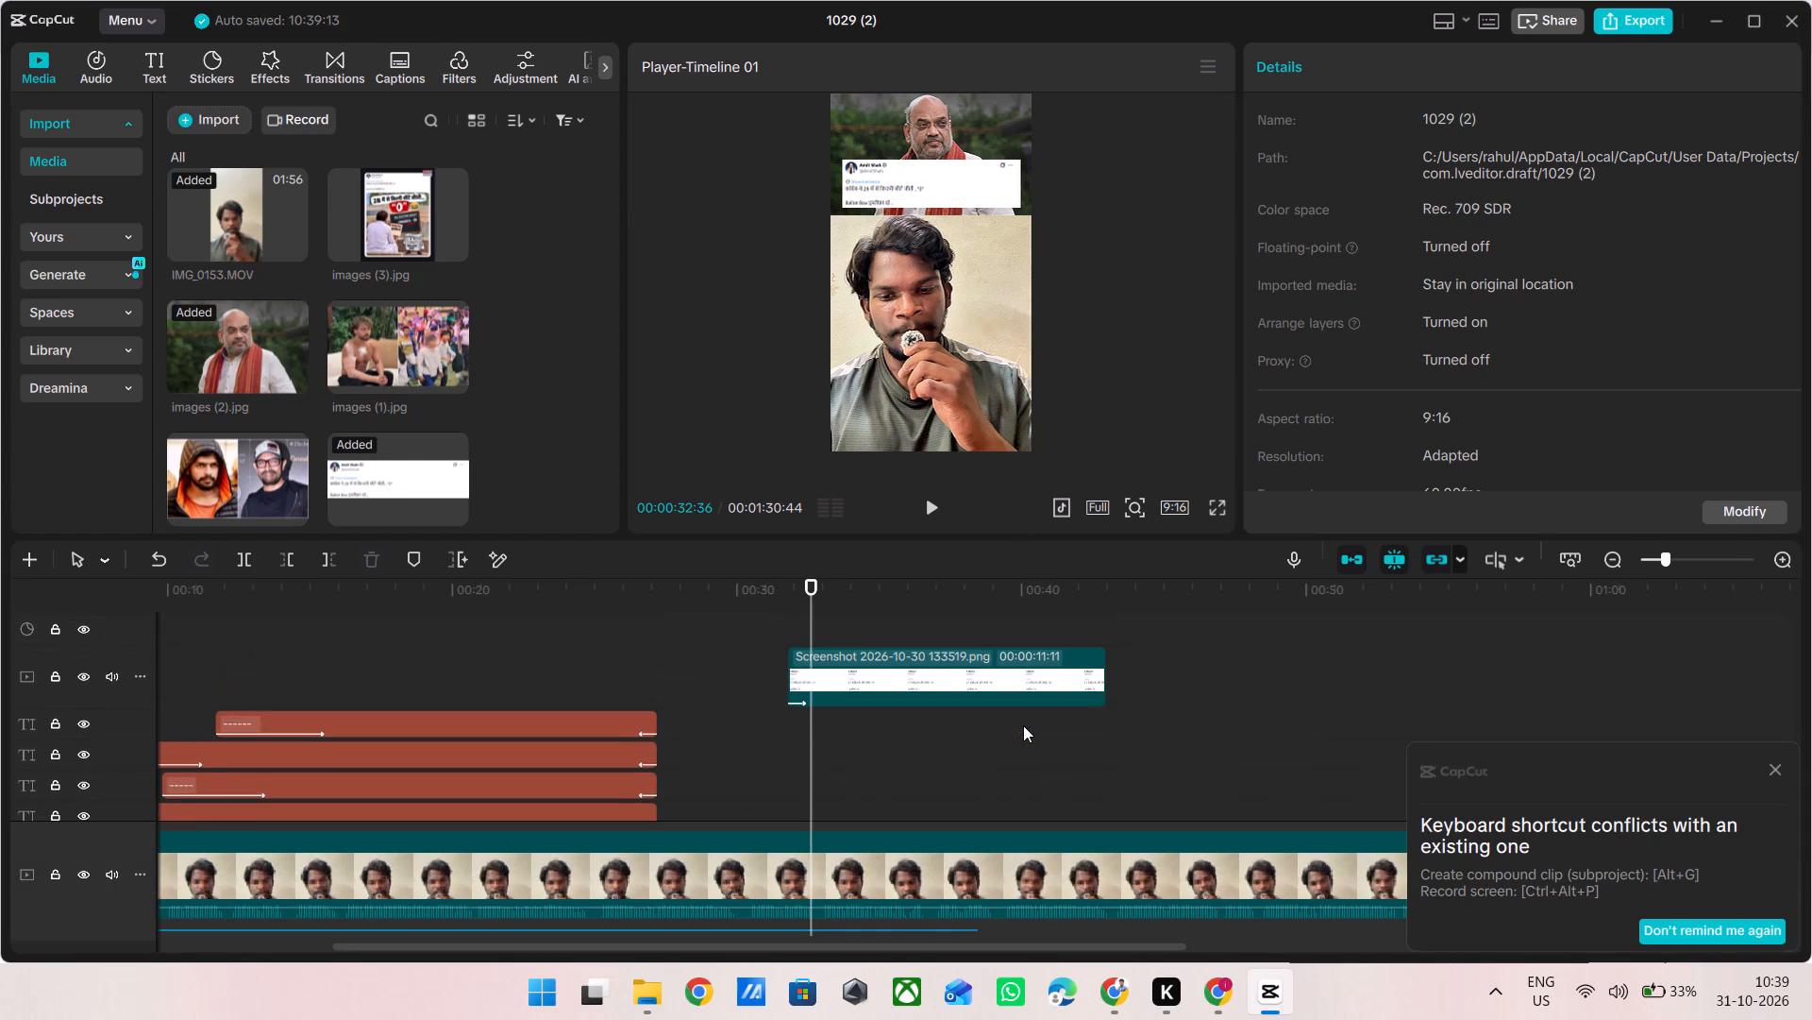
pyautogui.scroll(1, 1023, 725)
pyautogui.hotkey('ctrl', 'v')
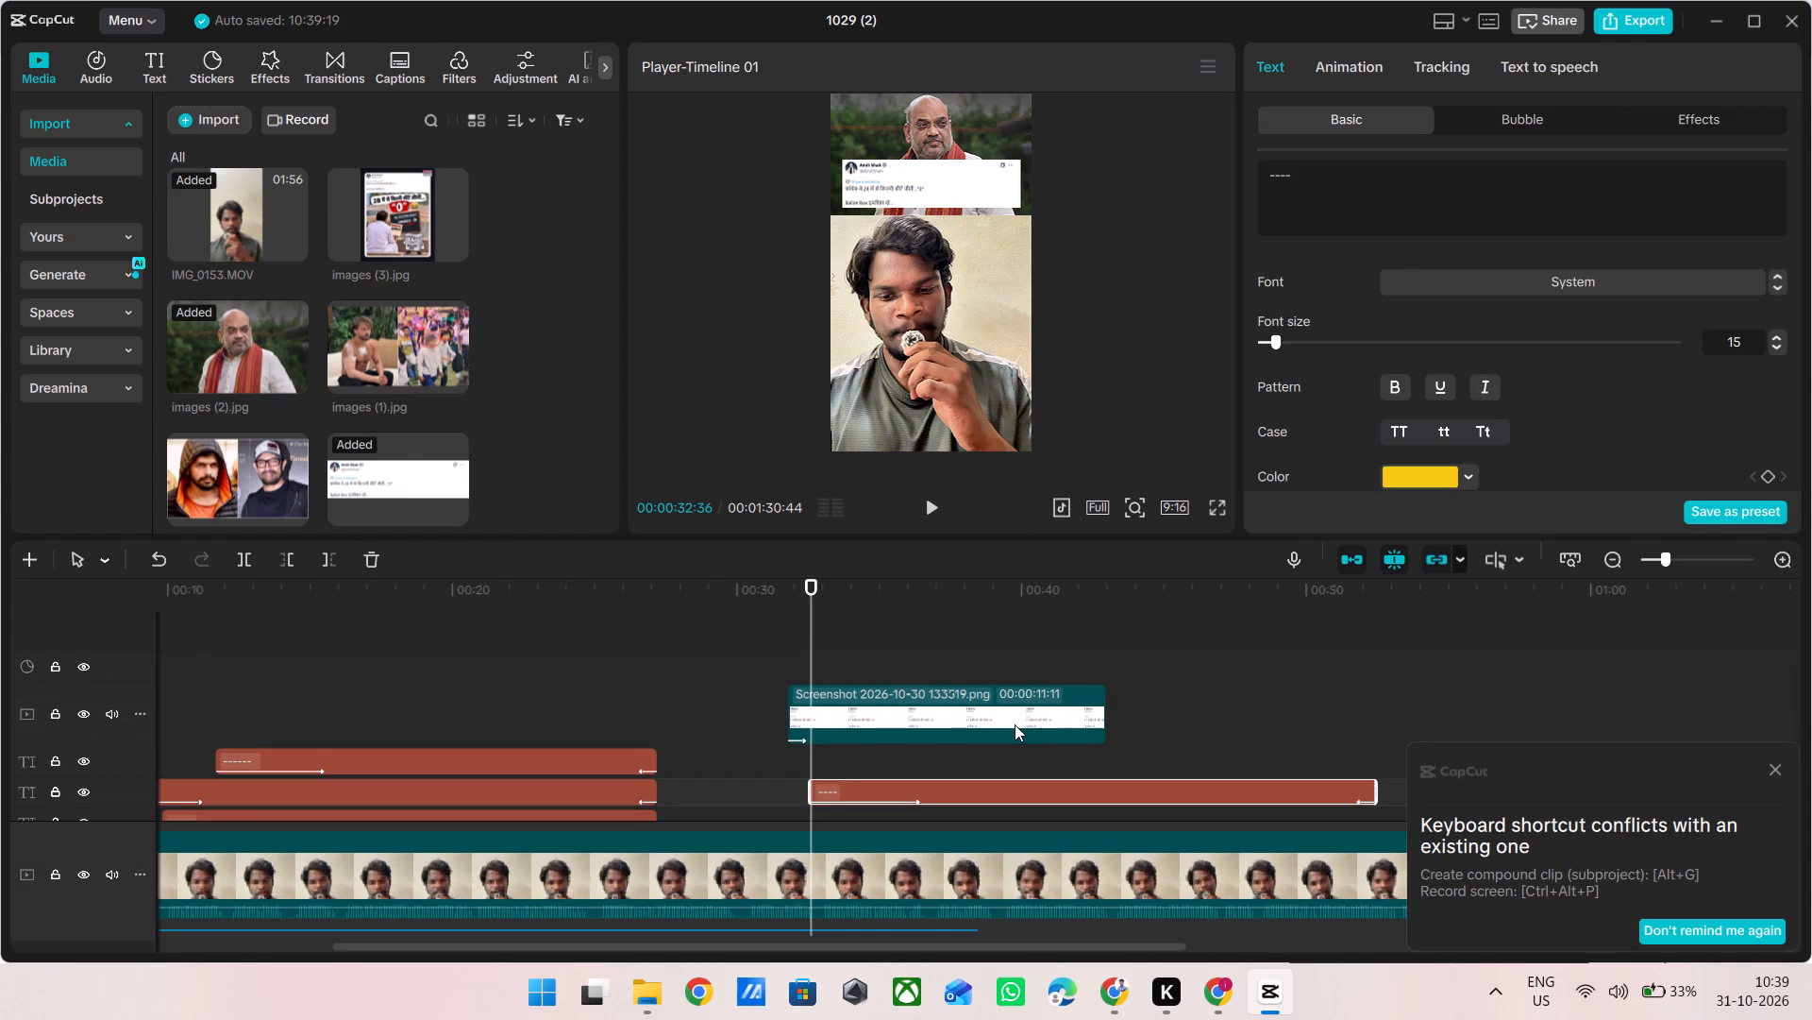
pyautogui.moveTo(995, 787); pyautogui.dragTo(1000, 676)
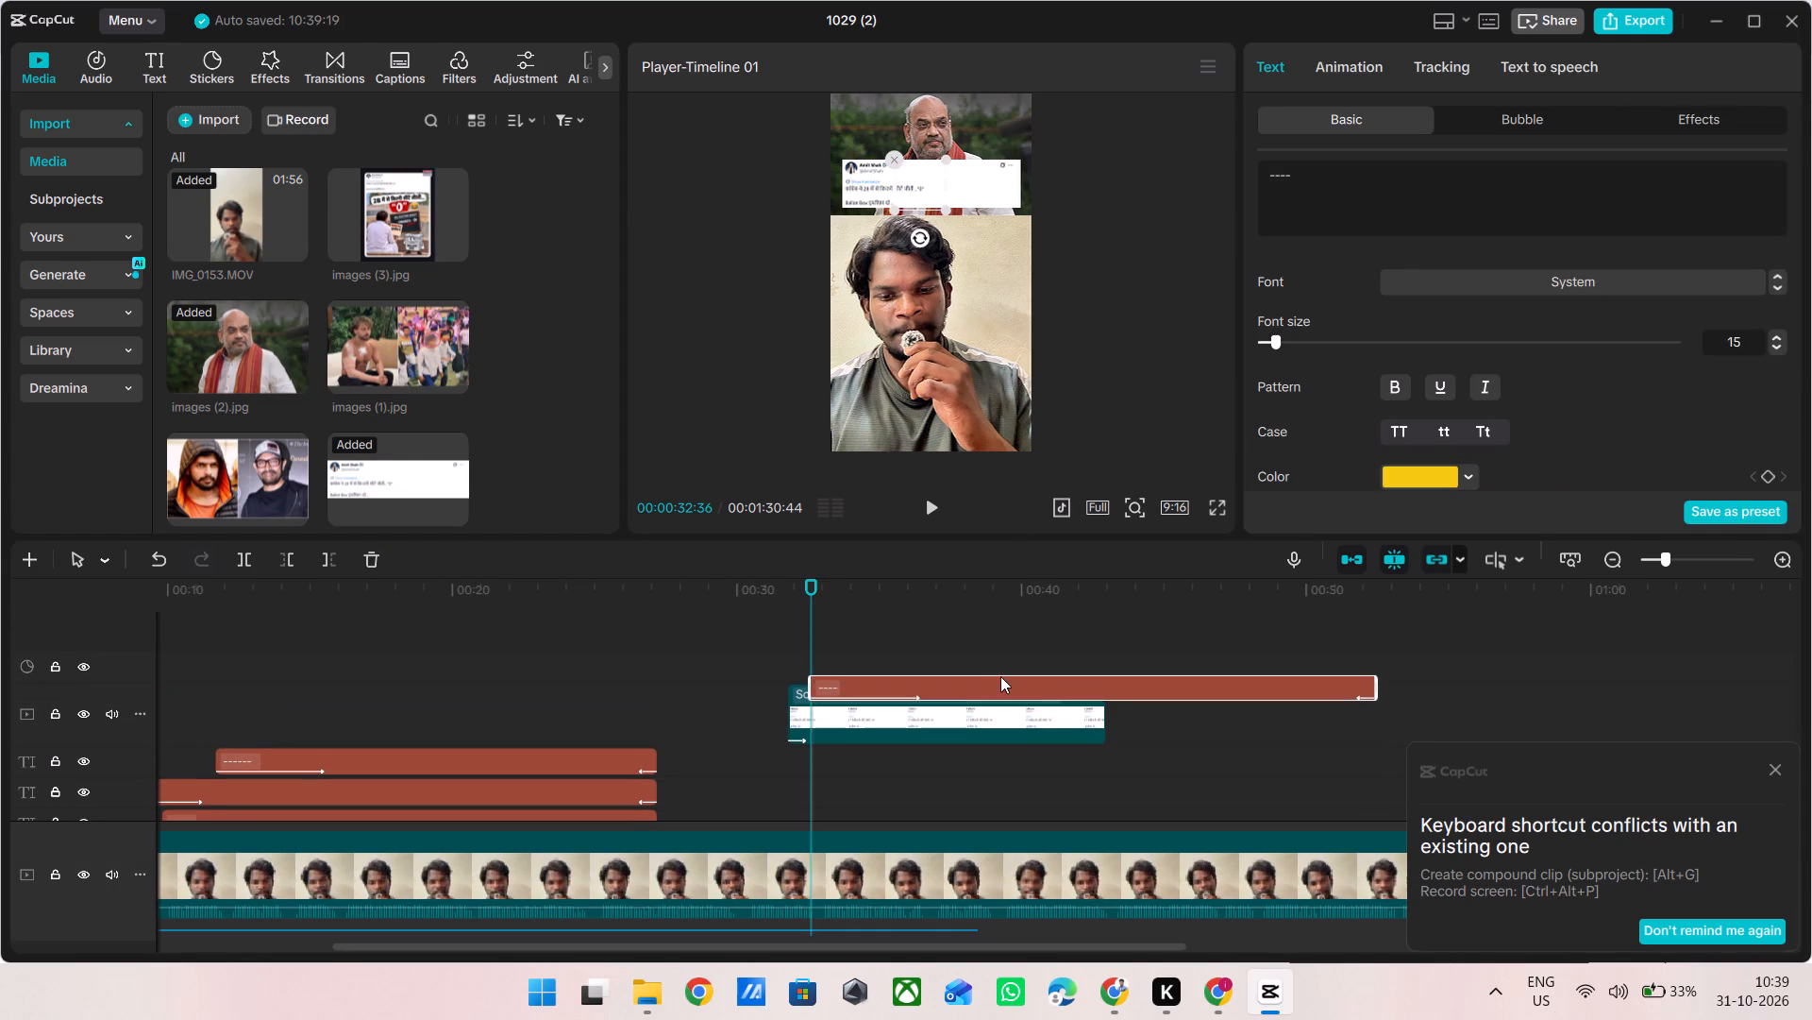
pyautogui.moveTo(1000, 676); pyautogui.dragTo(998, 657)
# Move and enlarge the pasted yellow highlight in the zoomed preview so it covers the first Hindi line of the Amit Shah tweet.
pyautogui.press('space')
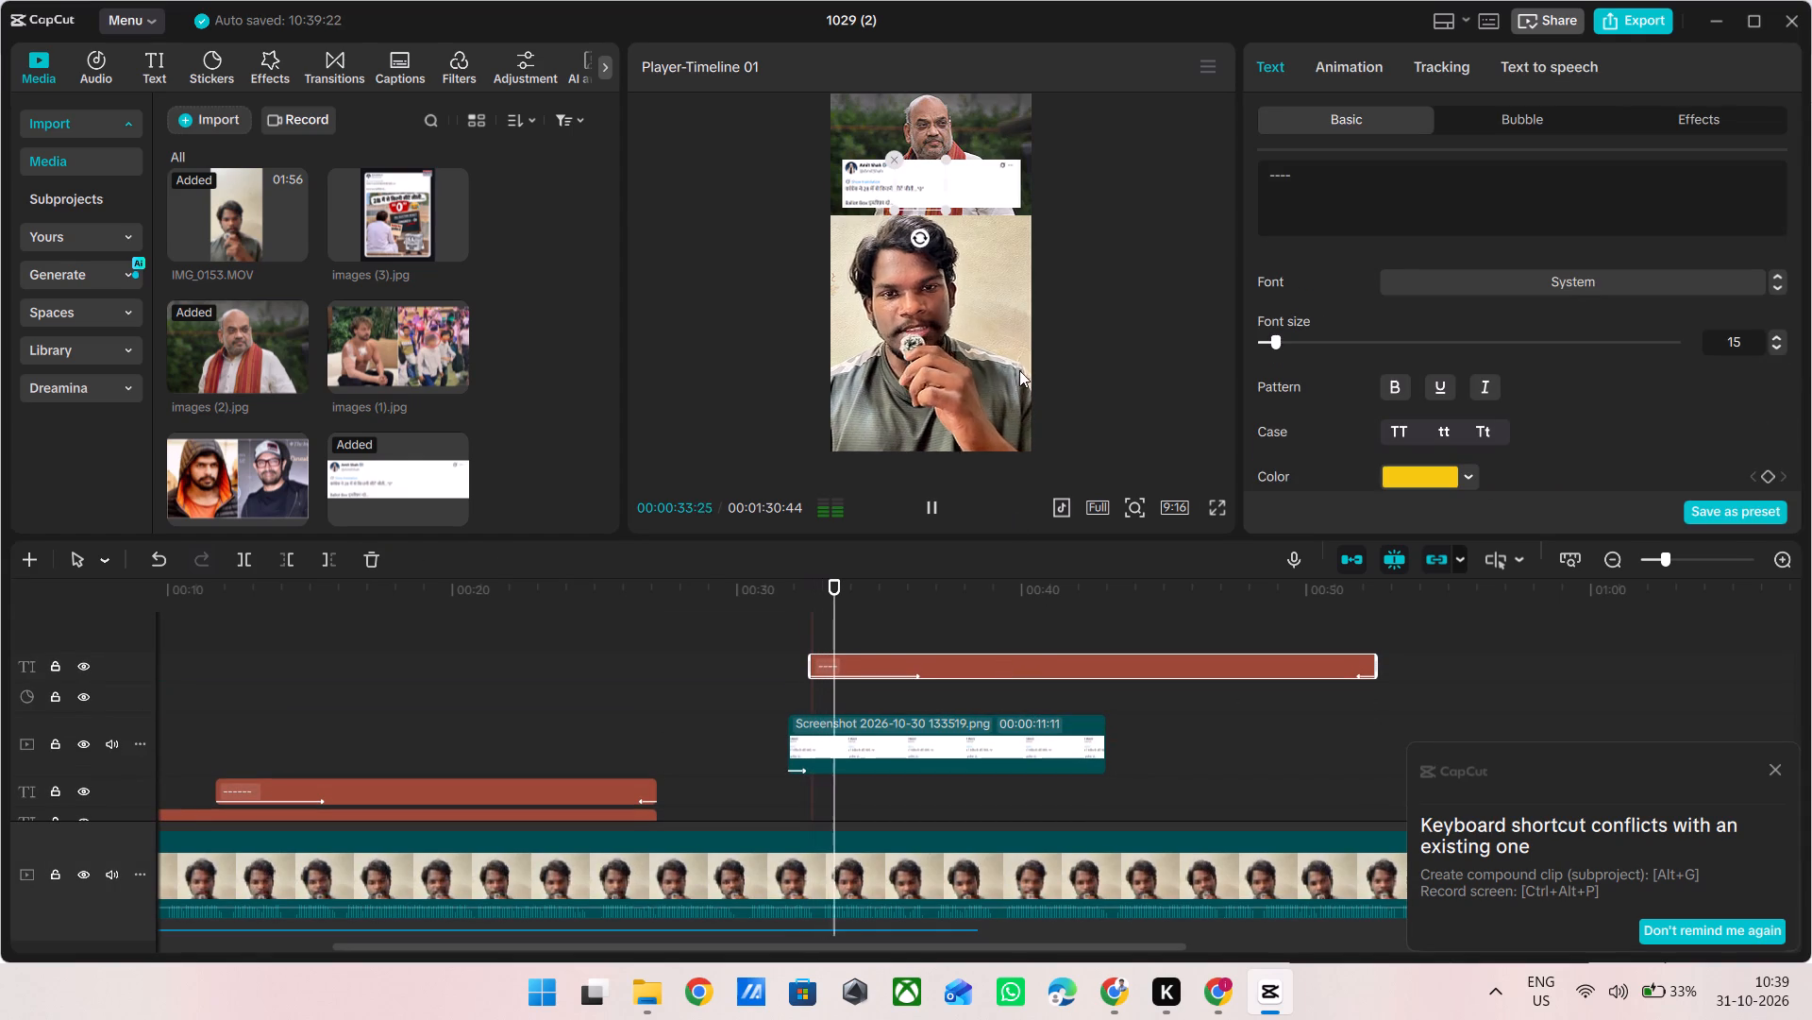
pyautogui.press('space')
pyautogui.press('space')
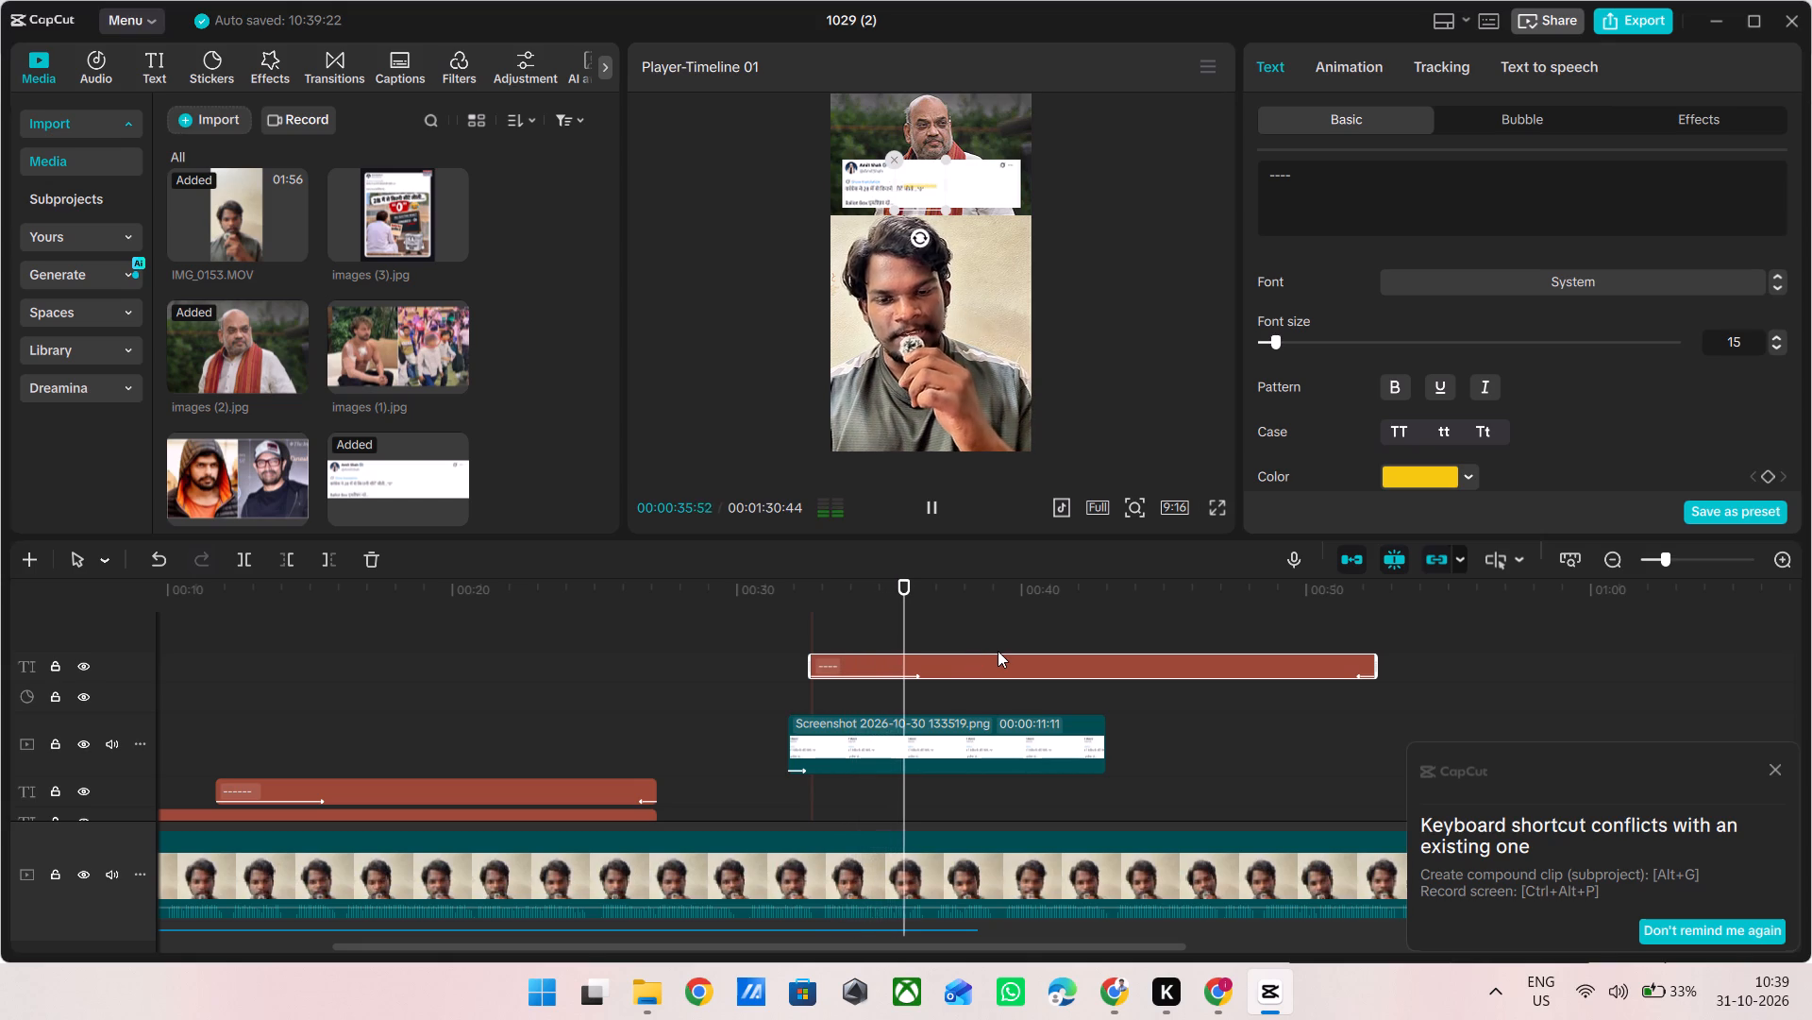
pyautogui.press('space')
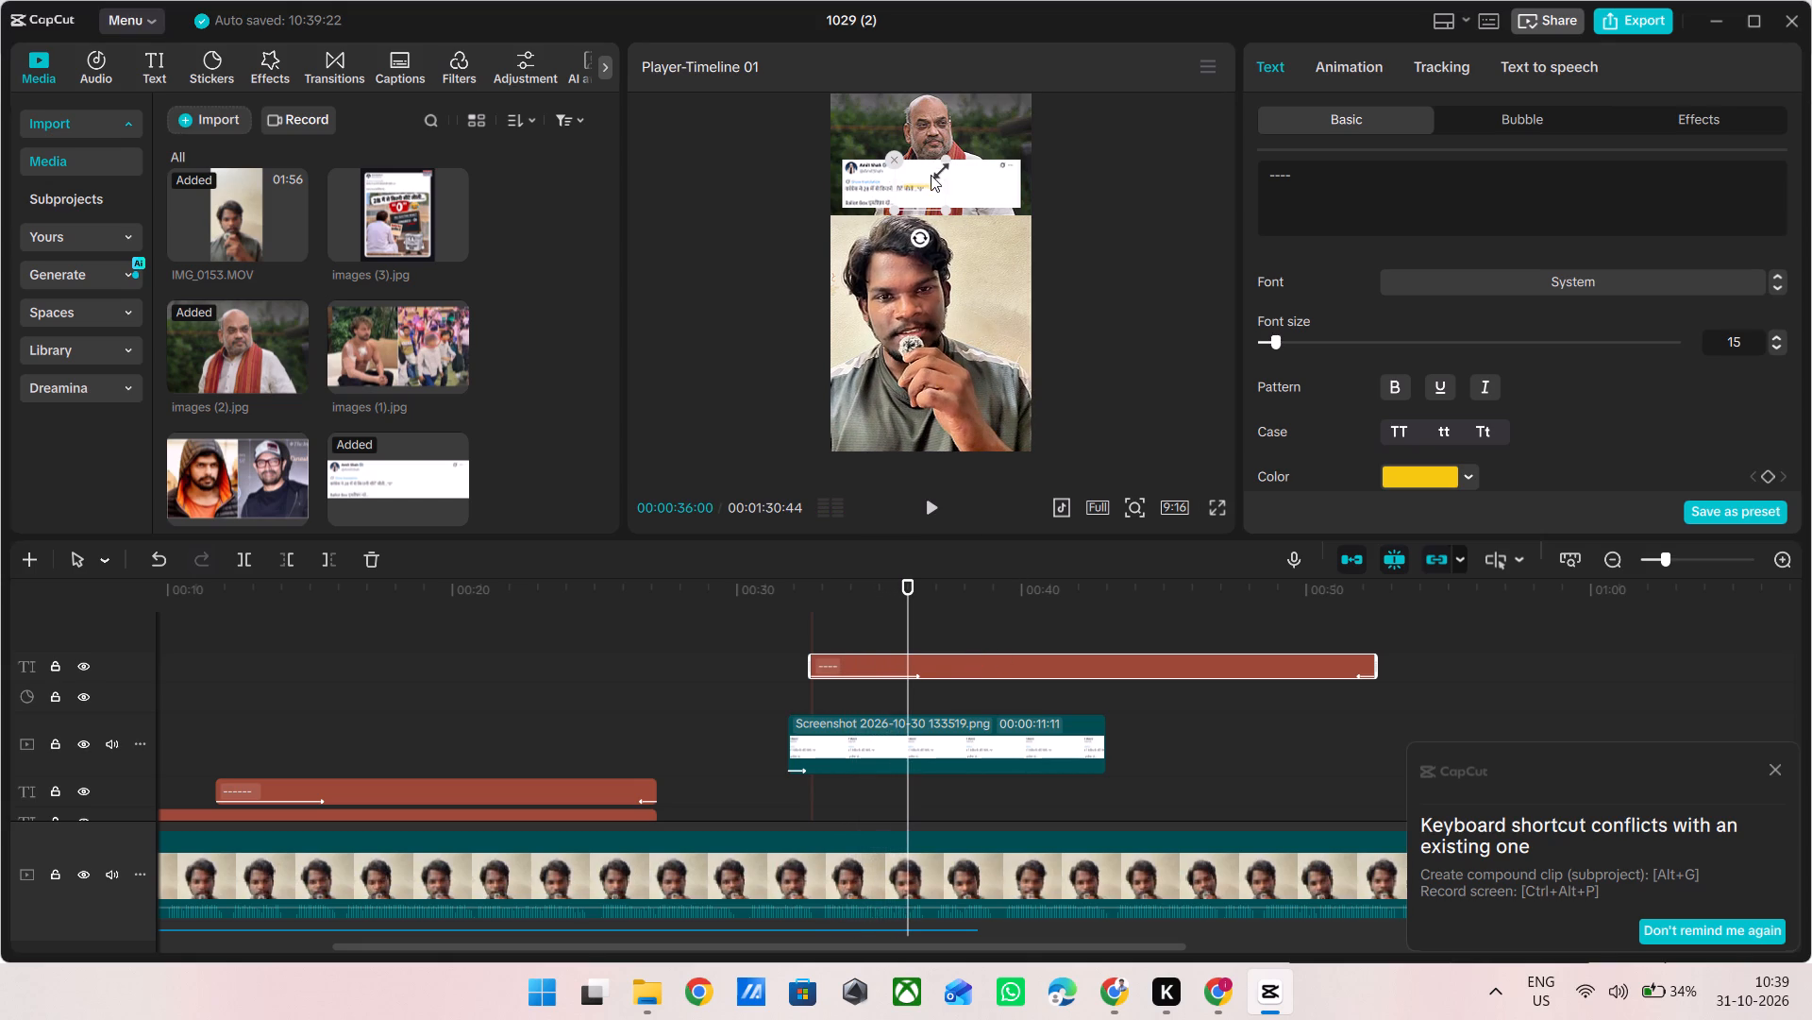
pyautogui.press('space')
pyautogui.press('space')
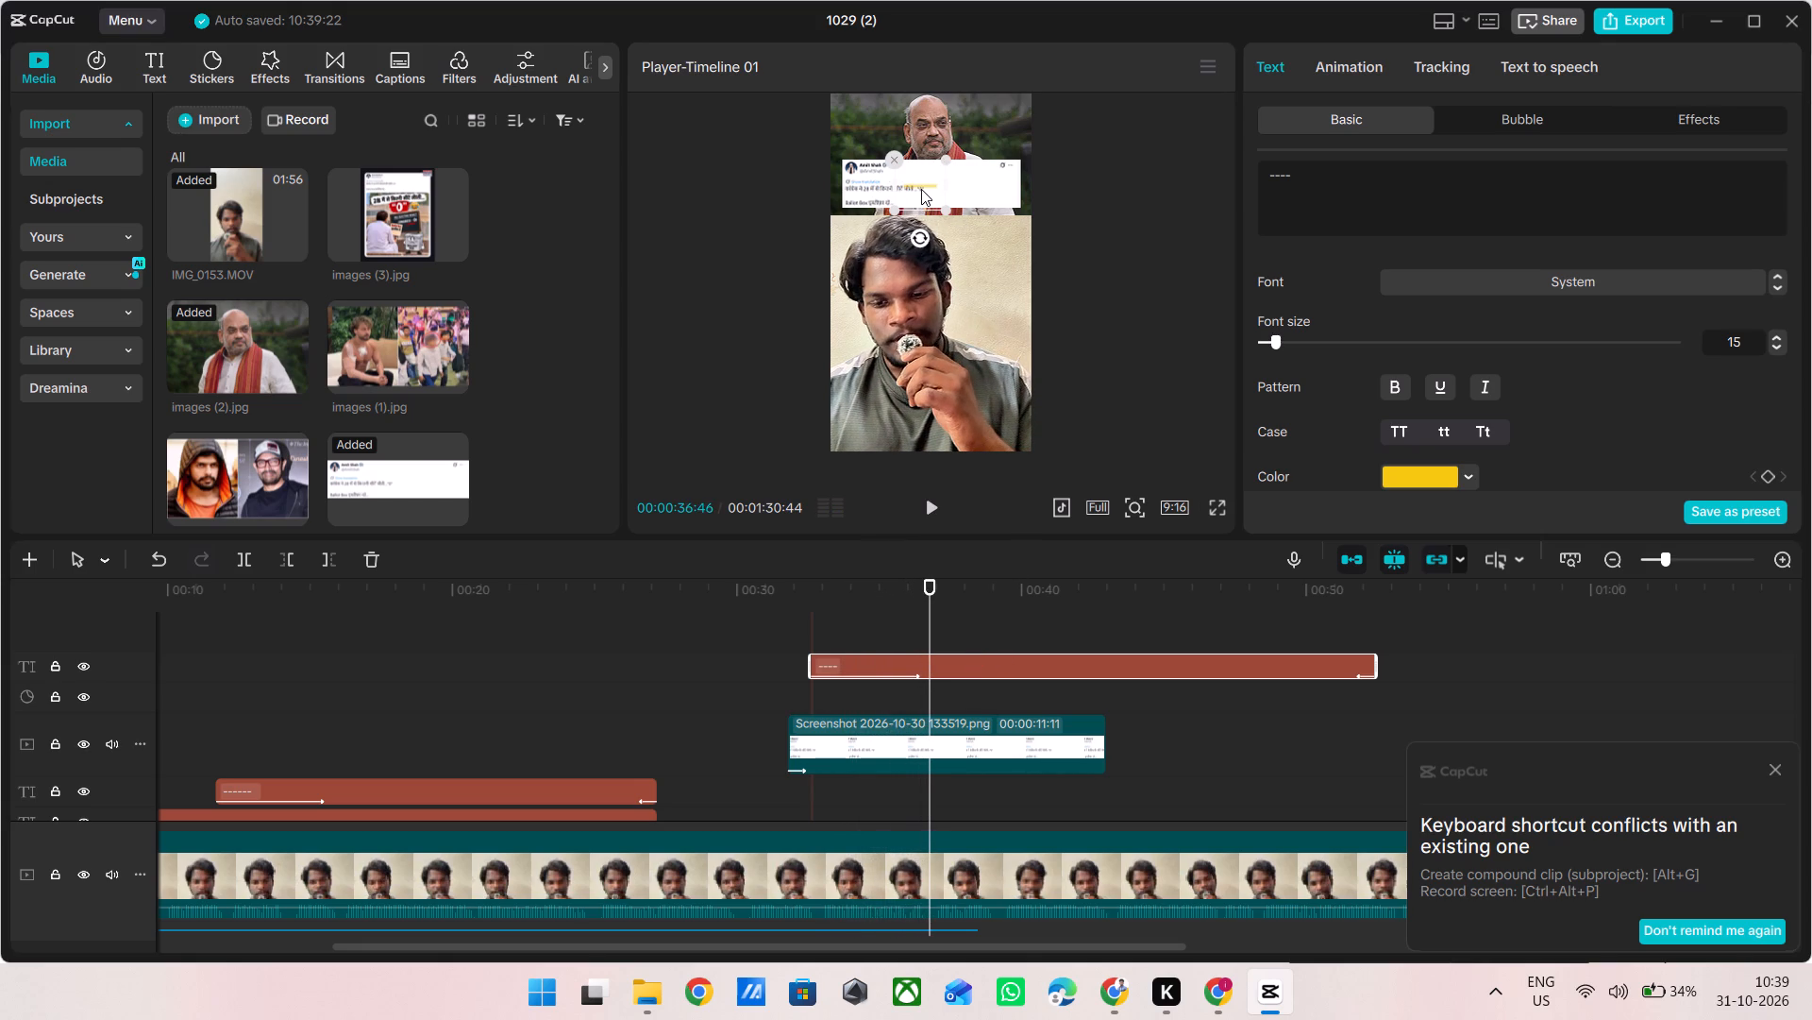
pyautogui.keyDown('ctrl'); pyautogui.scroll(7, 913, 186); pyautogui.keyUp('ctrl')
pyautogui.scroll(1, 913, 186)
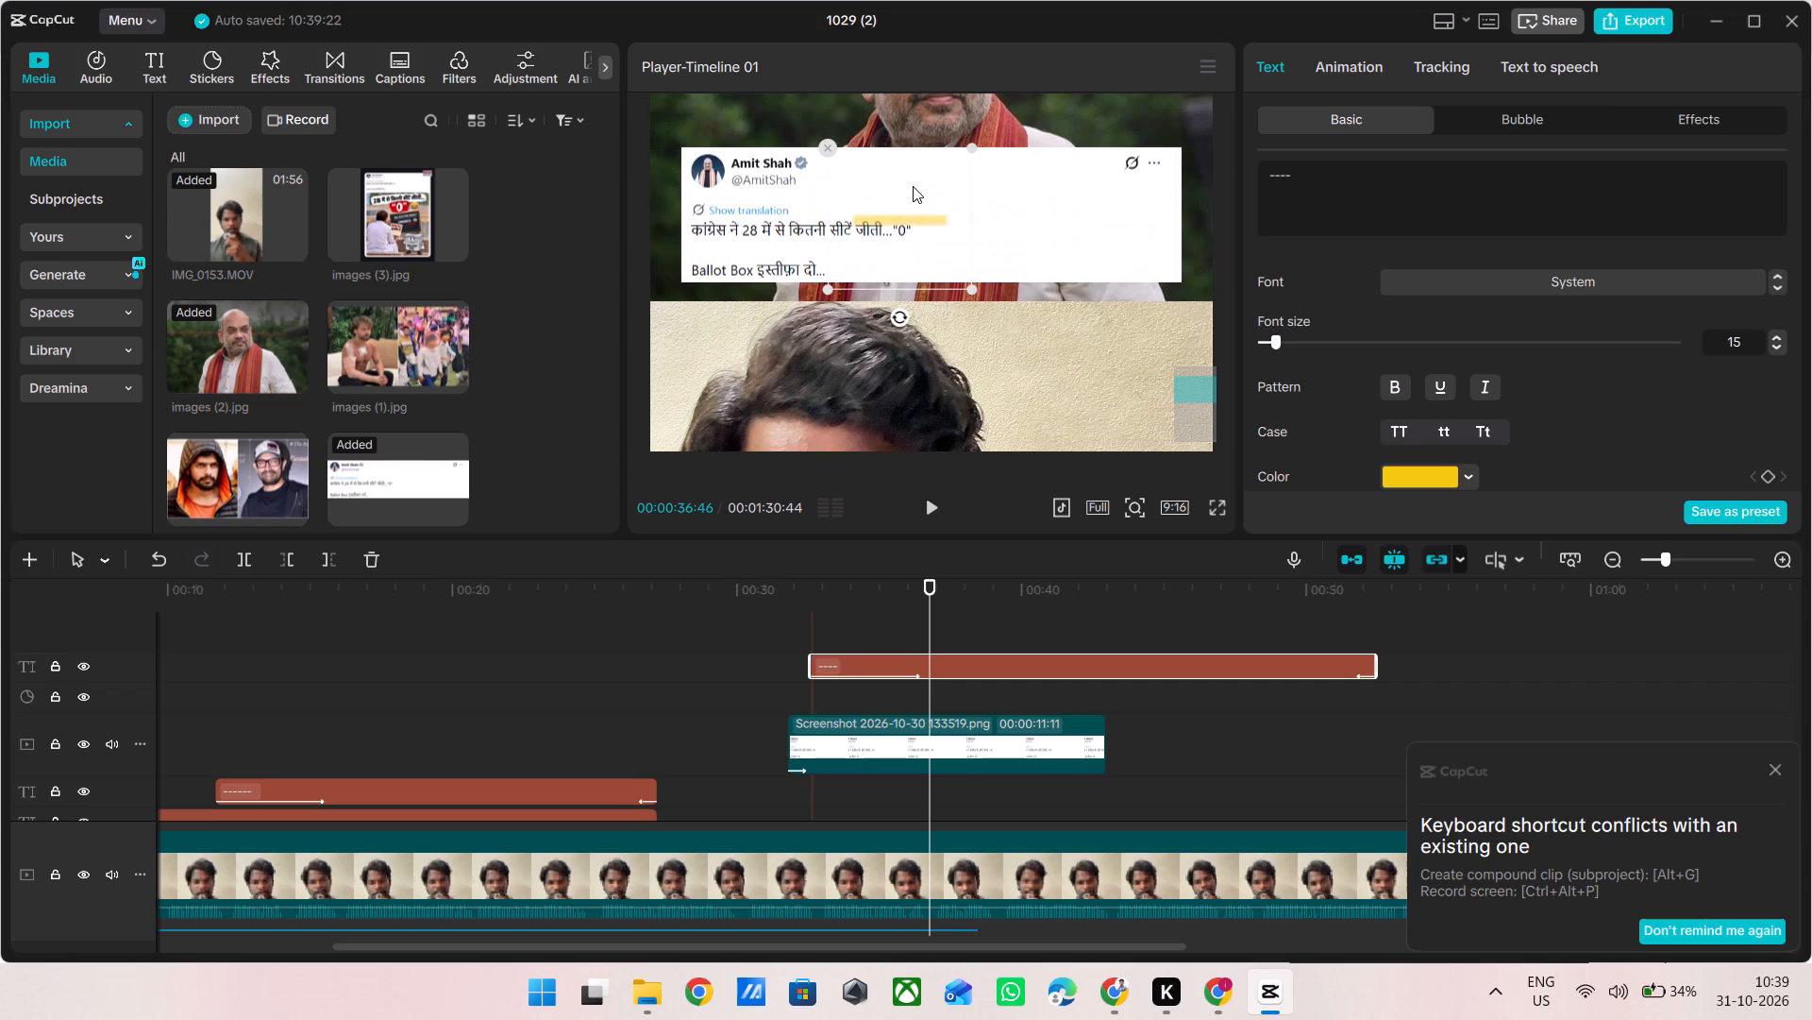
pyautogui.moveTo(920, 246); pyautogui.dragTo(762, 254)
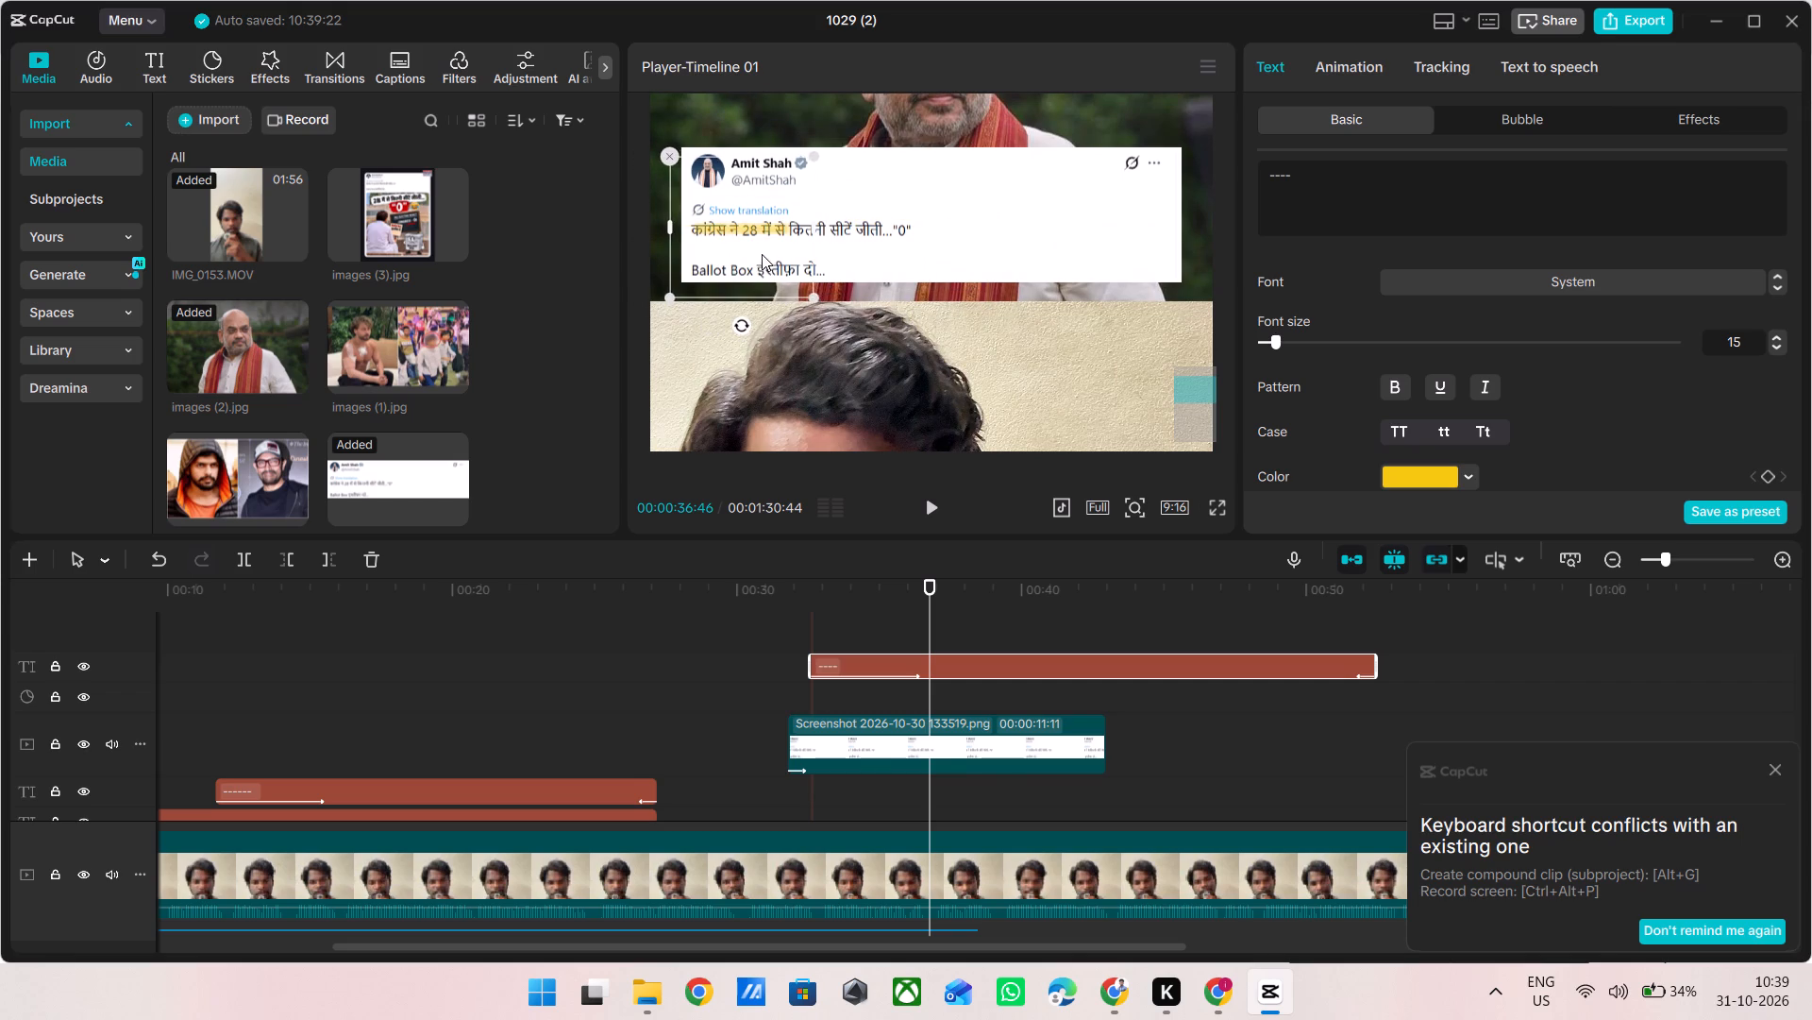
pyautogui.moveTo(762, 254); pyautogui.dragTo(762, 256)
pyautogui.moveTo(806, 297); pyautogui.dragTo(894, 351)
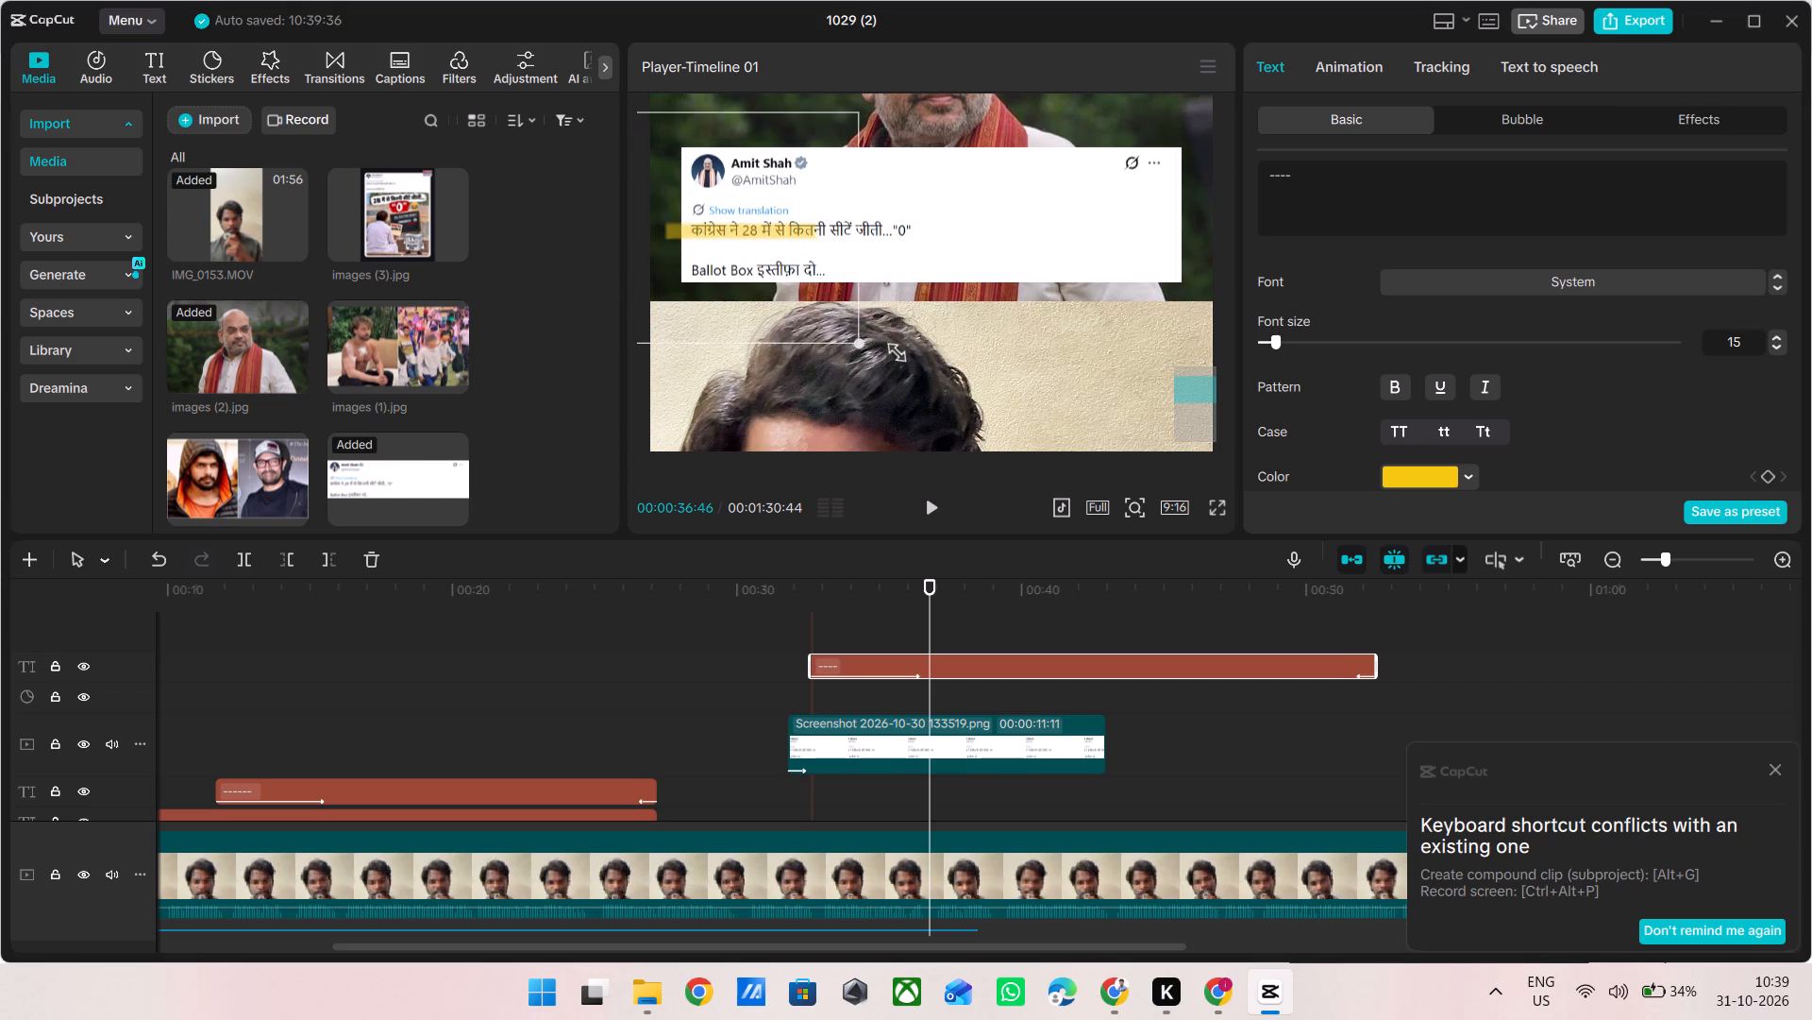
pyautogui.moveTo(894, 351); pyautogui.dragTo(989, 403)
pyautogui.moveTo(807, 350); pyautogui.dragTo(846, 351)
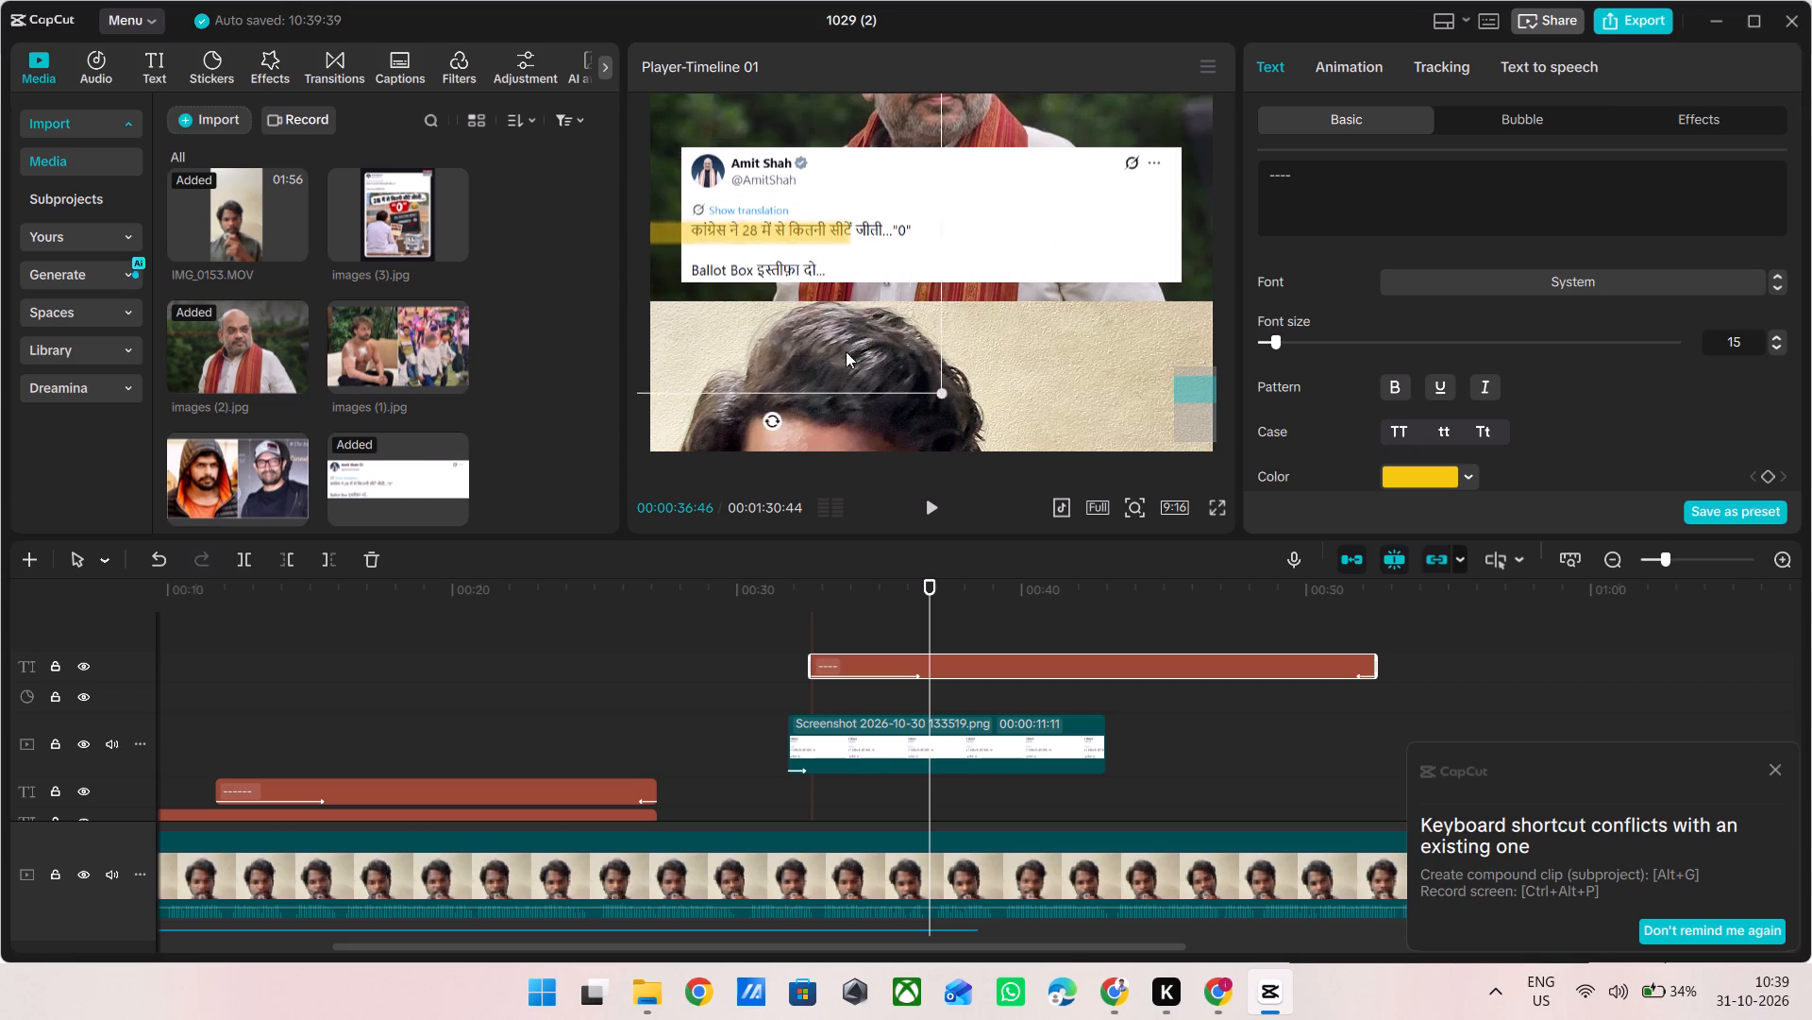
pyautogui.moveTo(846, 351); pyautogui.dragTo(861, 347)
pyautogui.moveTo(968, 388); pyautogui.dragTo(981, 398)
pyautogui.click(916, 350)
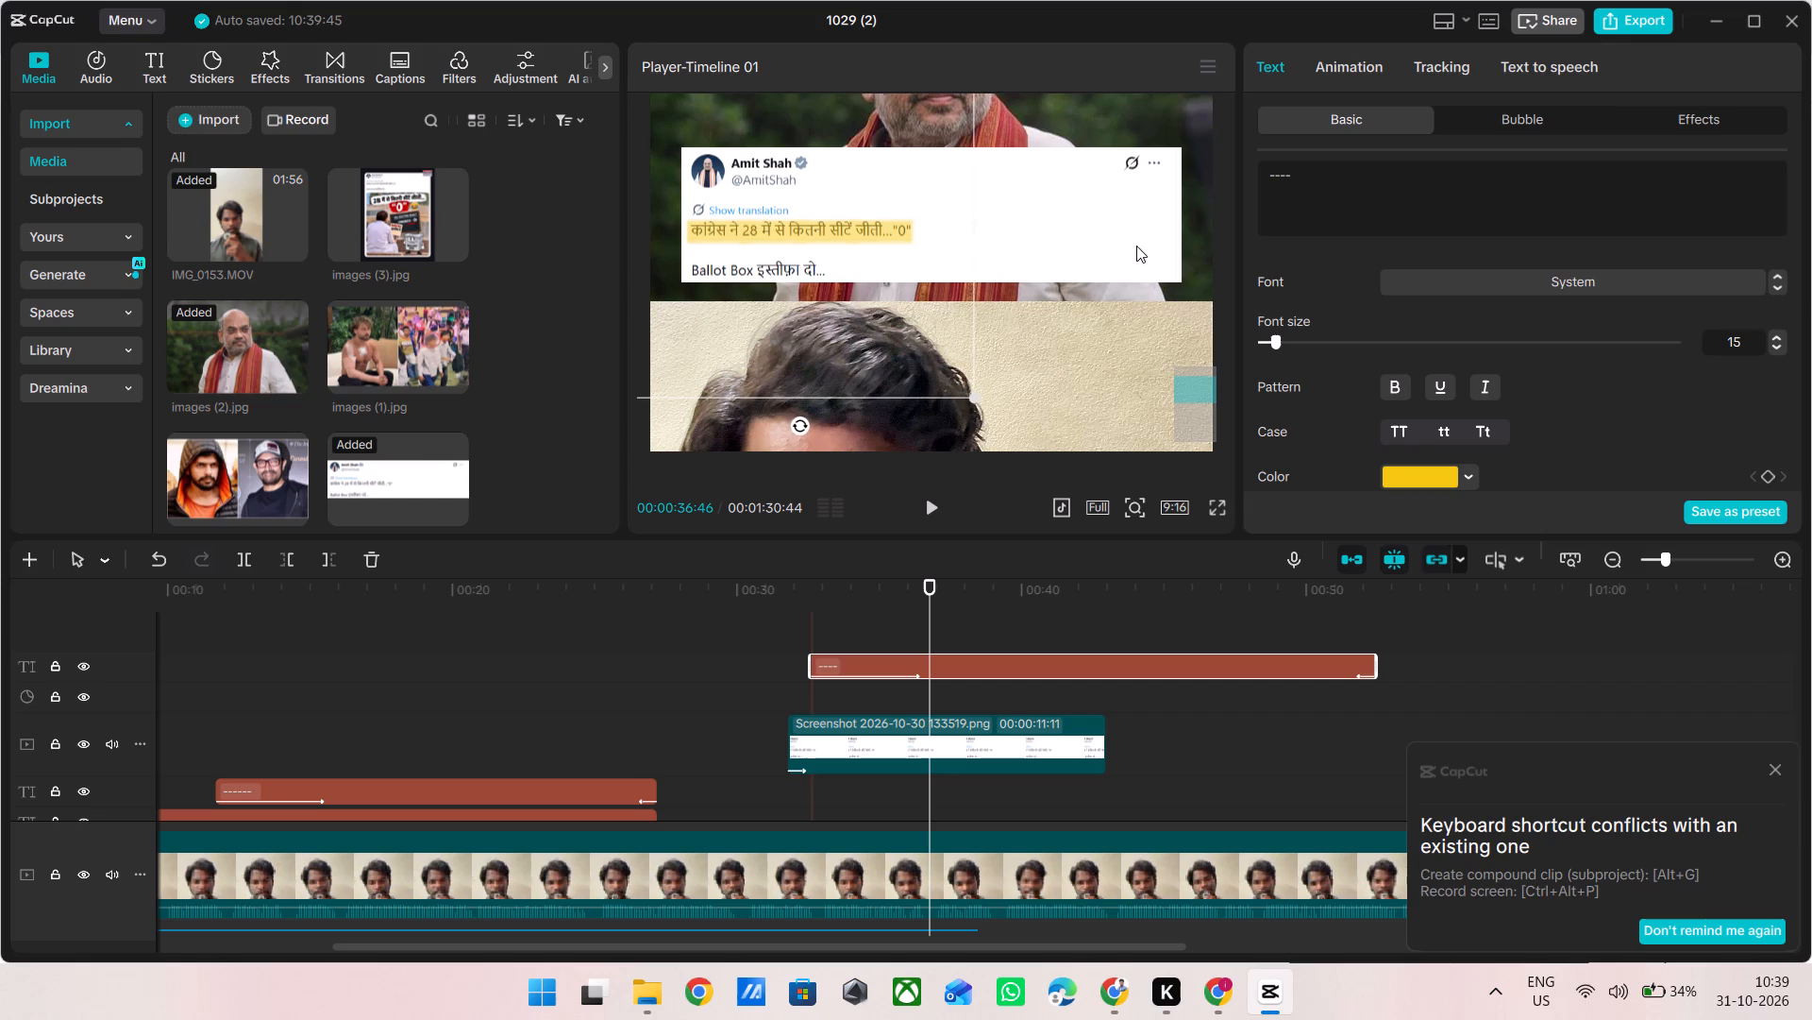
# Play the highlight's reveal over the Amit Shah tweet and fine-tune its position on the Hindi line.
pyautogui.click(813, 621)
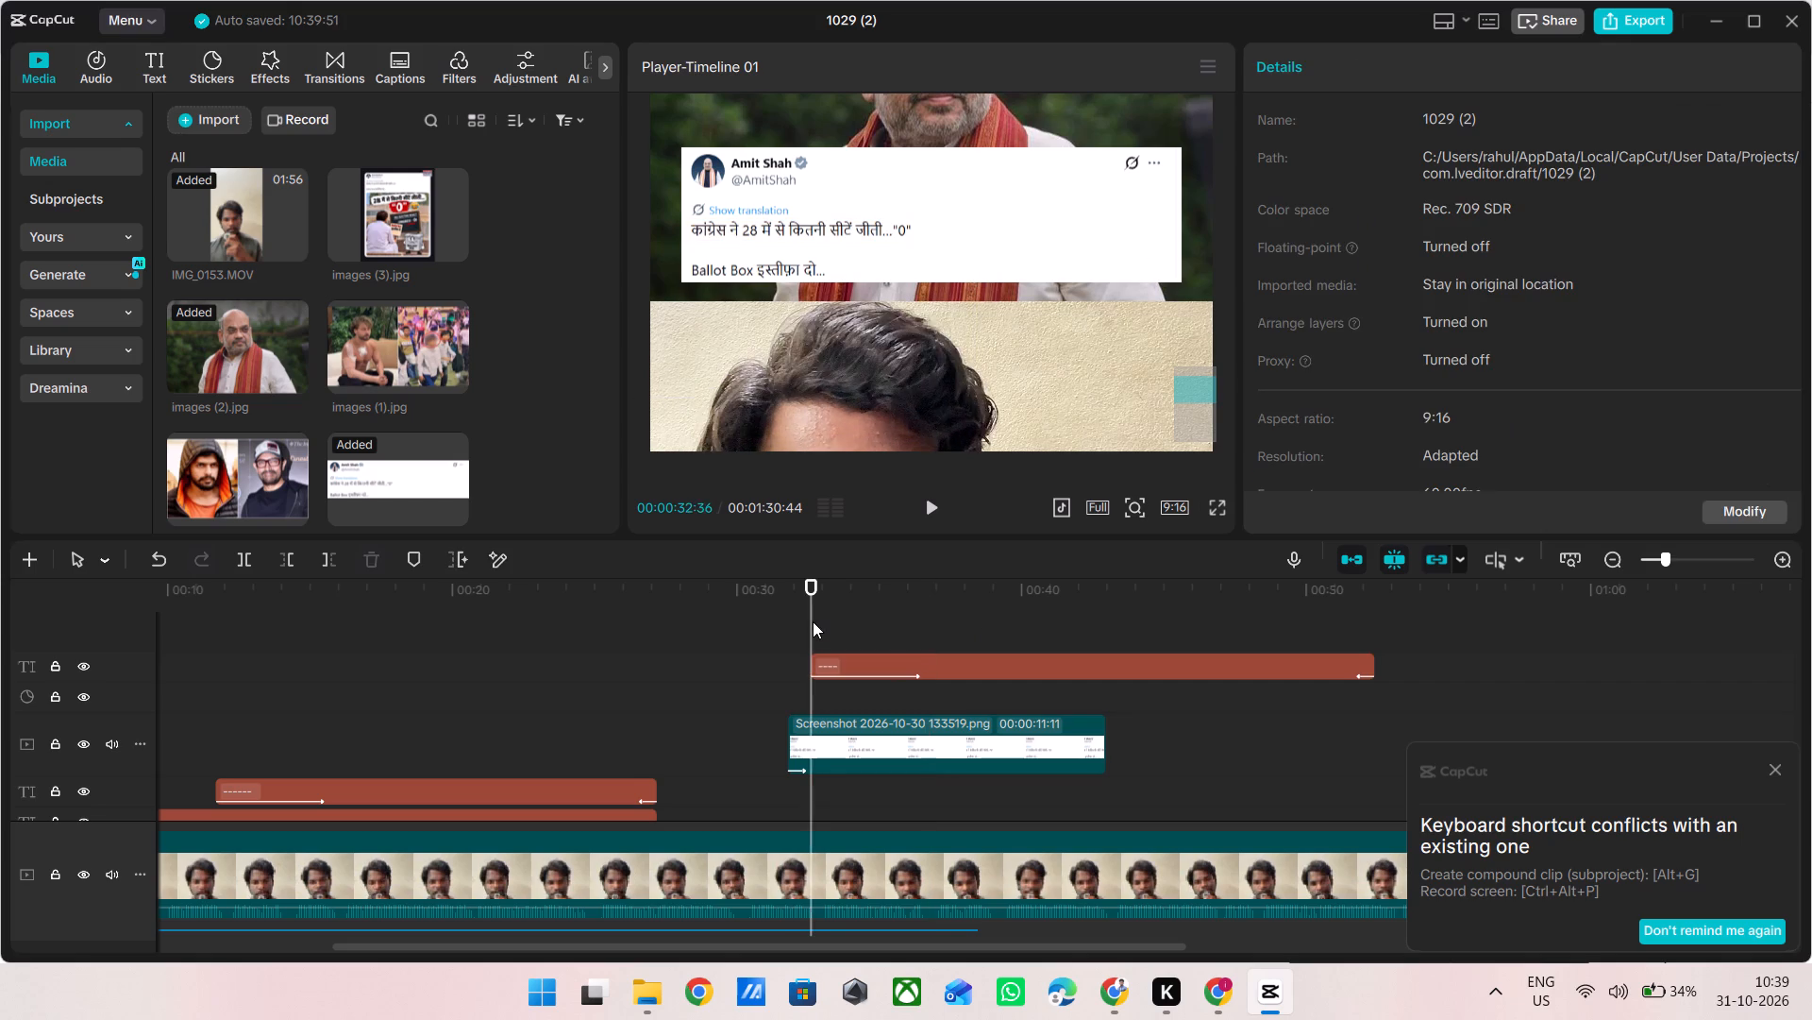
pyautogui.press('space')
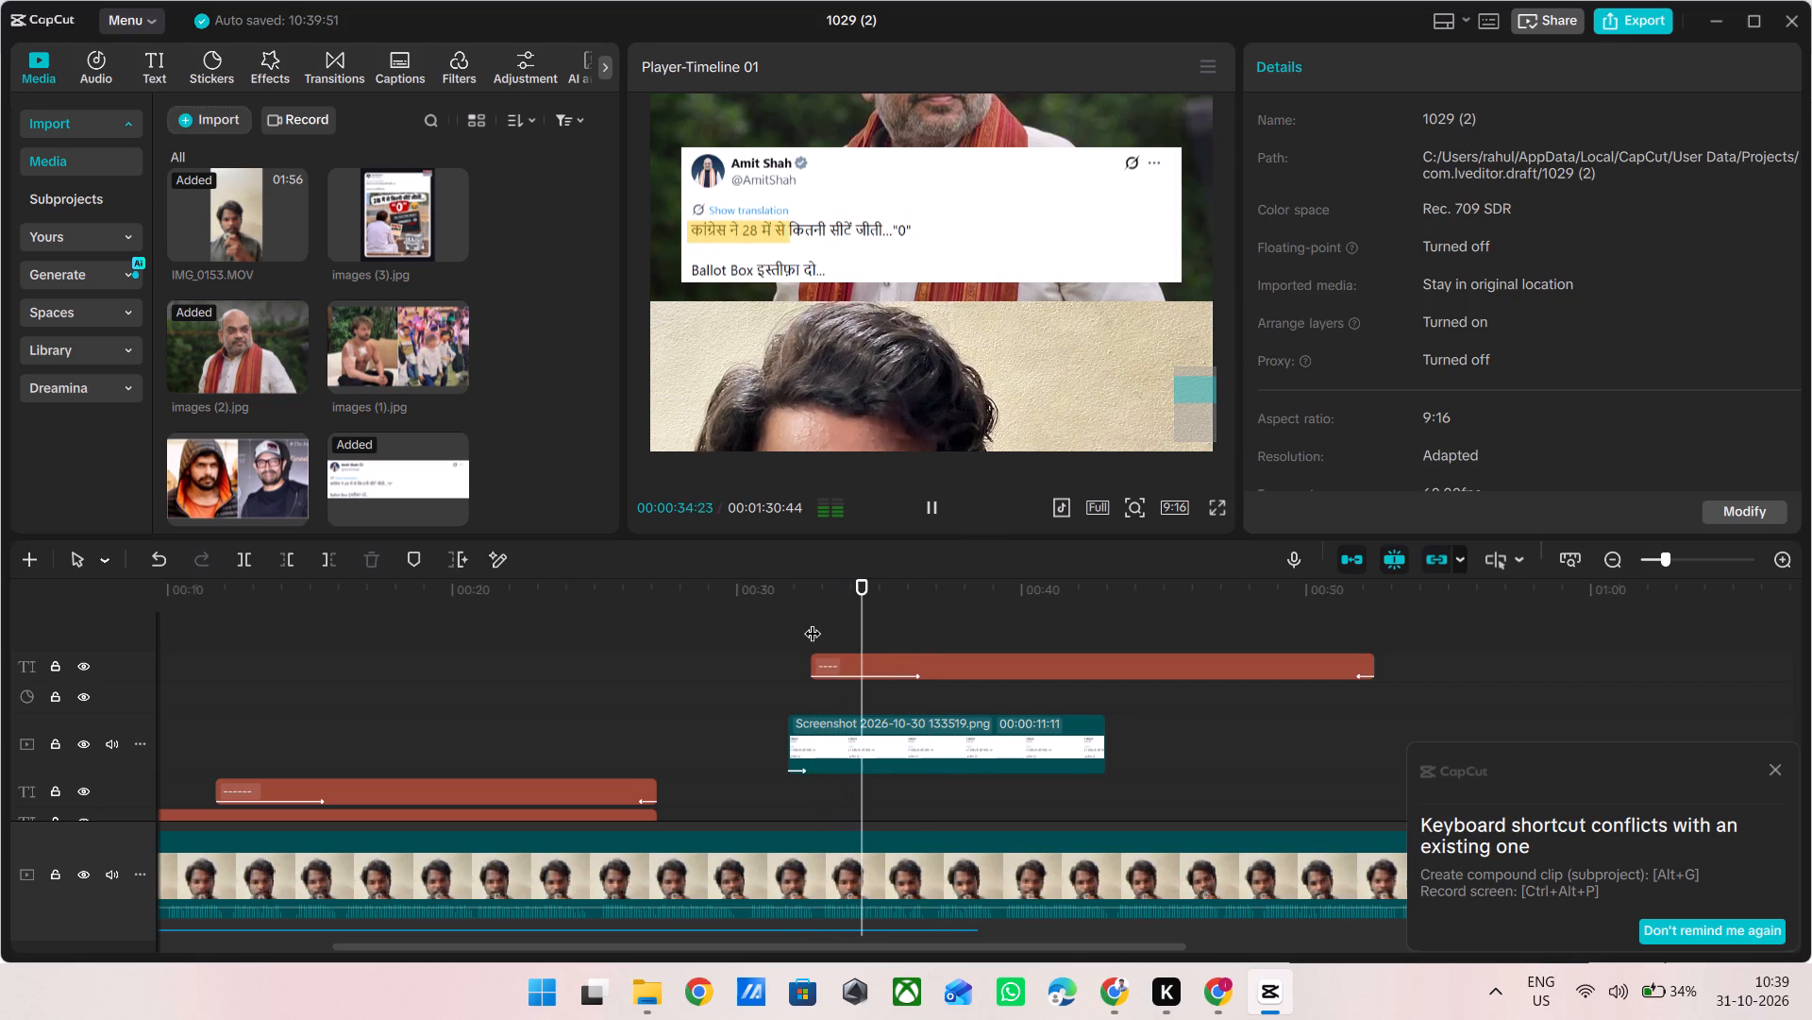
pyautogui.press('space')
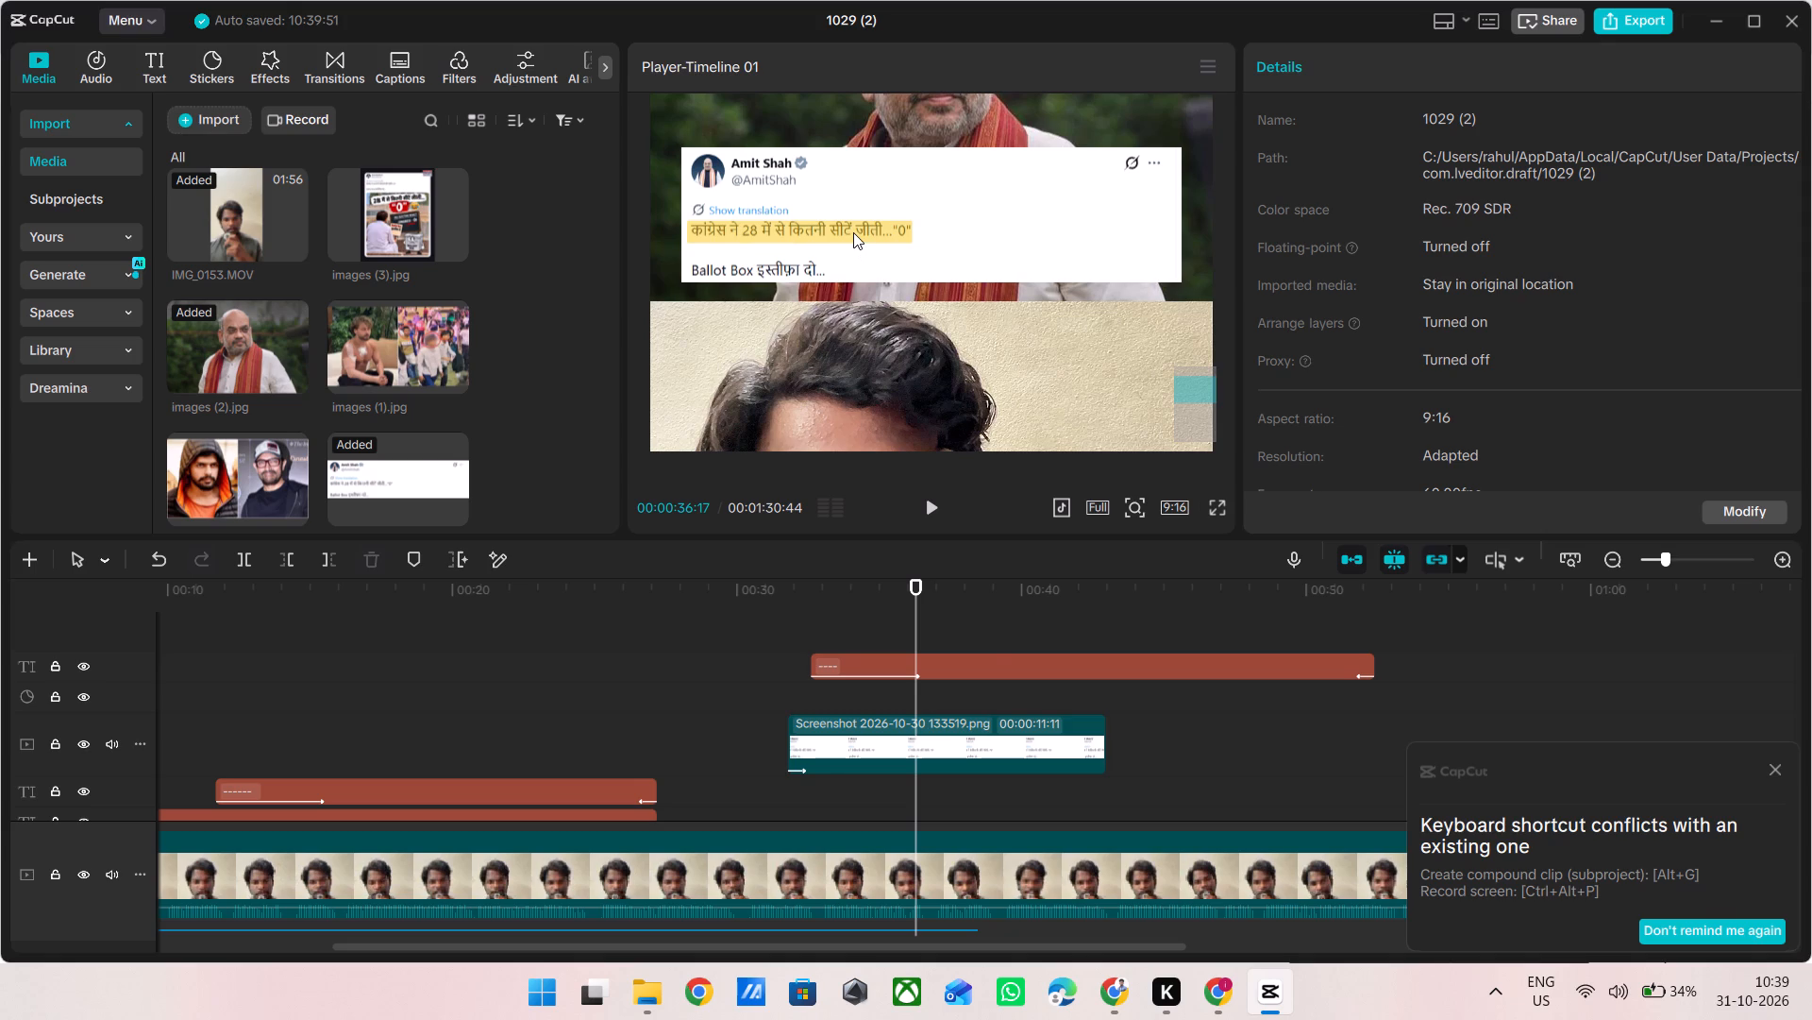
pyautogui.click(989, 672)
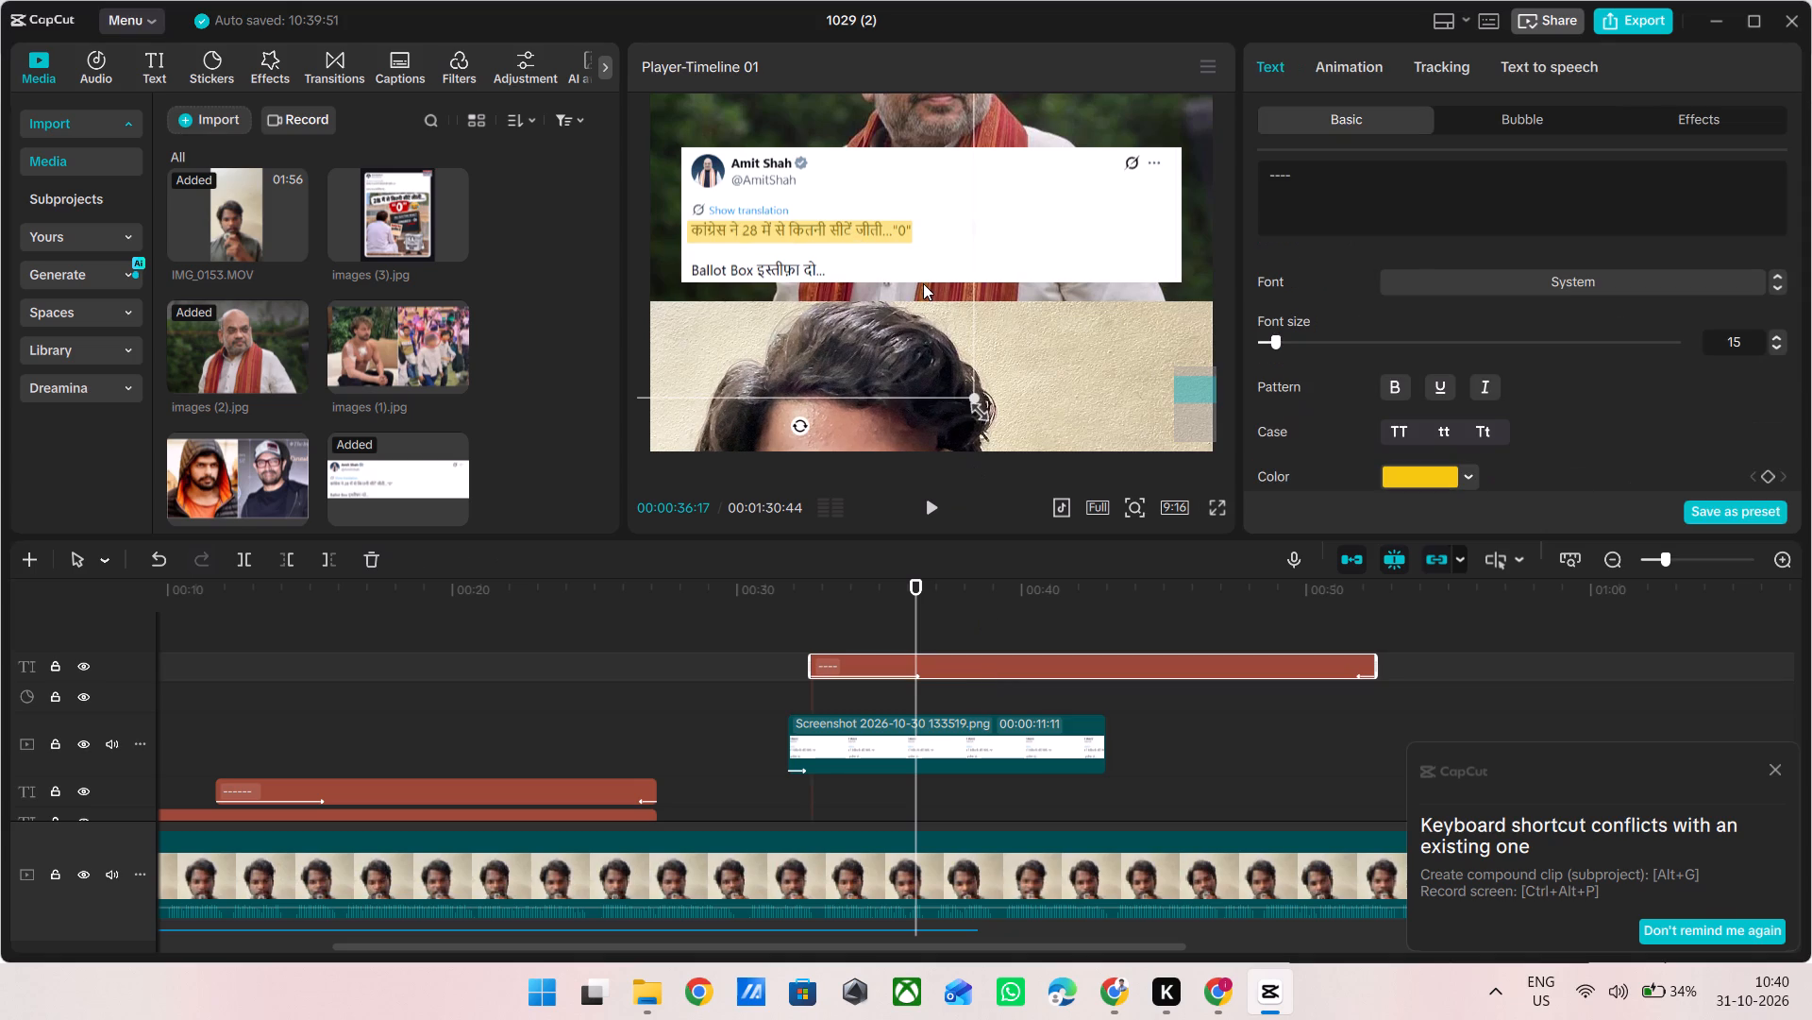
pyautogui.click(923, 283)
pyautogui.click(924, 285)
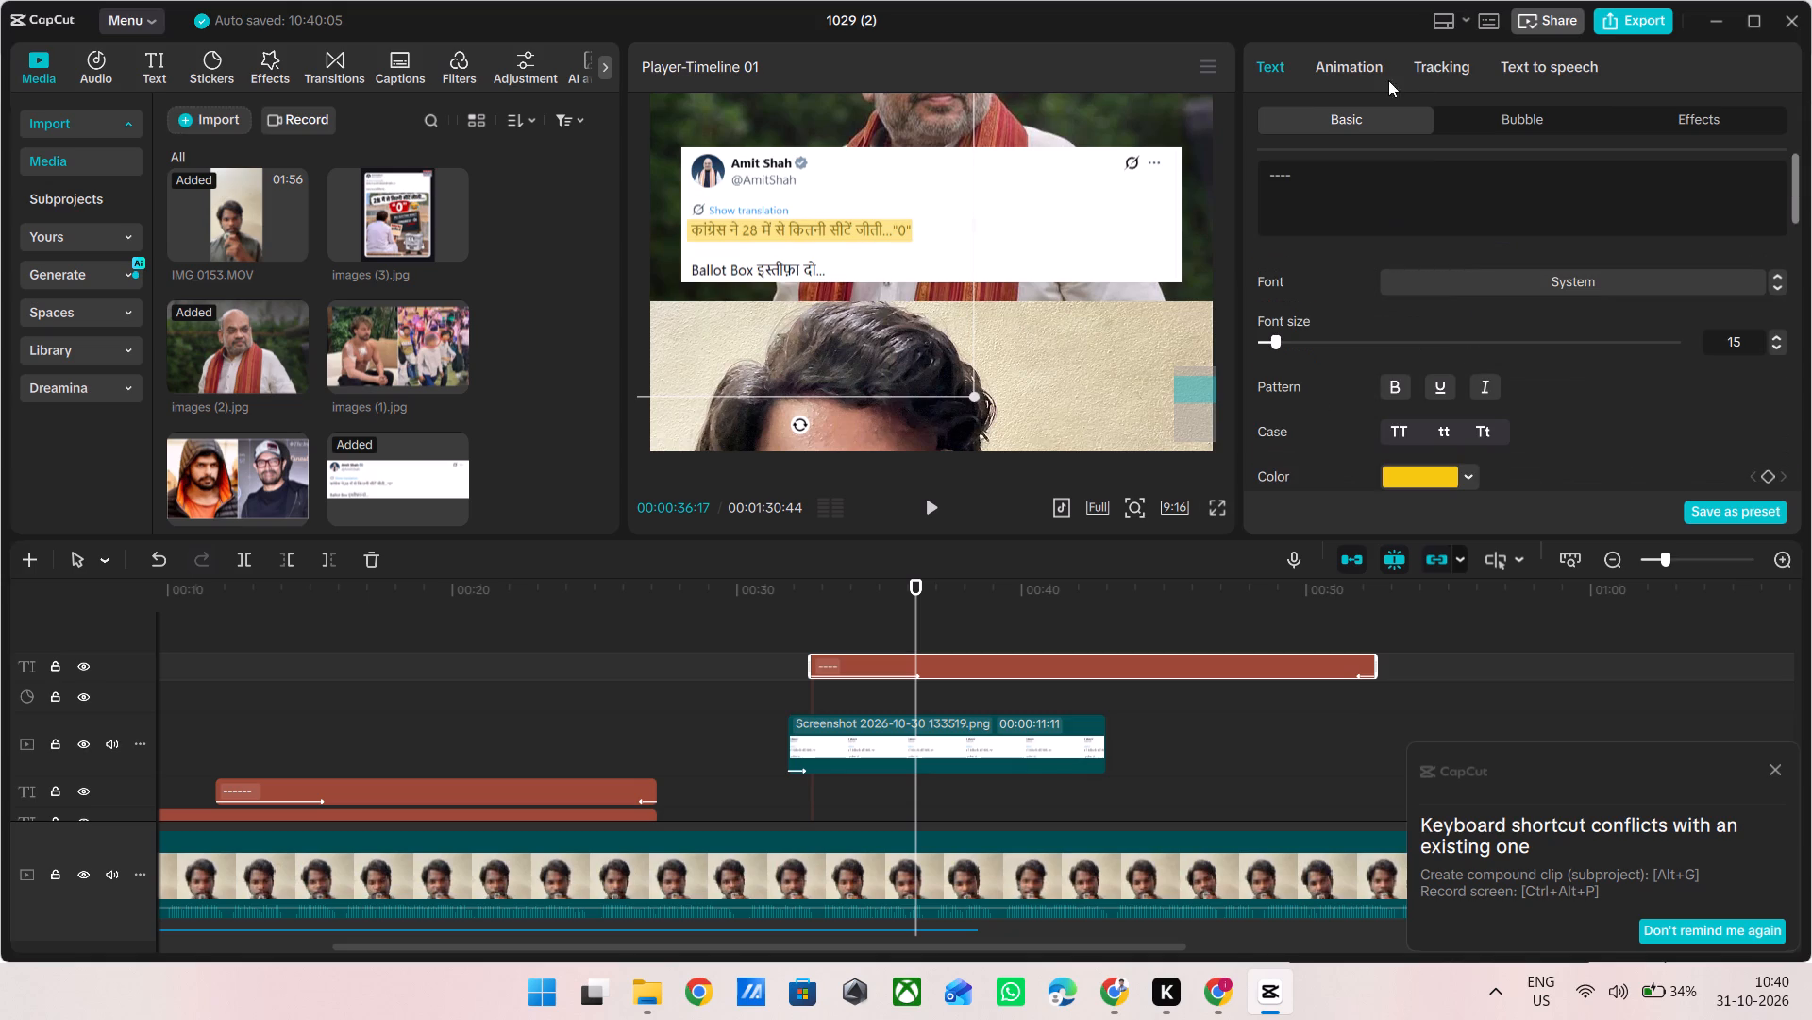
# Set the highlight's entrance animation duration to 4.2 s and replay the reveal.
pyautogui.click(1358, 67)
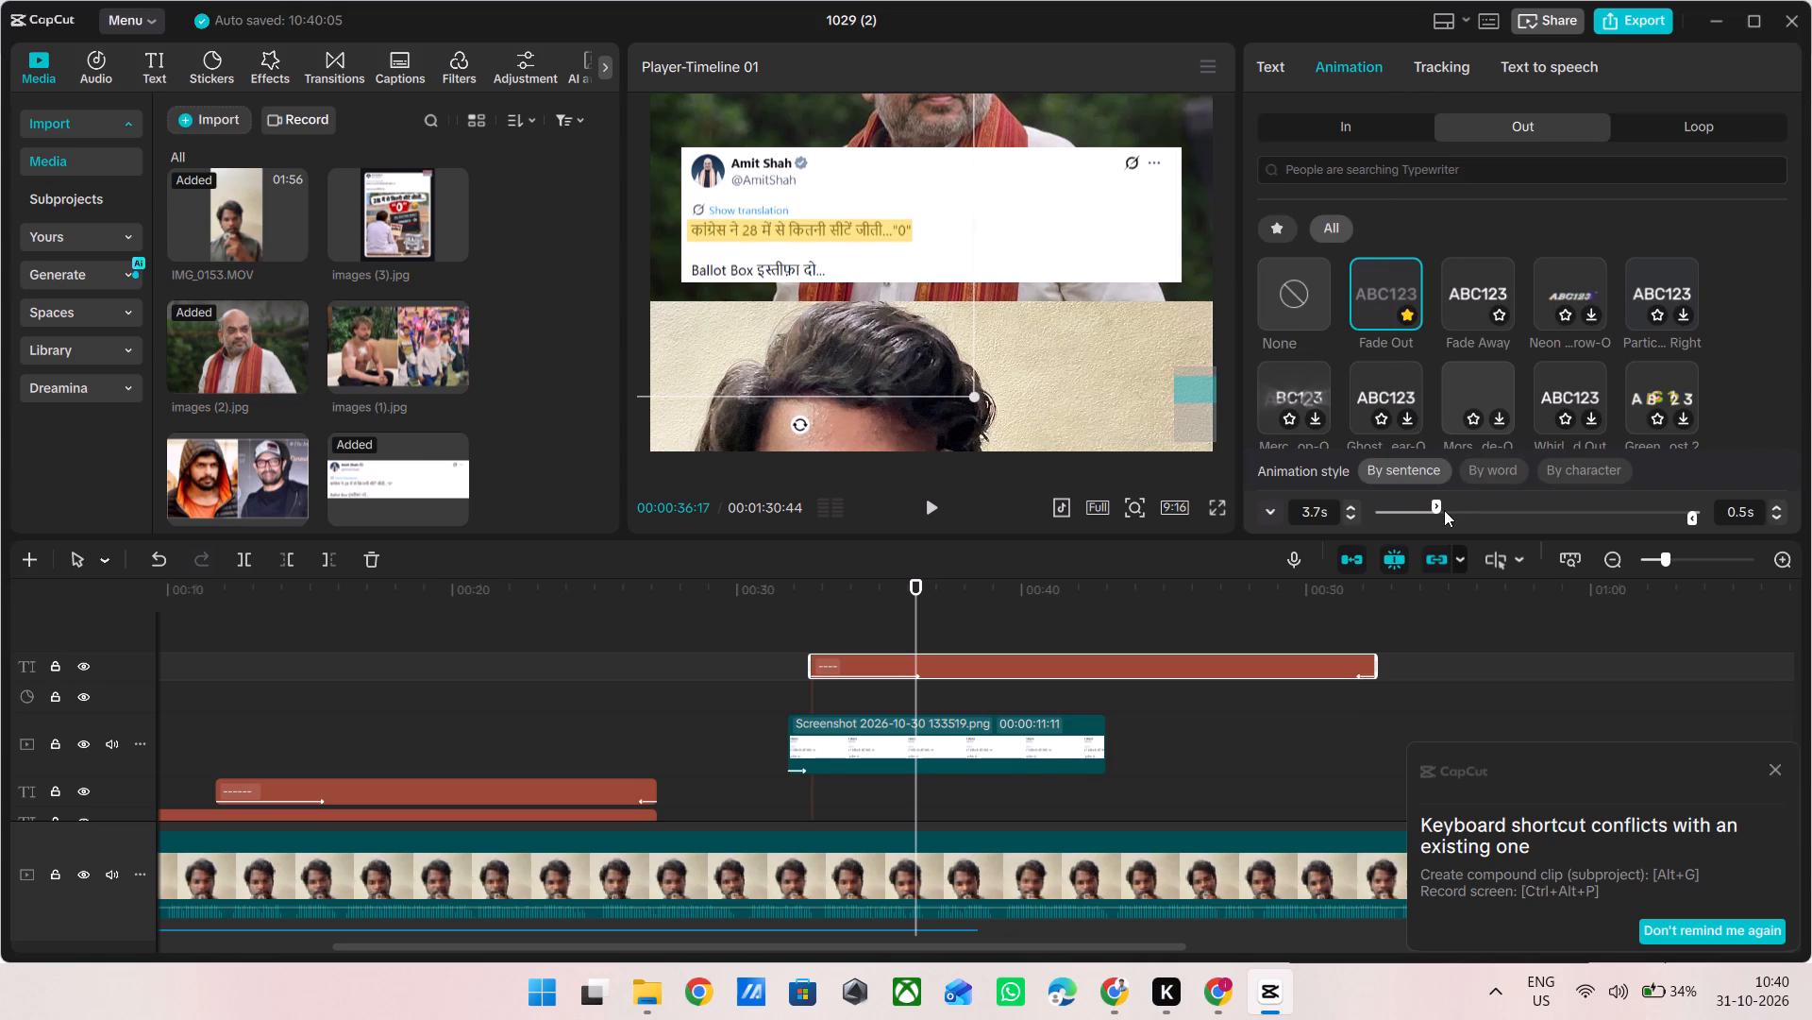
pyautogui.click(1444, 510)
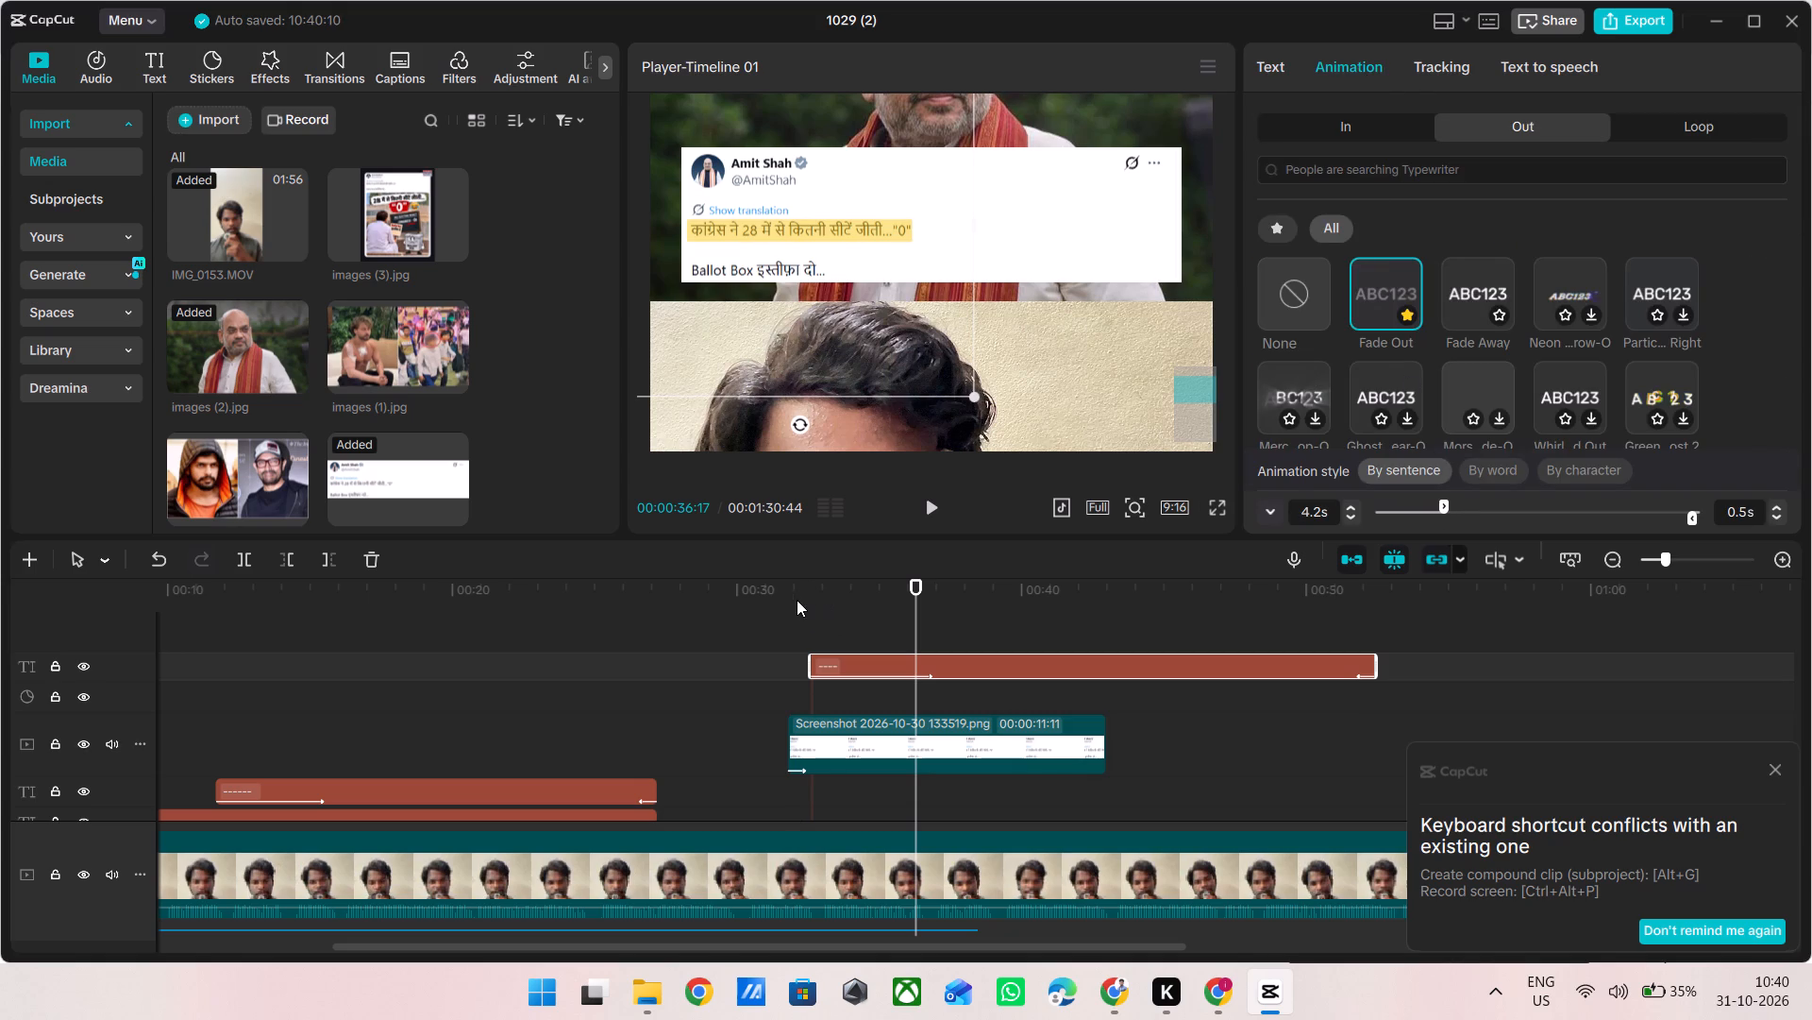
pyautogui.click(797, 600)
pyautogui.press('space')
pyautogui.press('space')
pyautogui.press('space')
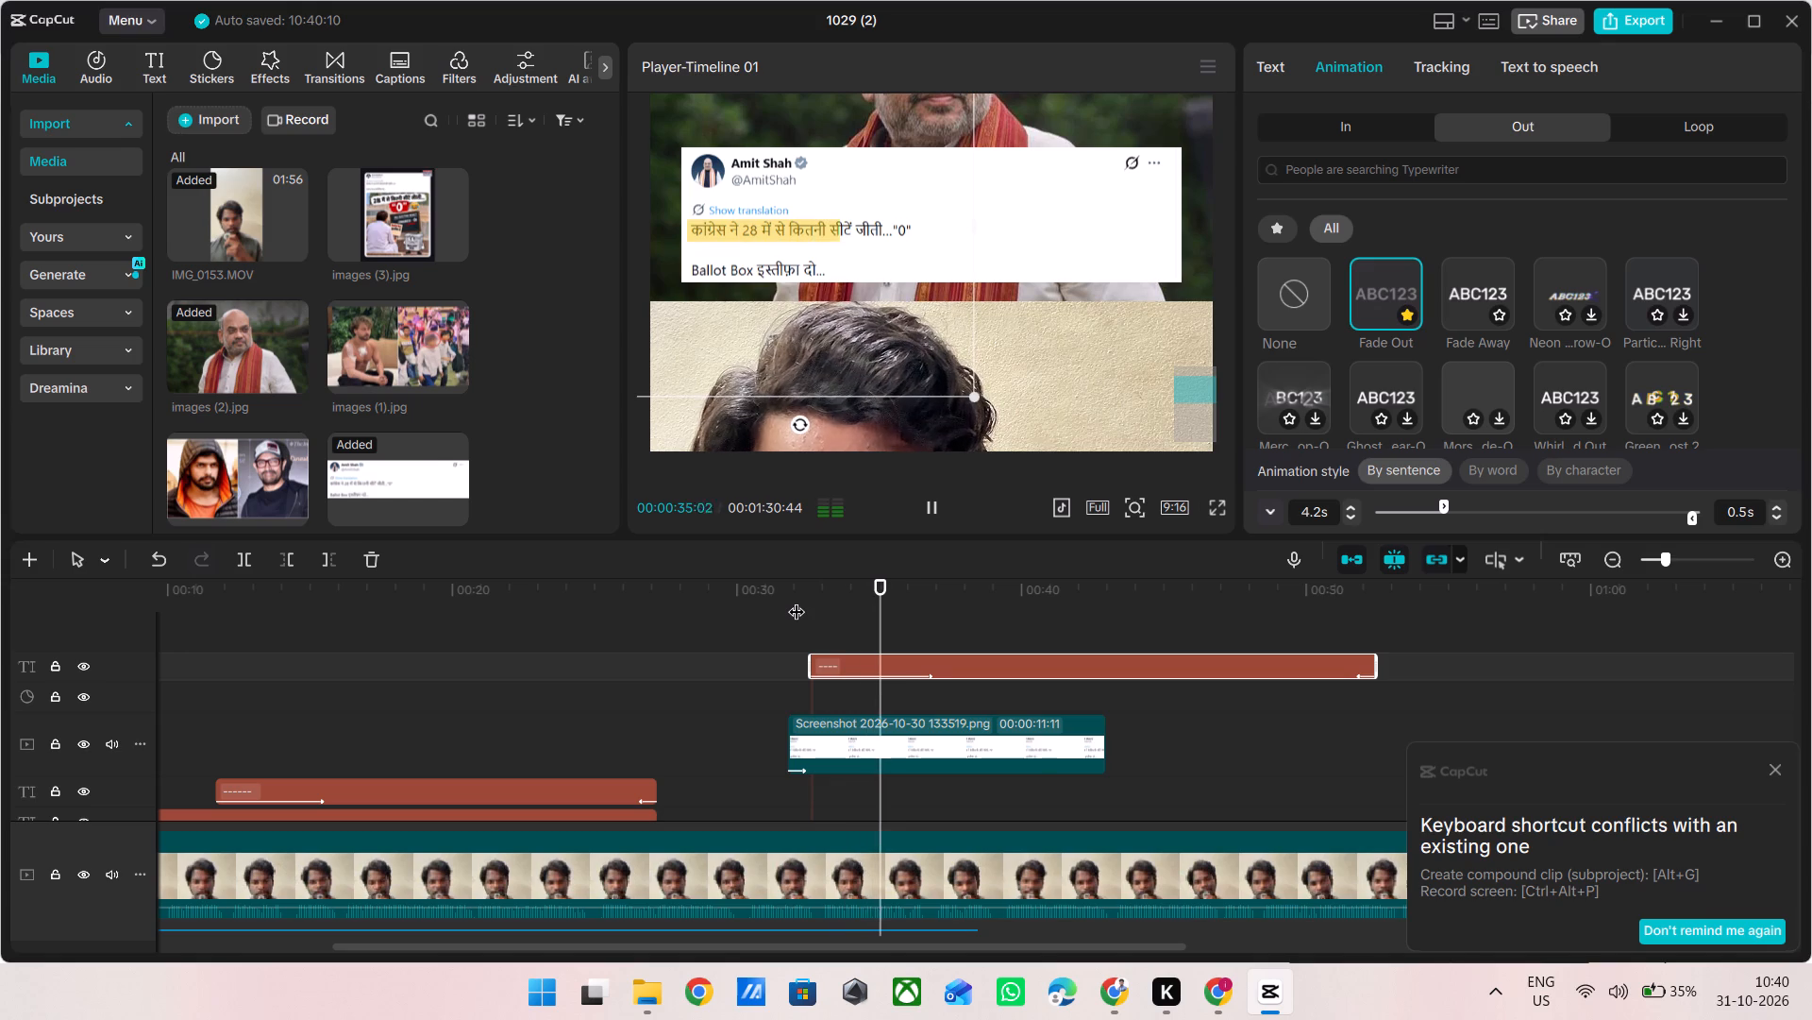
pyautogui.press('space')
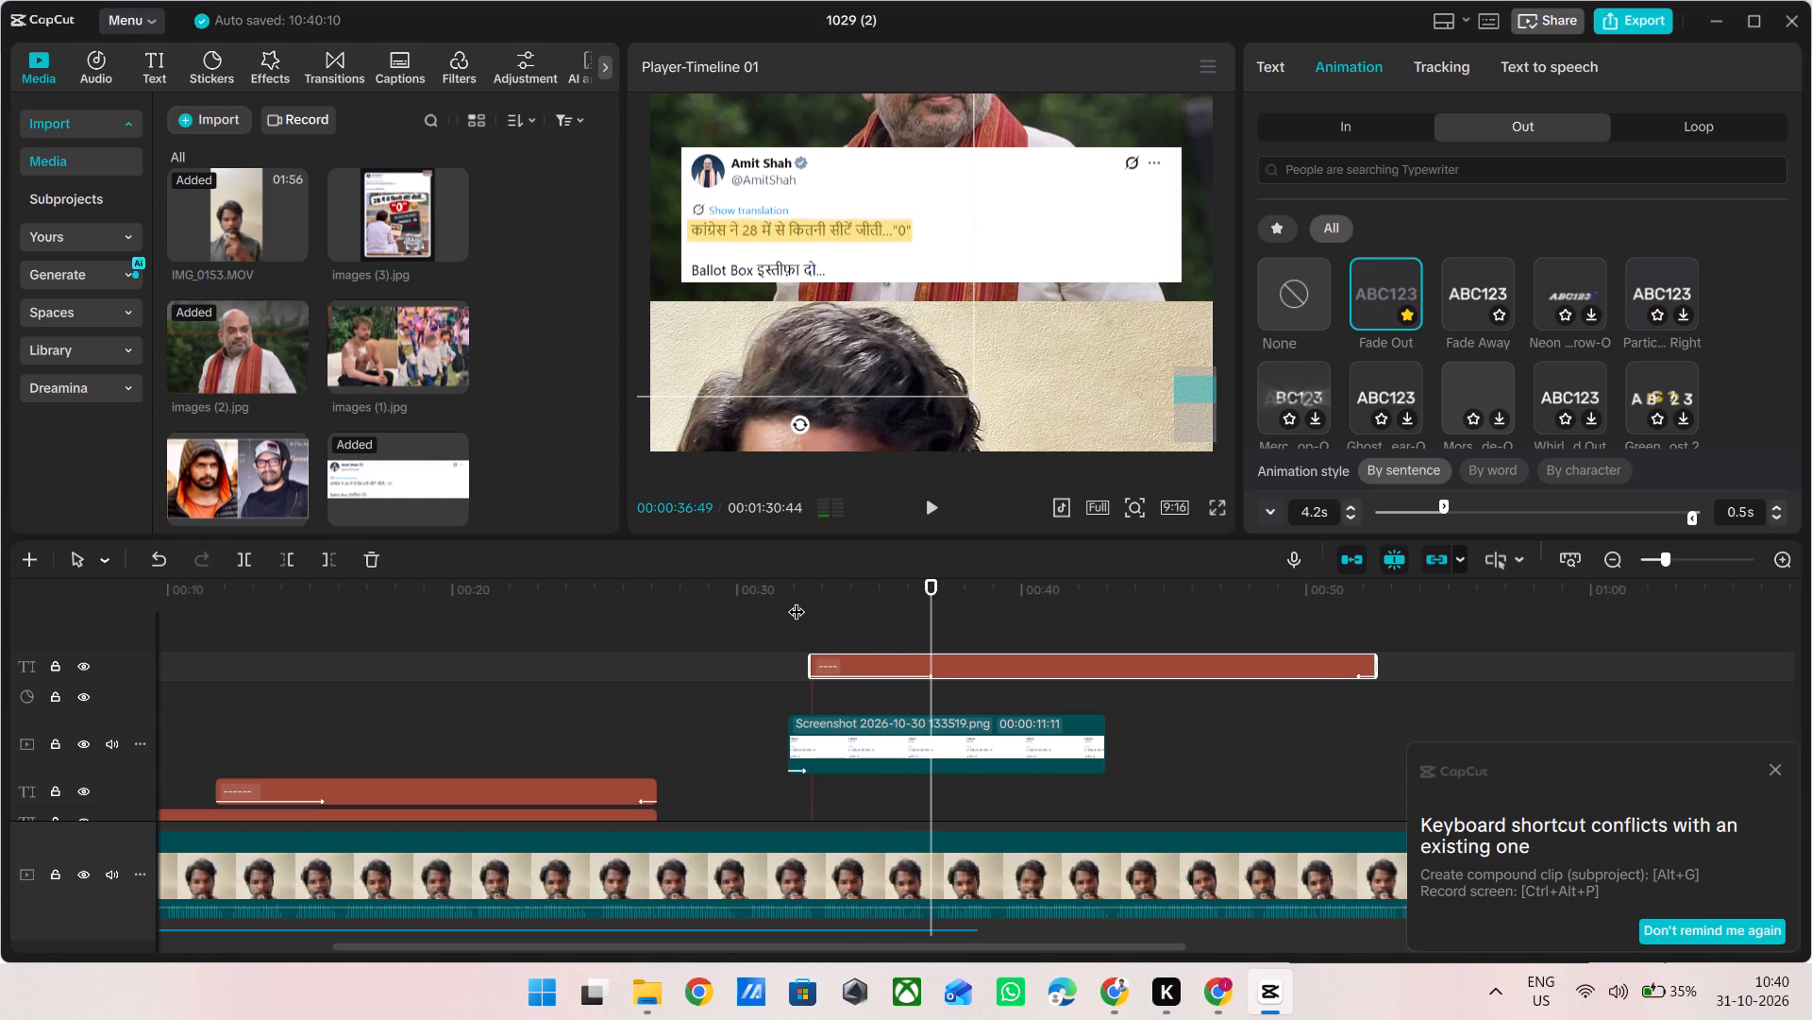
# Set the Amit Shah highlight's entrance animation duration to 5.9 s and replay the reveal.
pyautogui.click(1472, 517)
pyautogui.click(878, 620)
pyautogui.press('space')
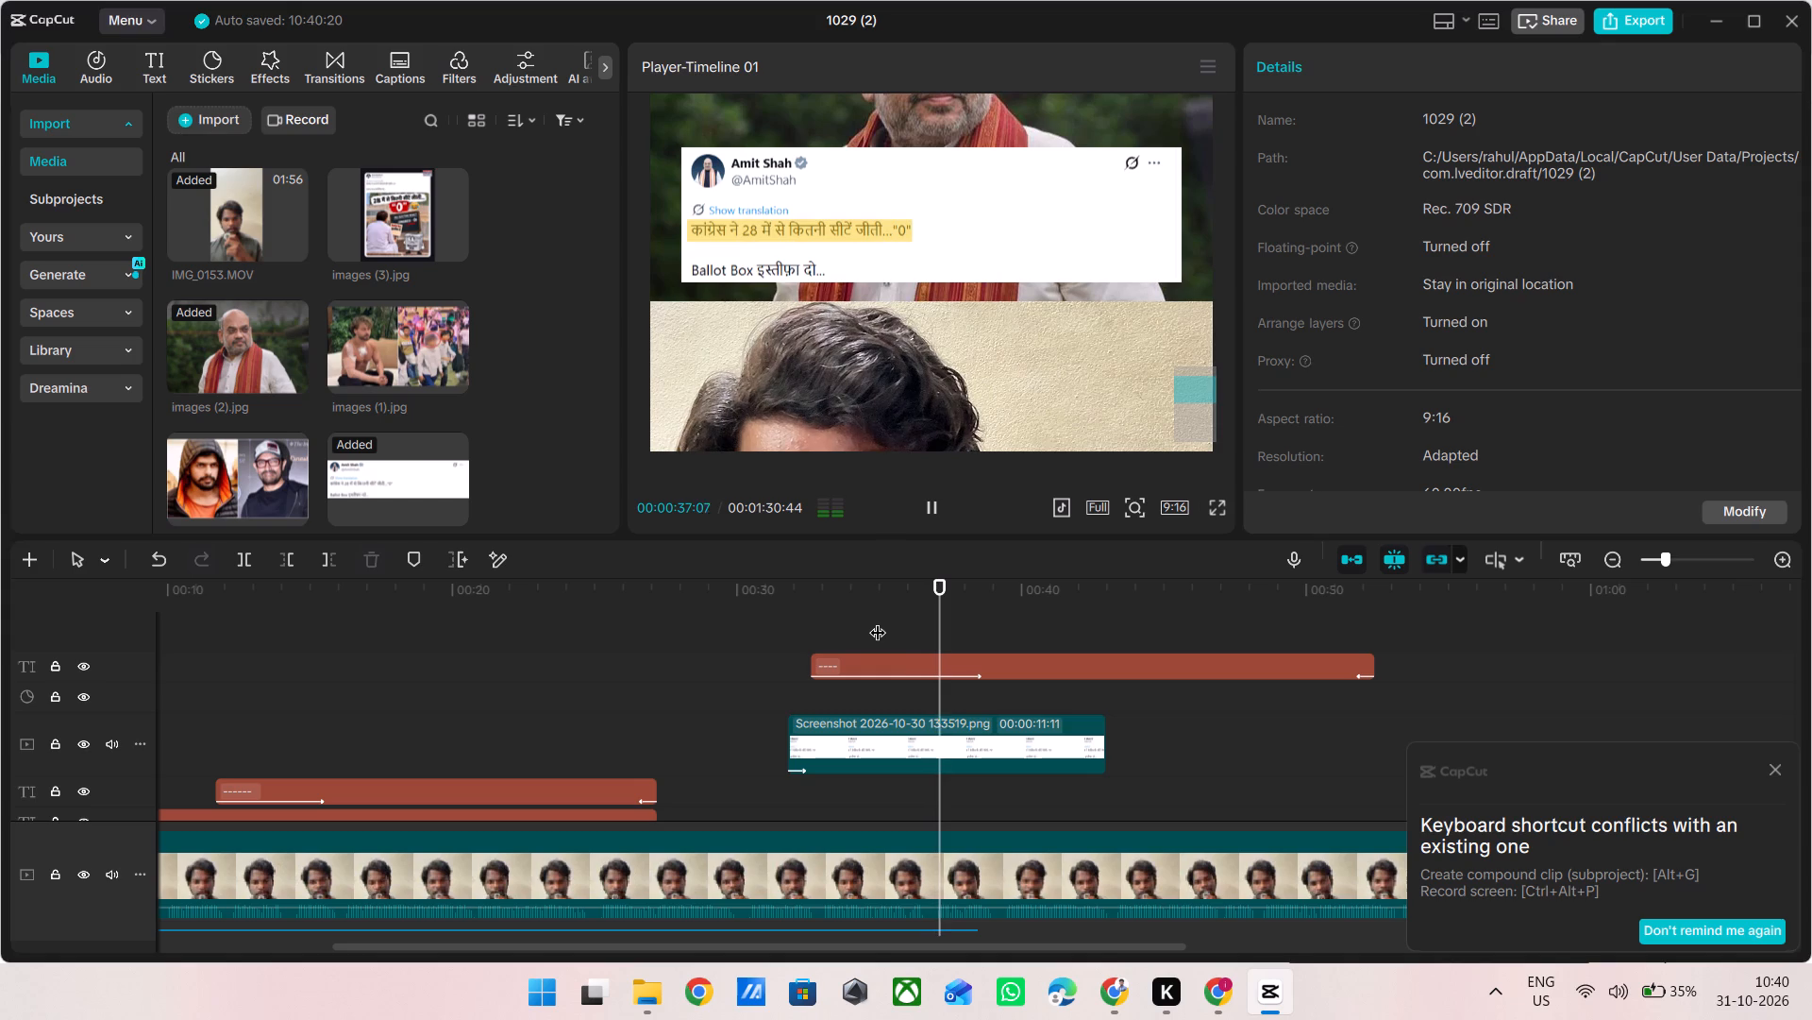
pyautogui.press('space')
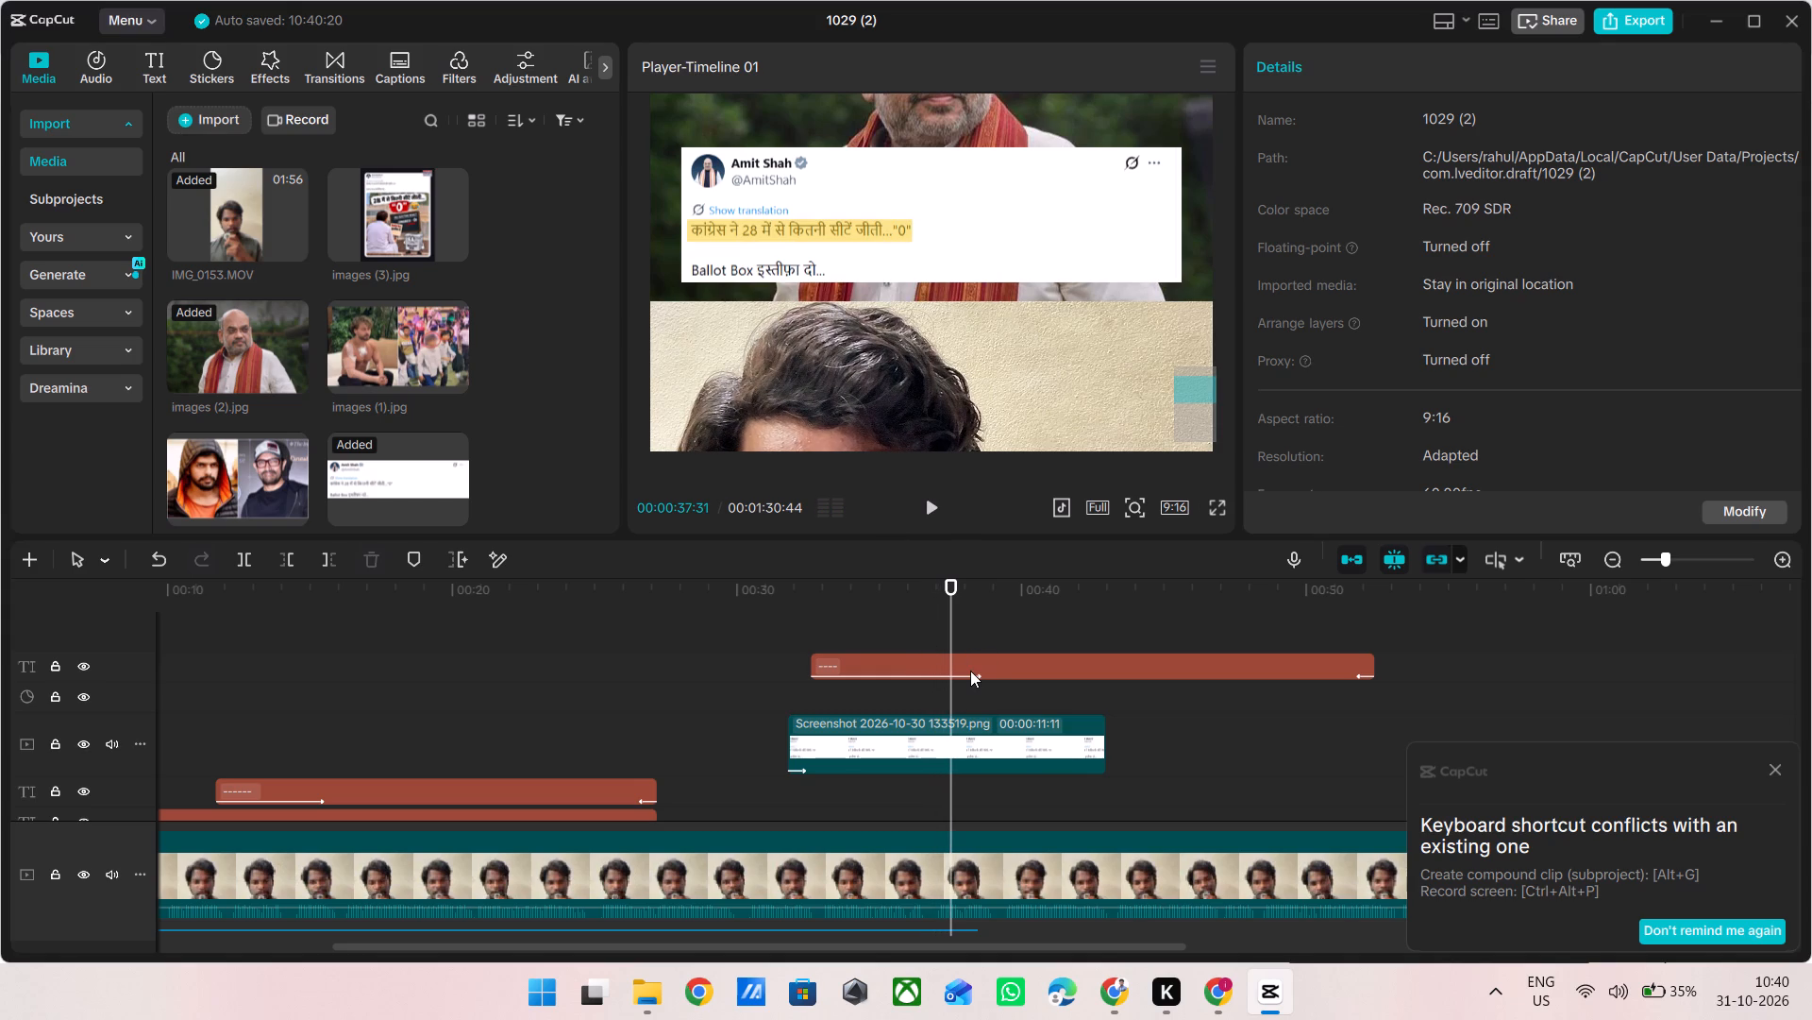
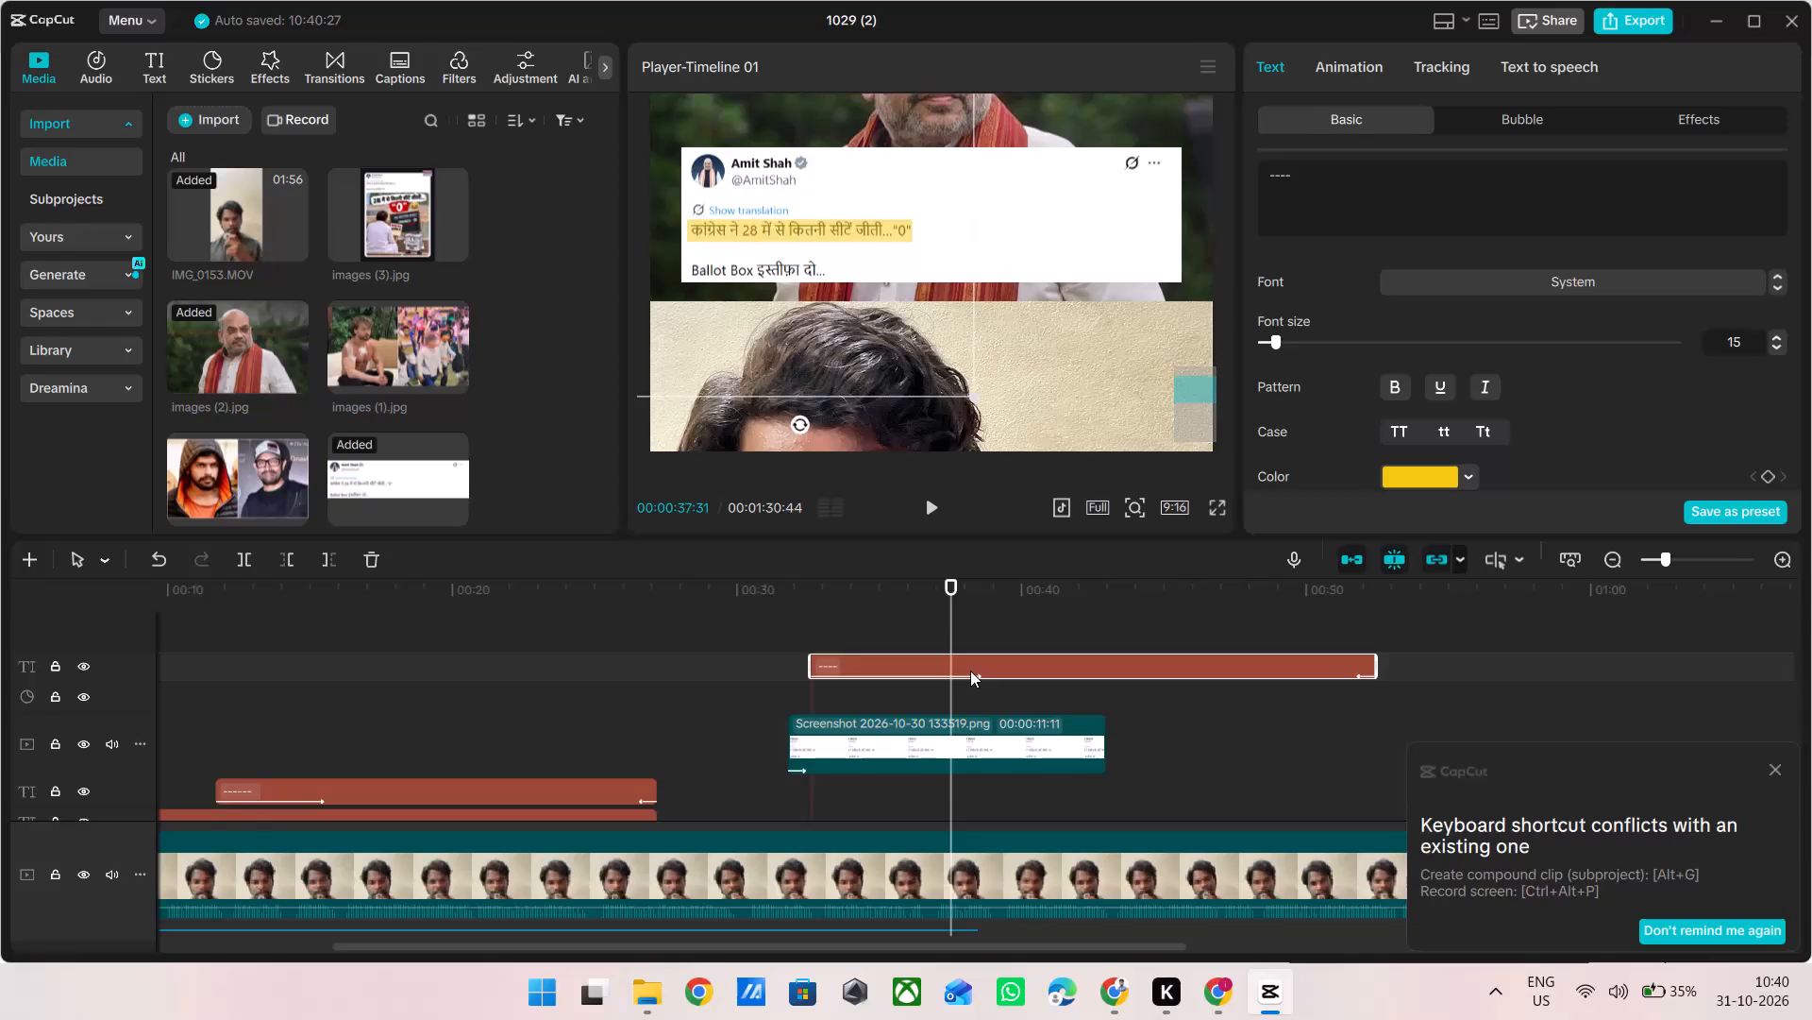
# Paste a copy of the yellow highlight text at 00:00:37:31 and recolour it red, EC1D1D.
pyautogui.hotkey('ctrl', 'v')
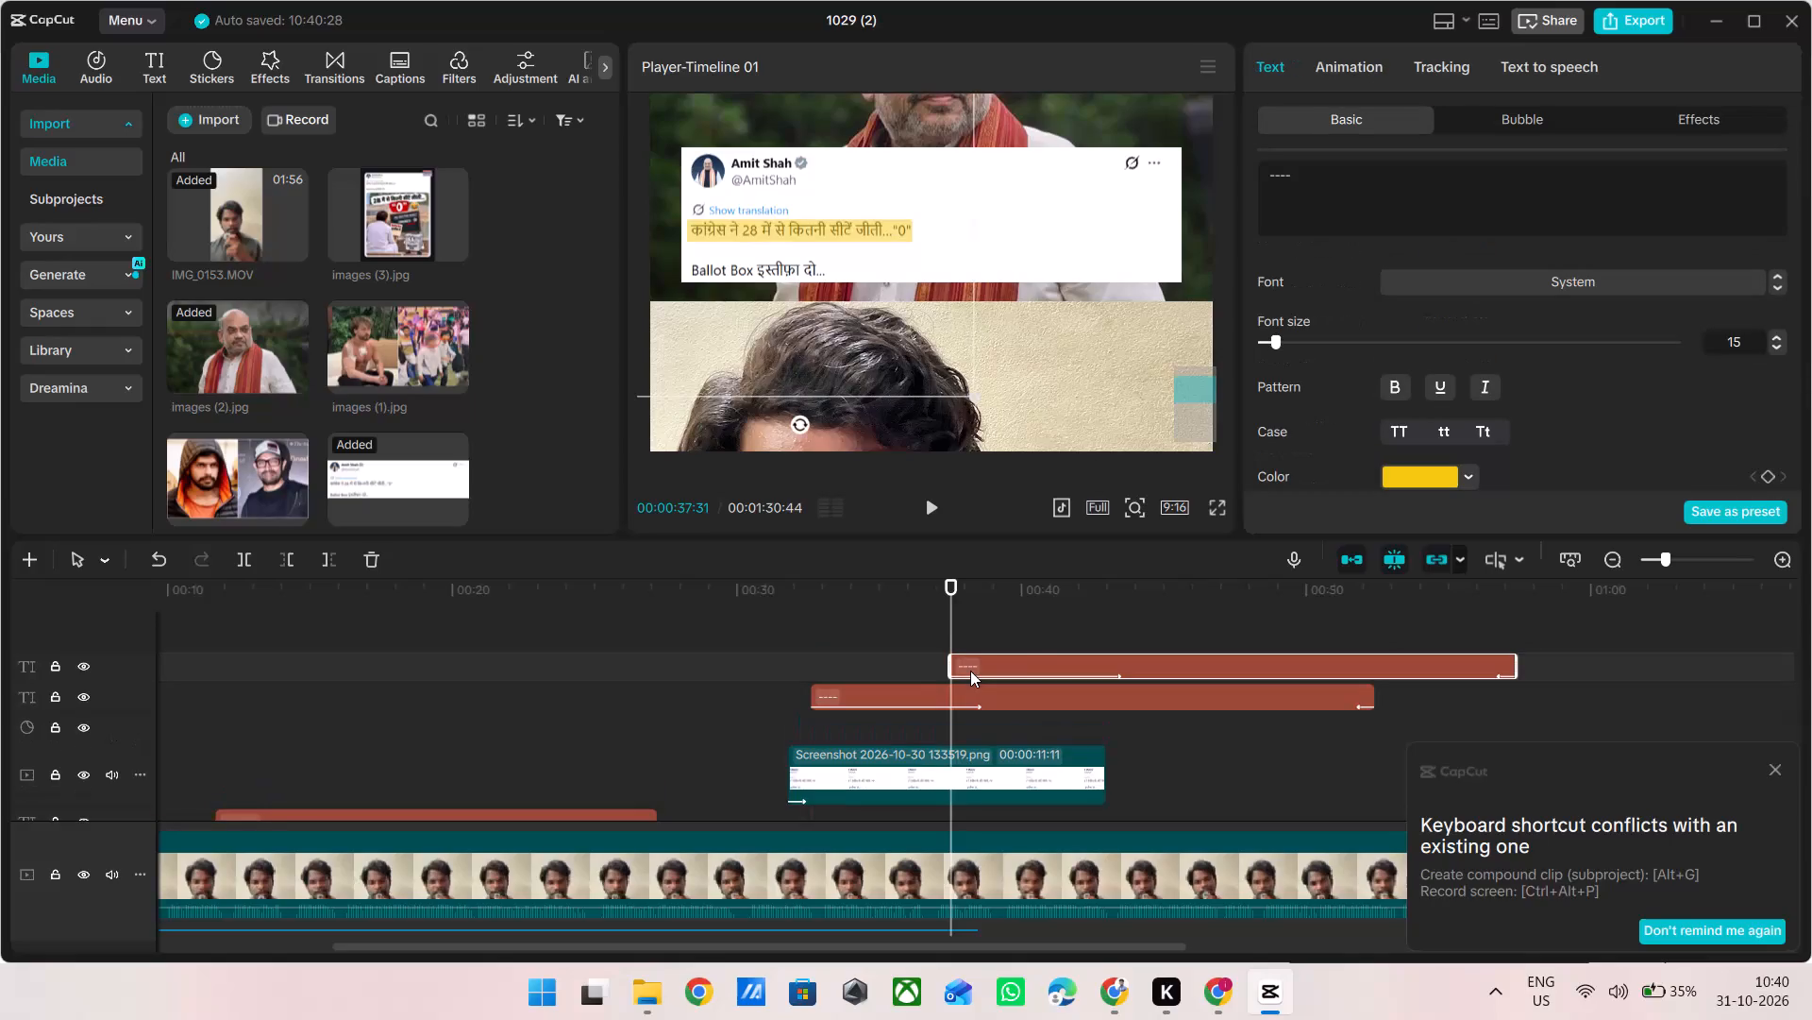
pyautogui.click(1472, 477)
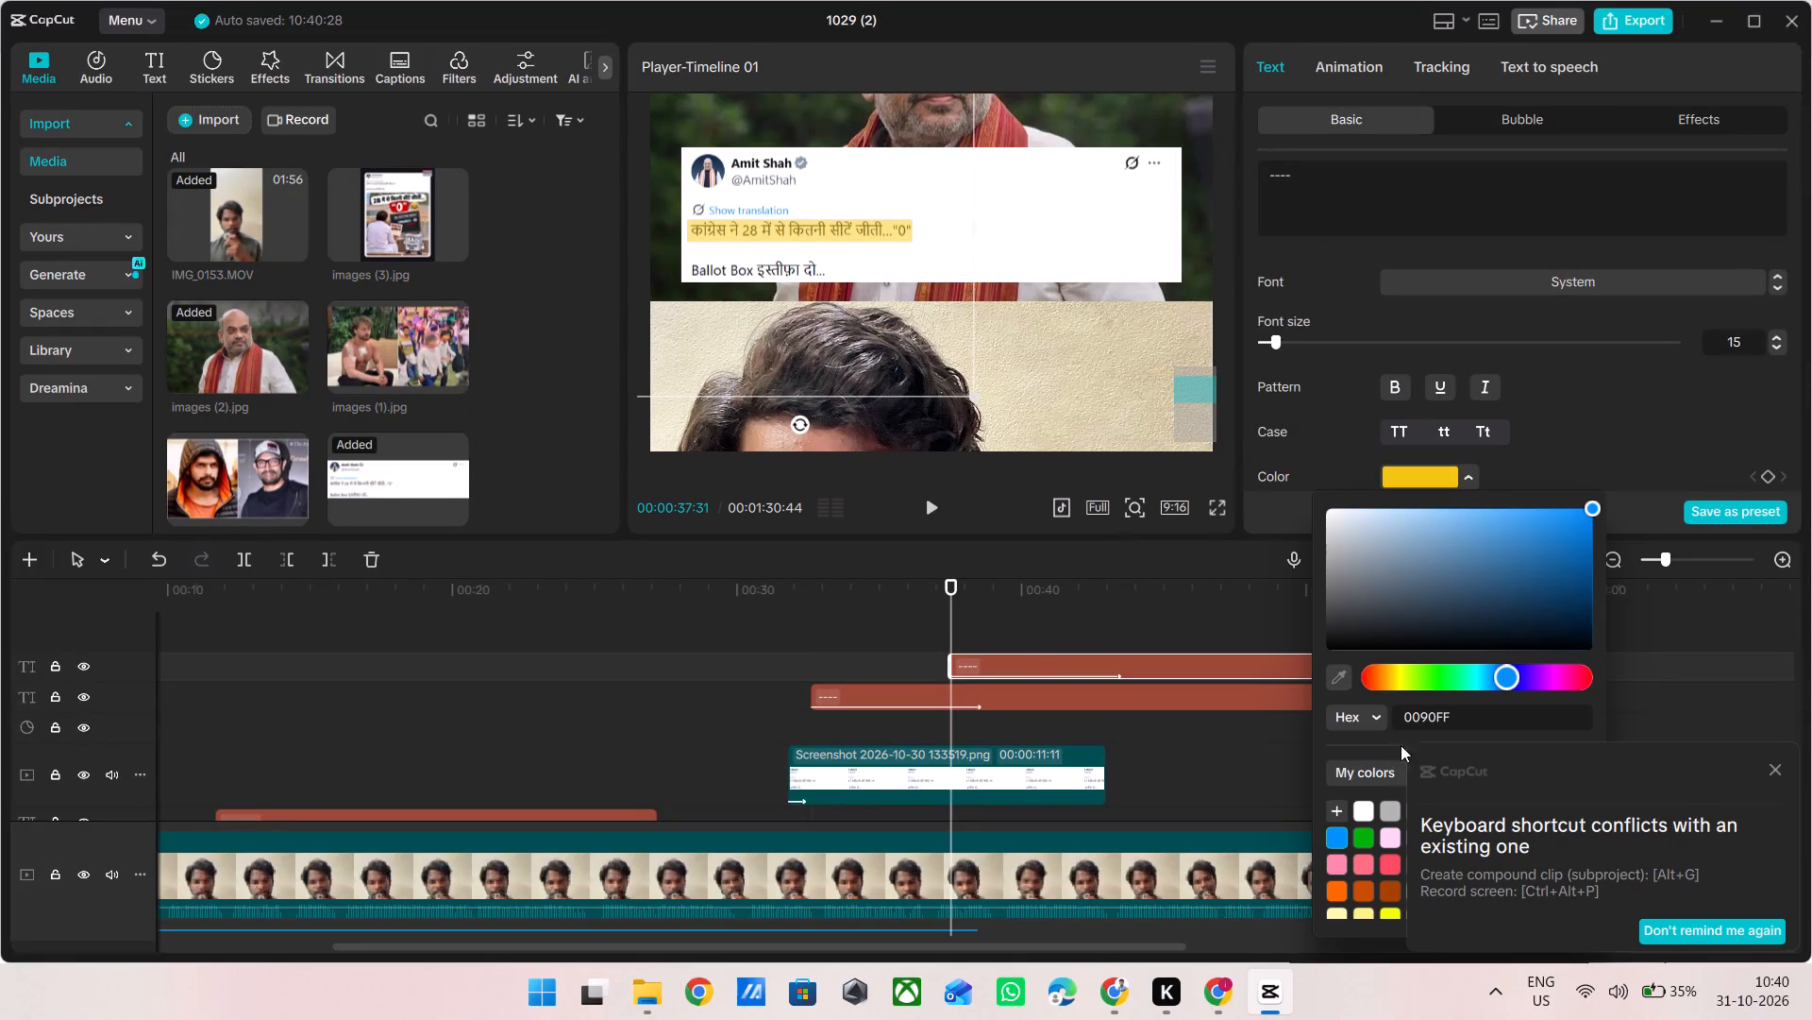
pyautogui.click(1770, 771)
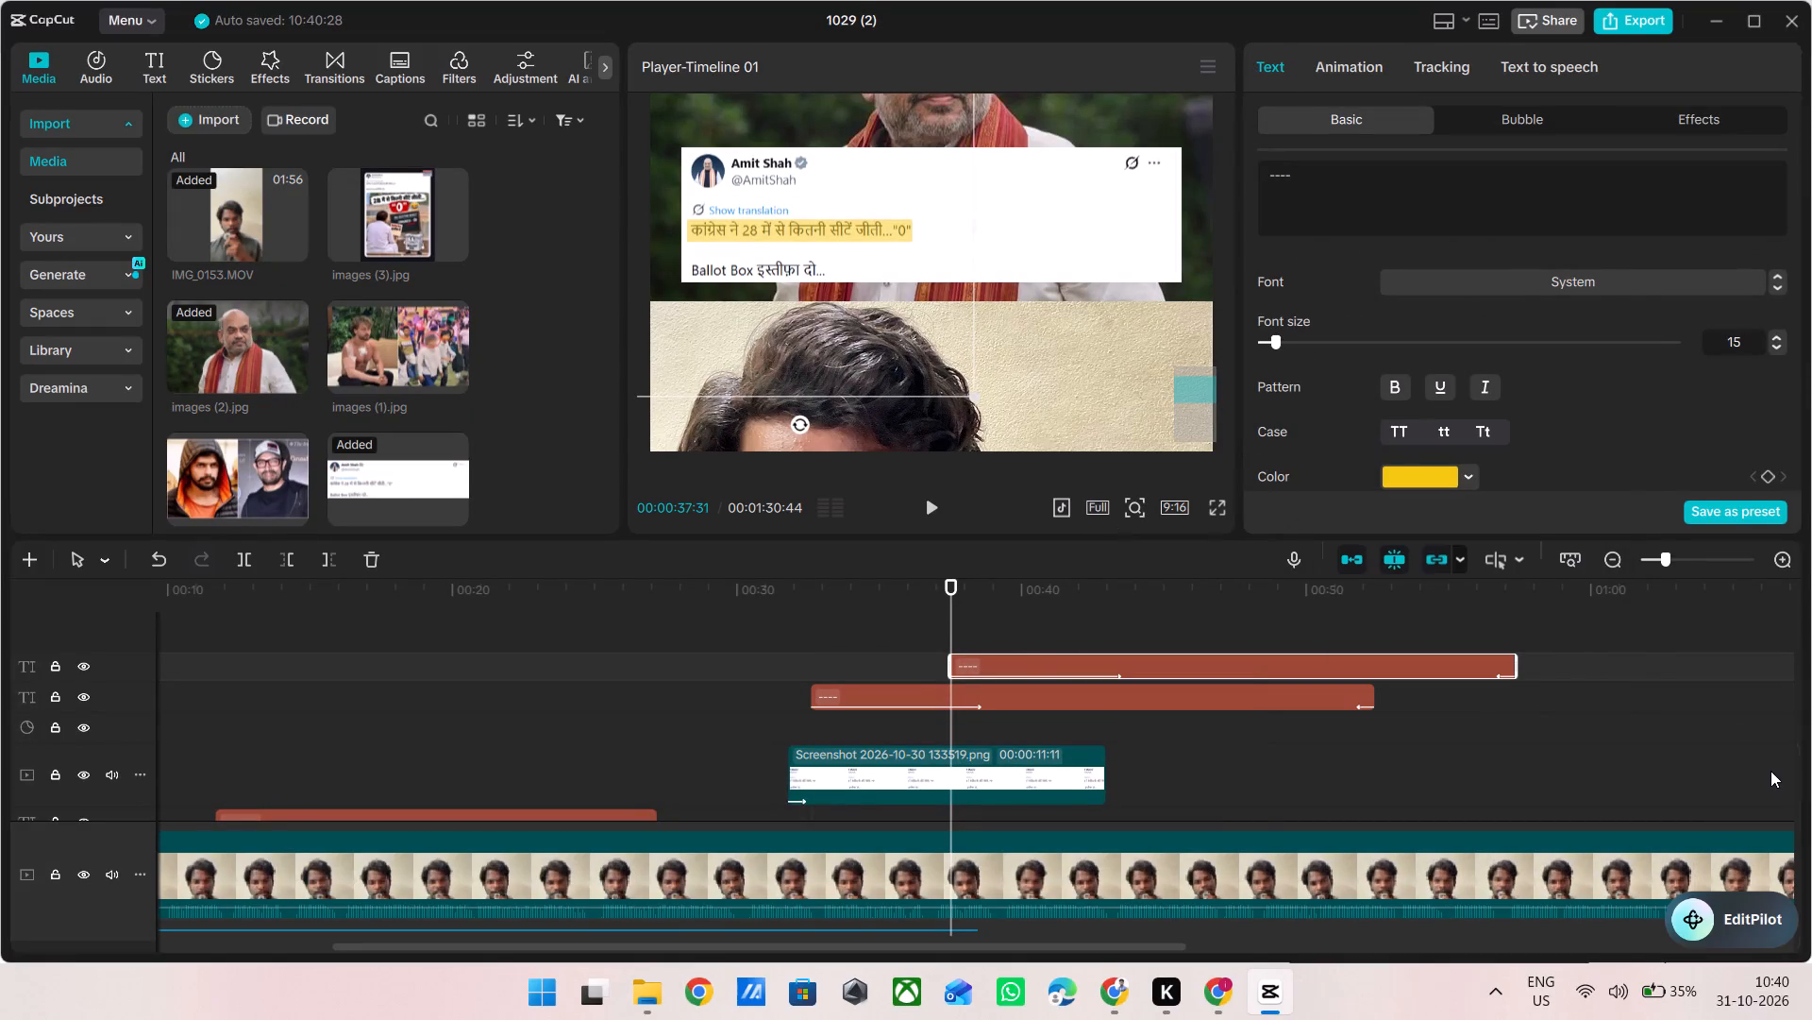
pyautogui.click(1474, 474)
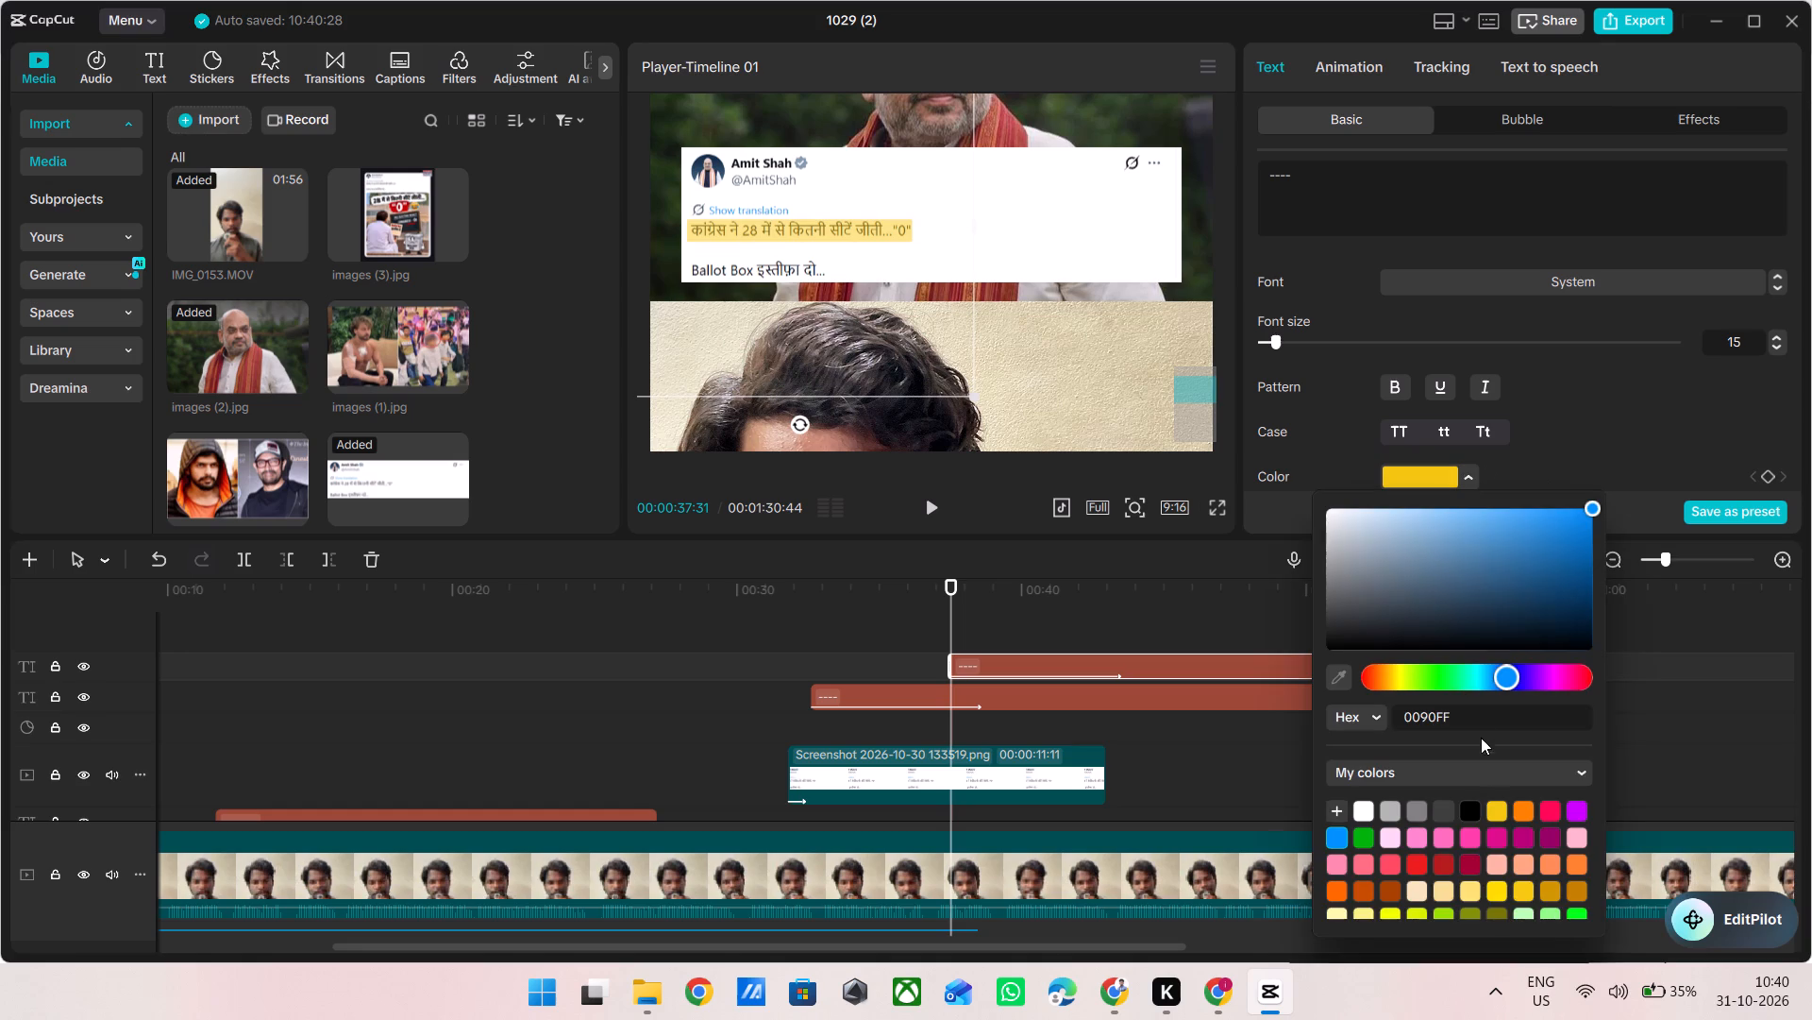
pyautogui.scroll(-4, 1518, 831)
pyautogui.scroll(1, 1518, 831)
pyautogui.scroll(-1, 1518, 831)
pyautogui.scroll(1, 1518, 831)
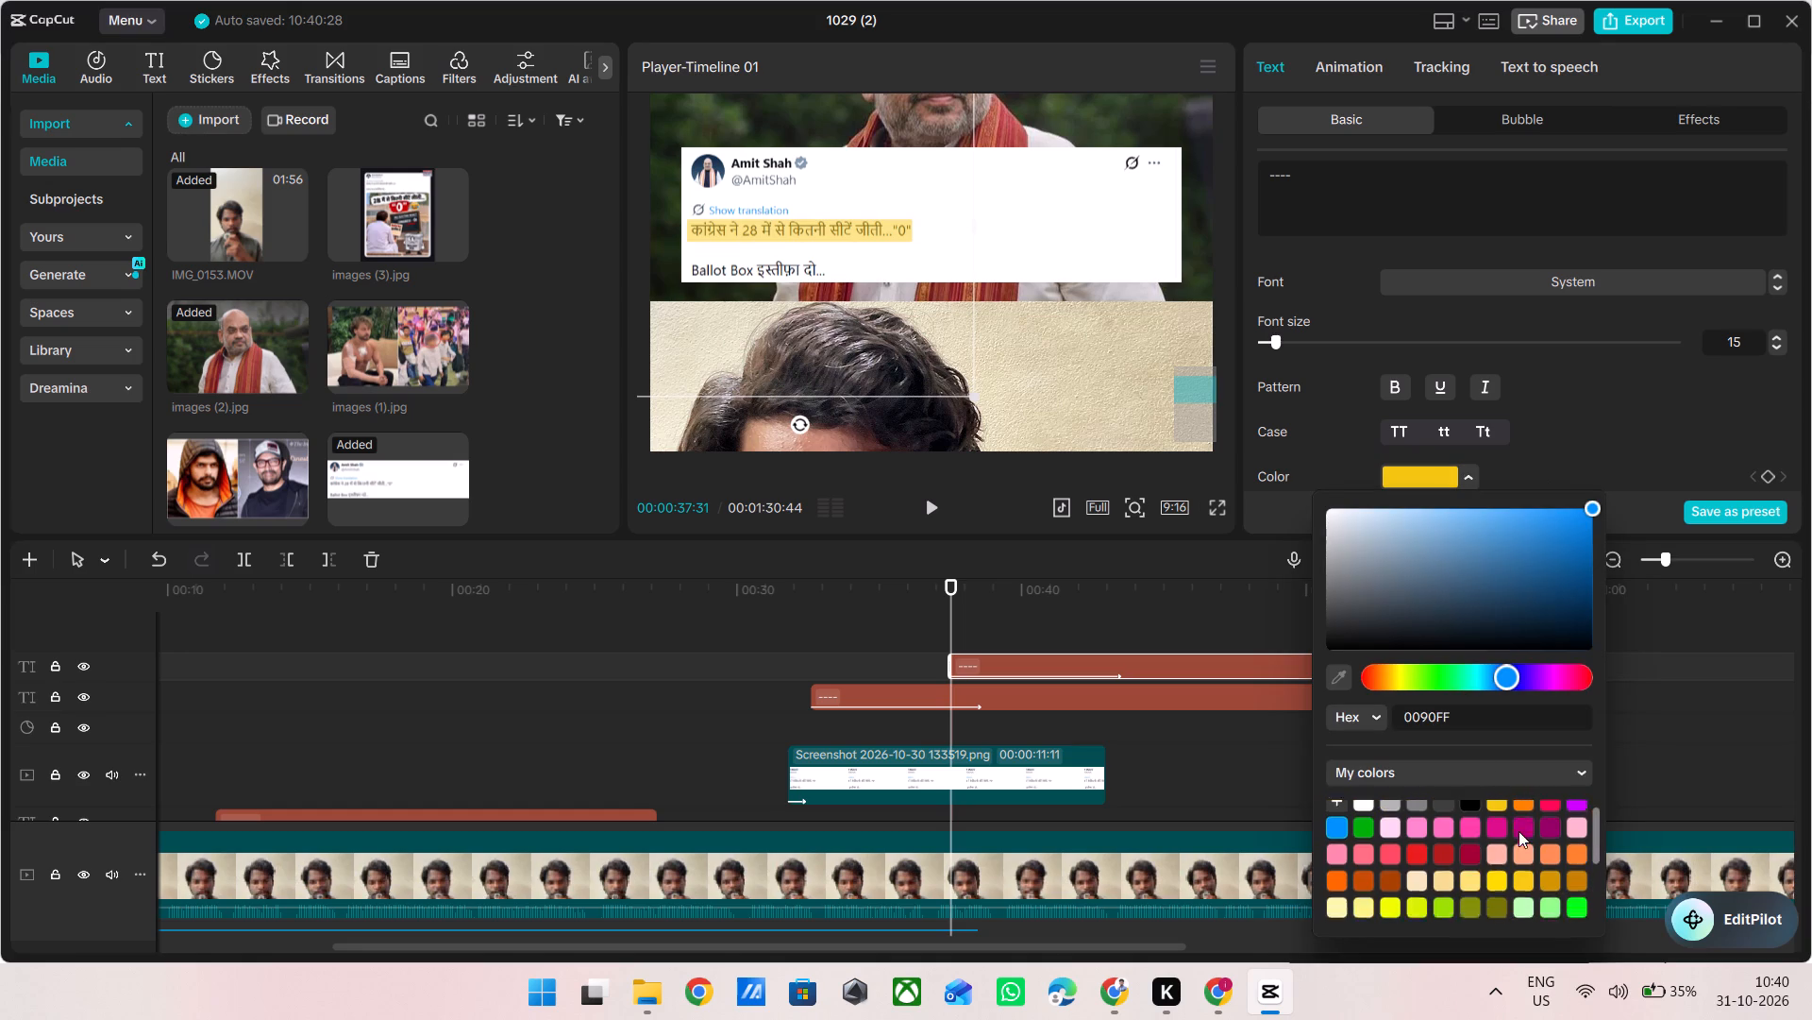
pyautogui.click(1421, 868)
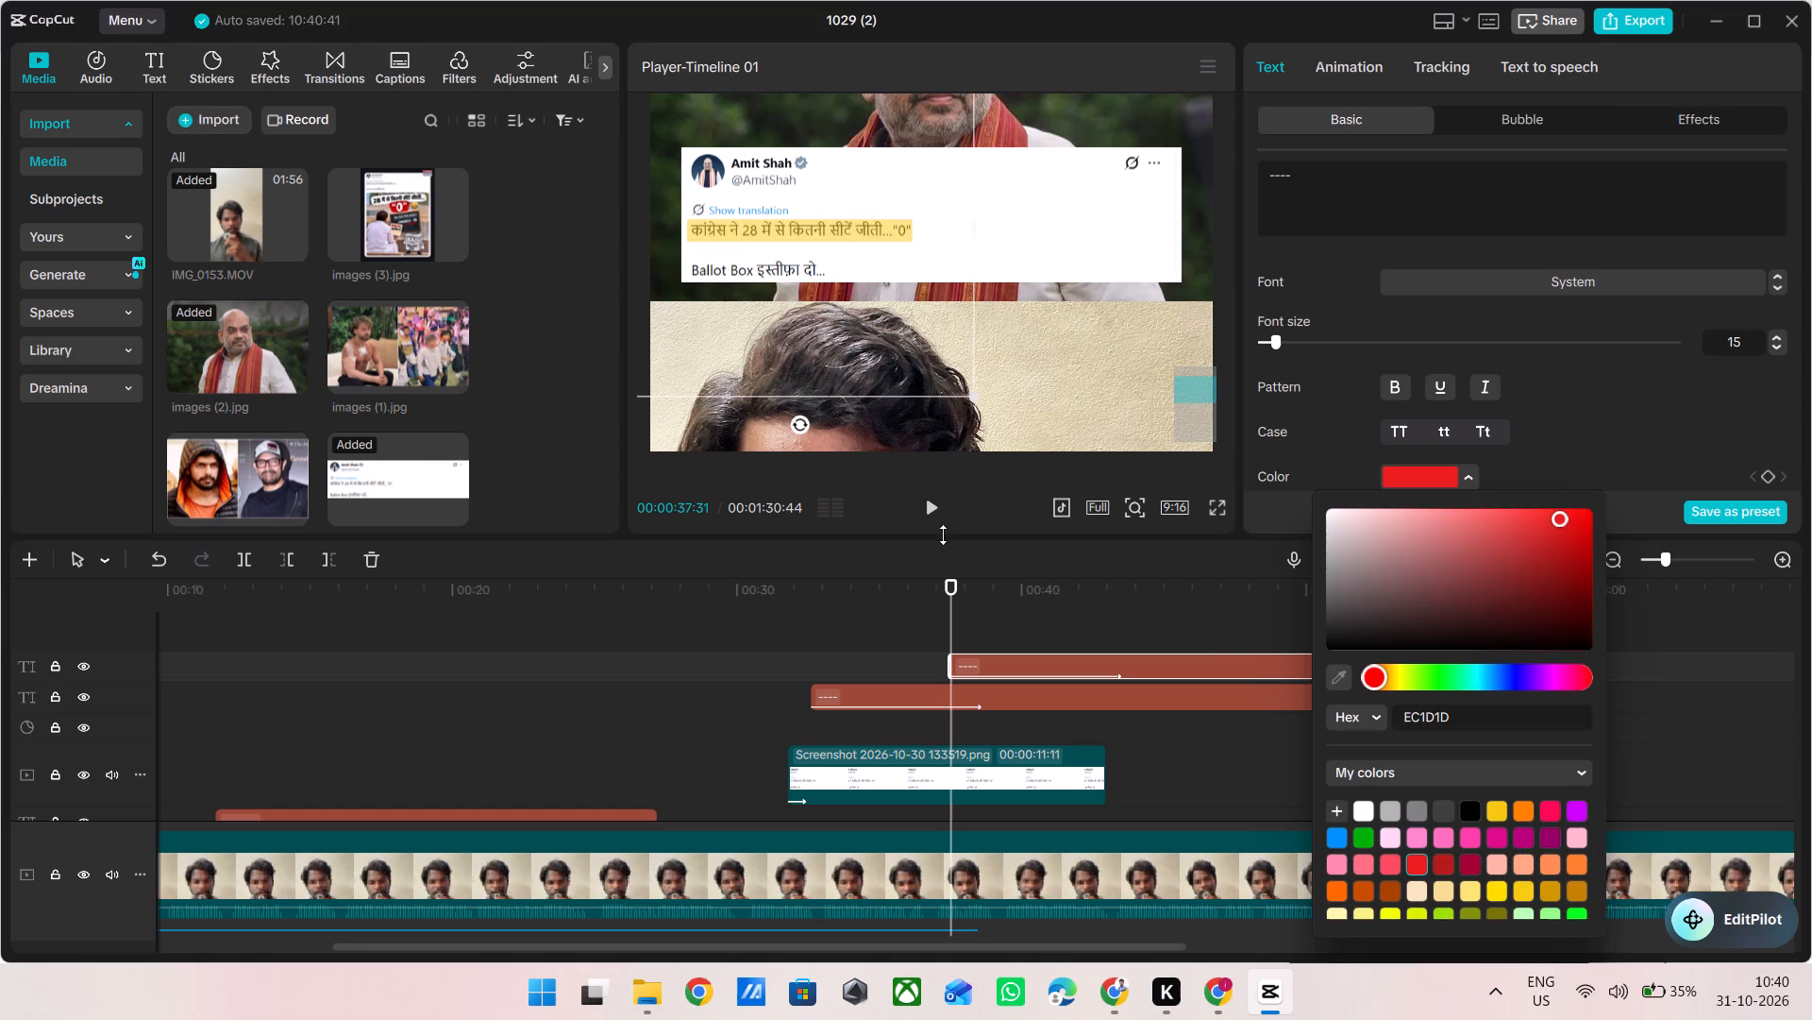
pyautogui.moveTo(879, 324); pyautogui.dragTo(879, 370)
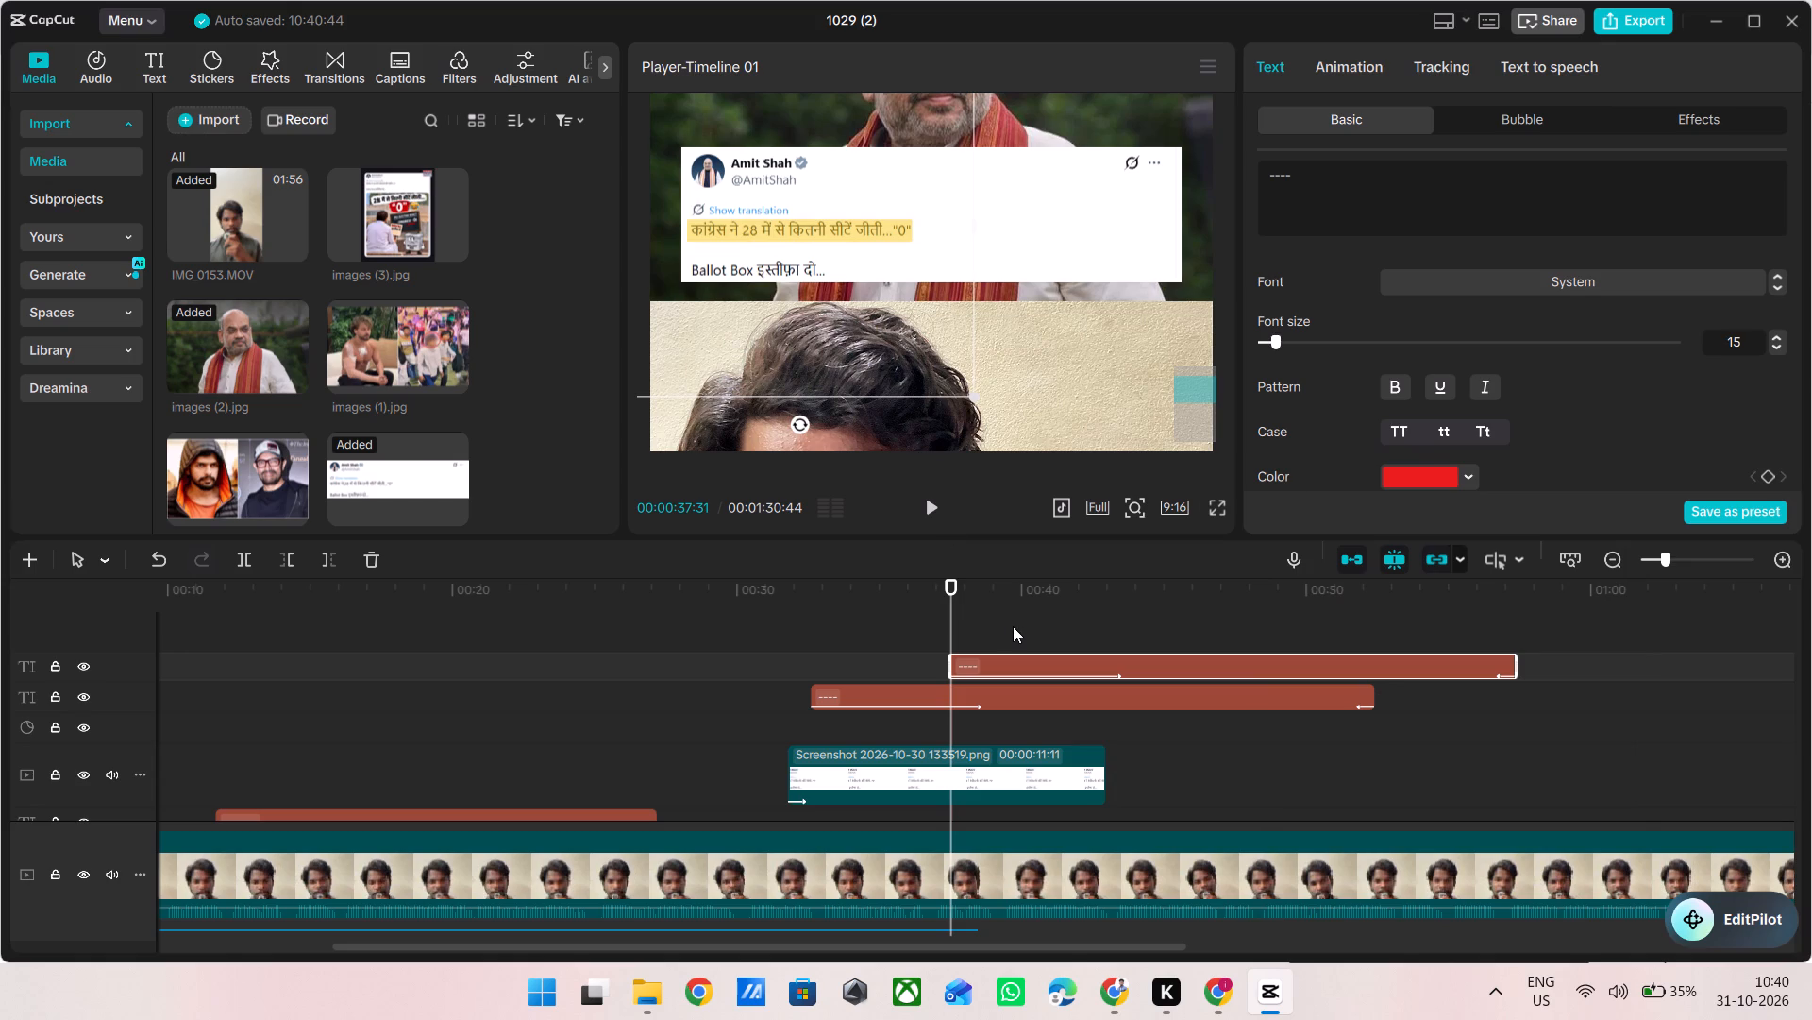
# Move the red highlight down onto the "Ballot Box" line of the Amit Shah tweet and shrink it towards the line's length.
pyautogui.click(1013, 626)
pyautogui.moveTo(1013, 626); pyautogui.dragTo(1085, 620)
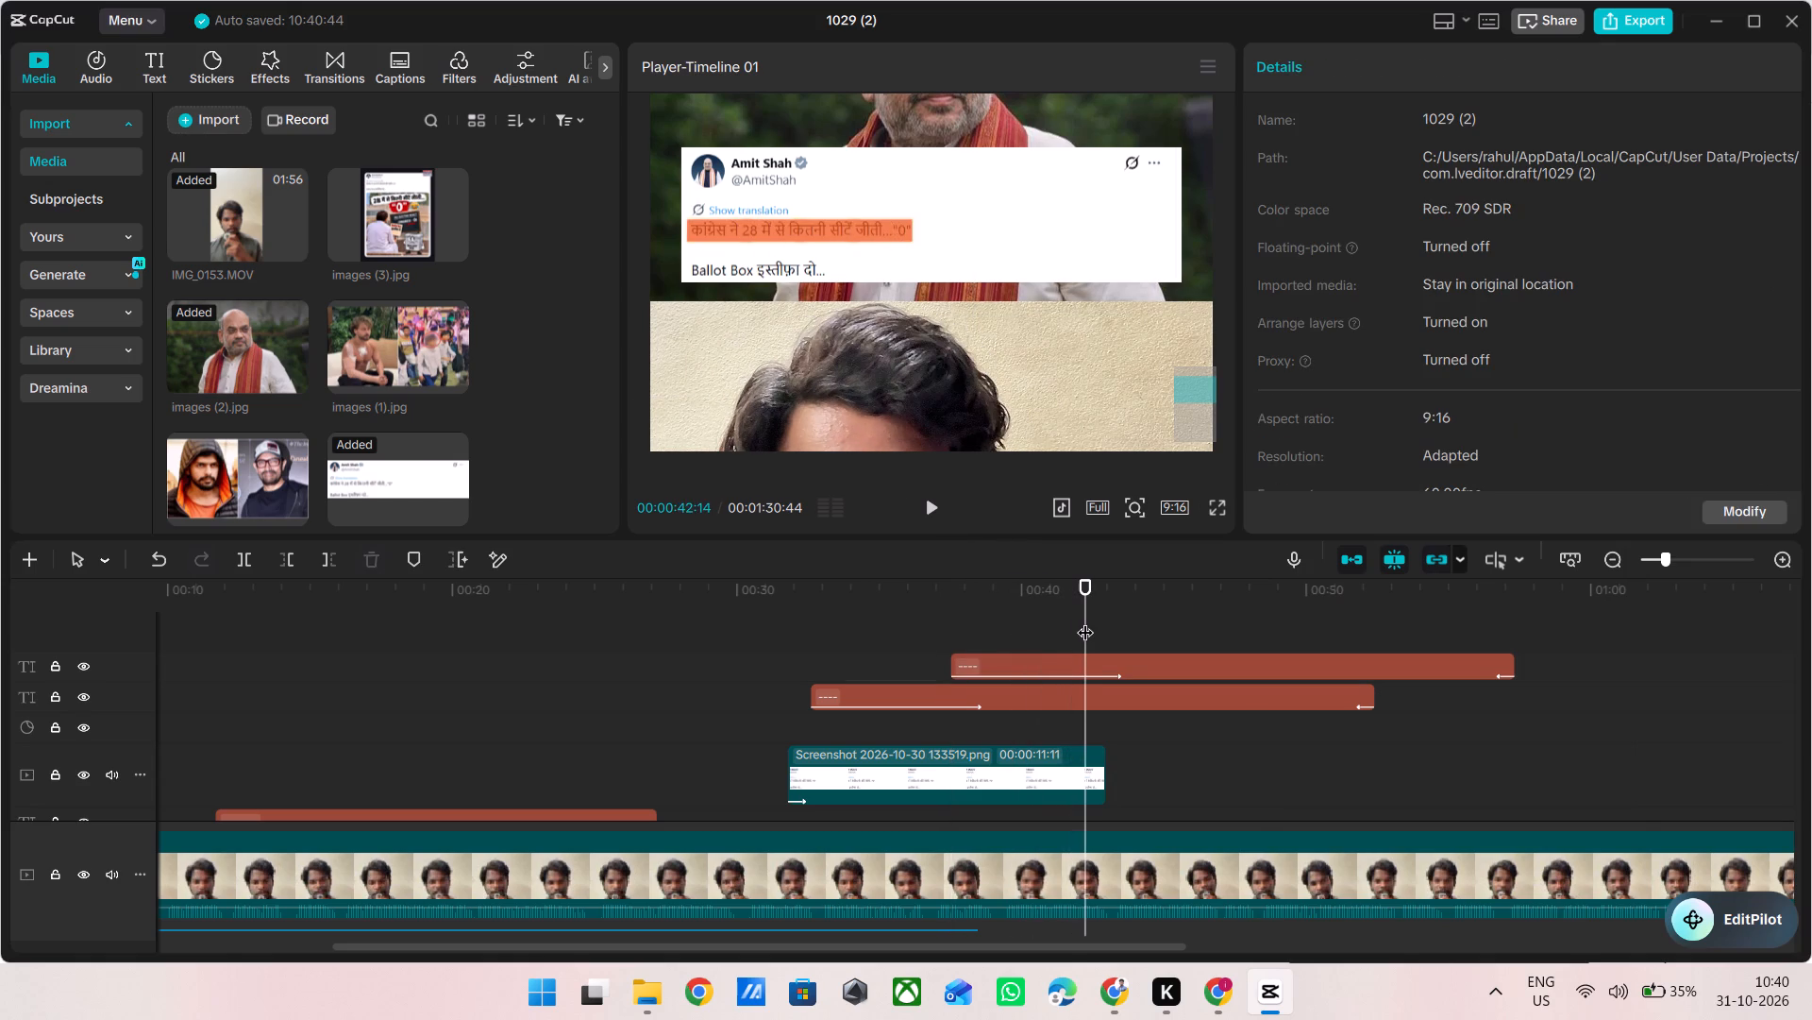
pyautogui.click(875, 241)
pyautogui.moveTo(875, 241); pyautogui.dragTo(875, 275)
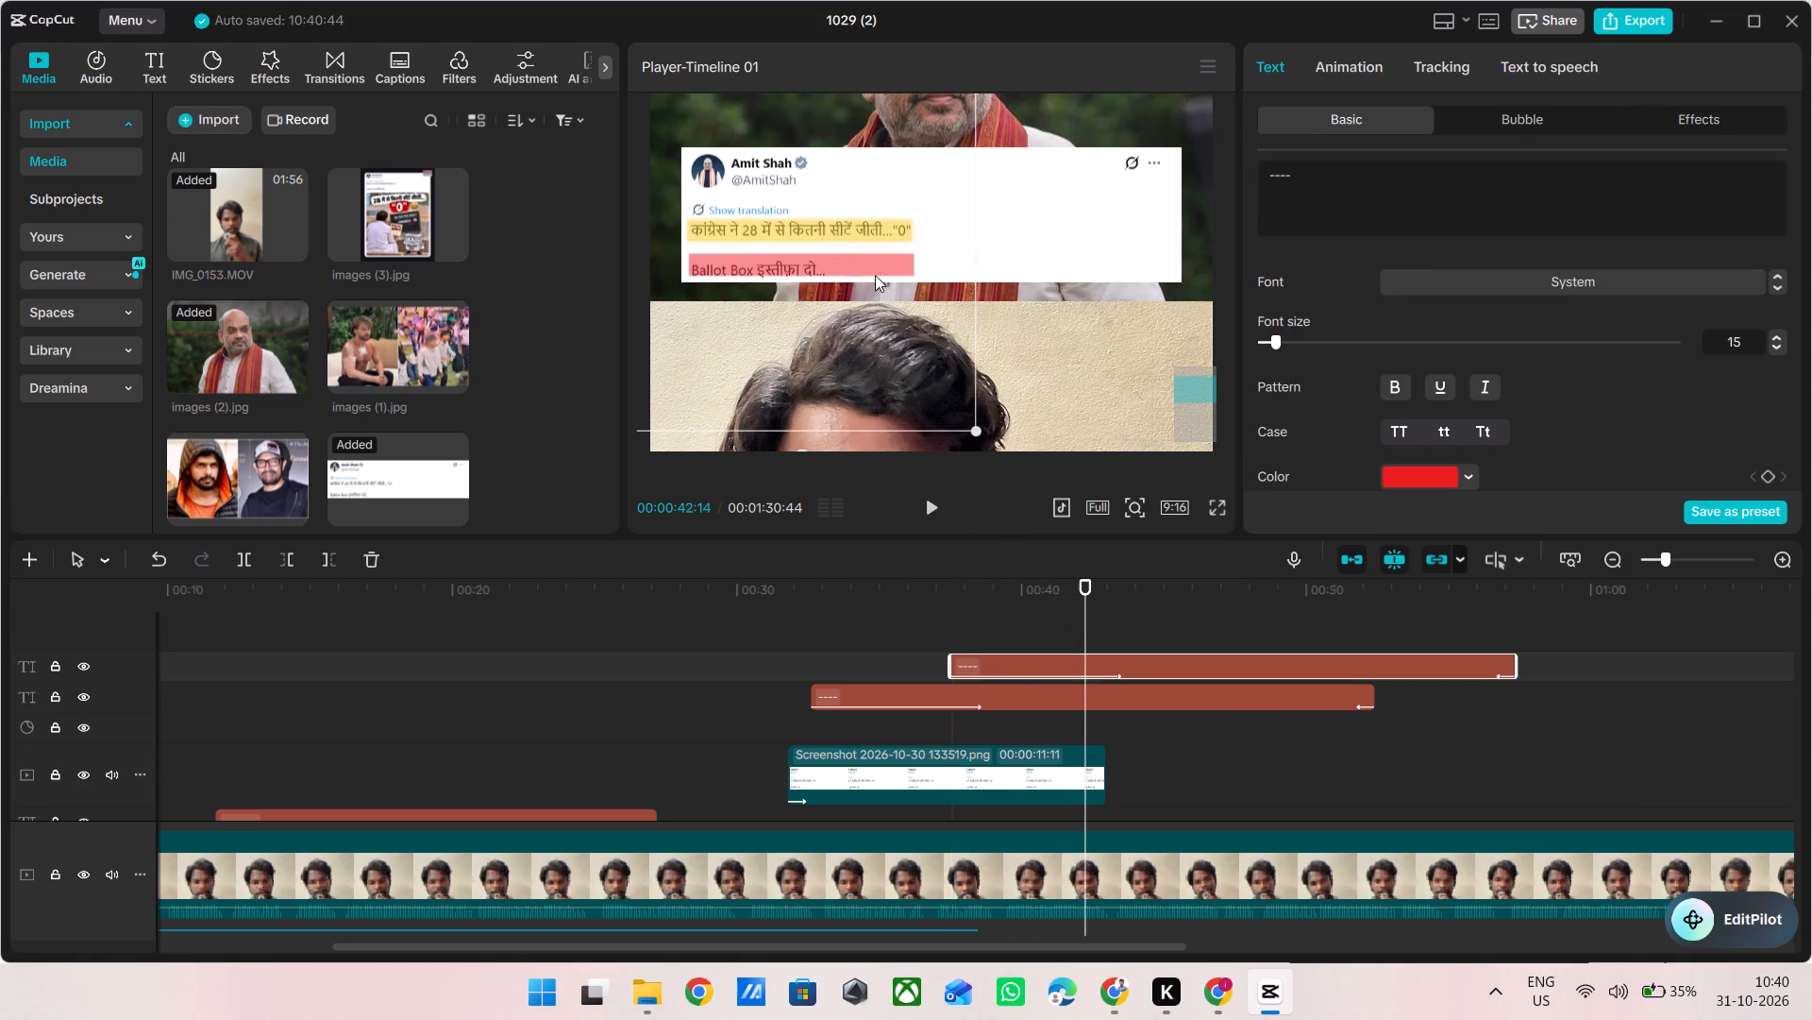
pyautogui.moveTo(875, 275); pyautogui.dragTo(872, 279)
pyautogui.moveTo(967, 434); pyautogui.dragTo(881, 389)
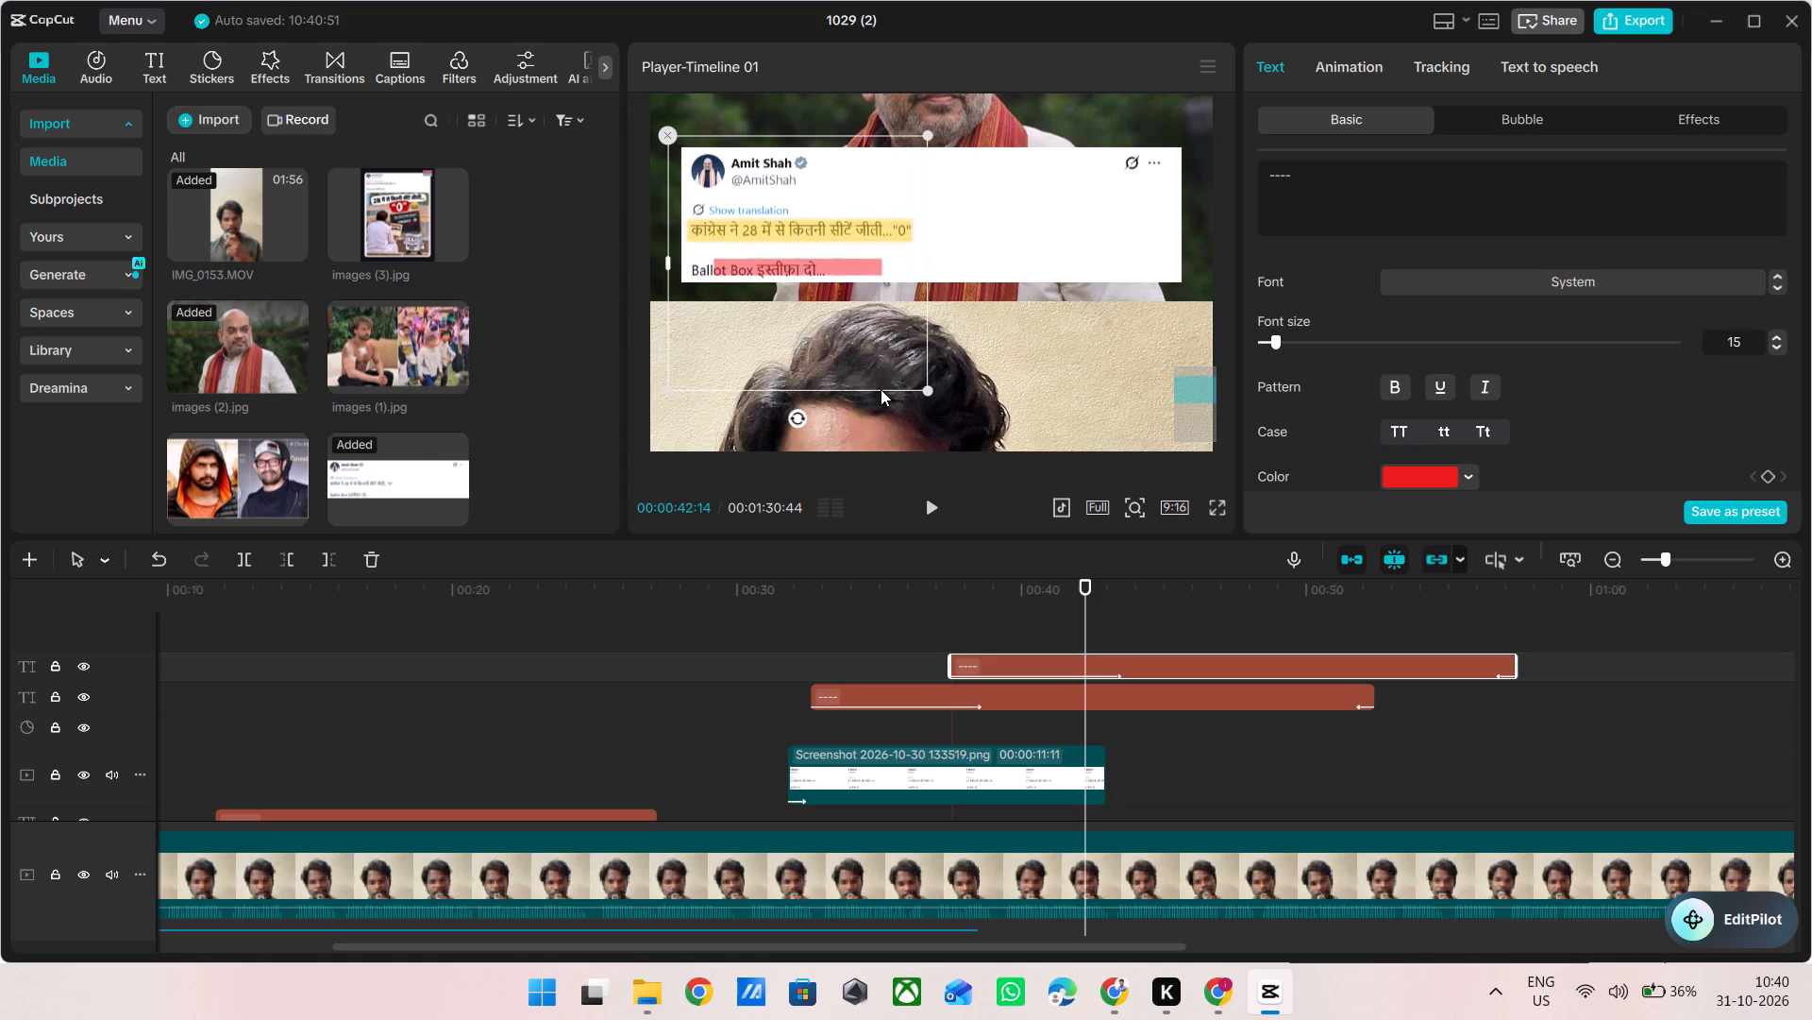
pyautogui.moveTo(846, 358); pyautogui.dragTo(817, 361)
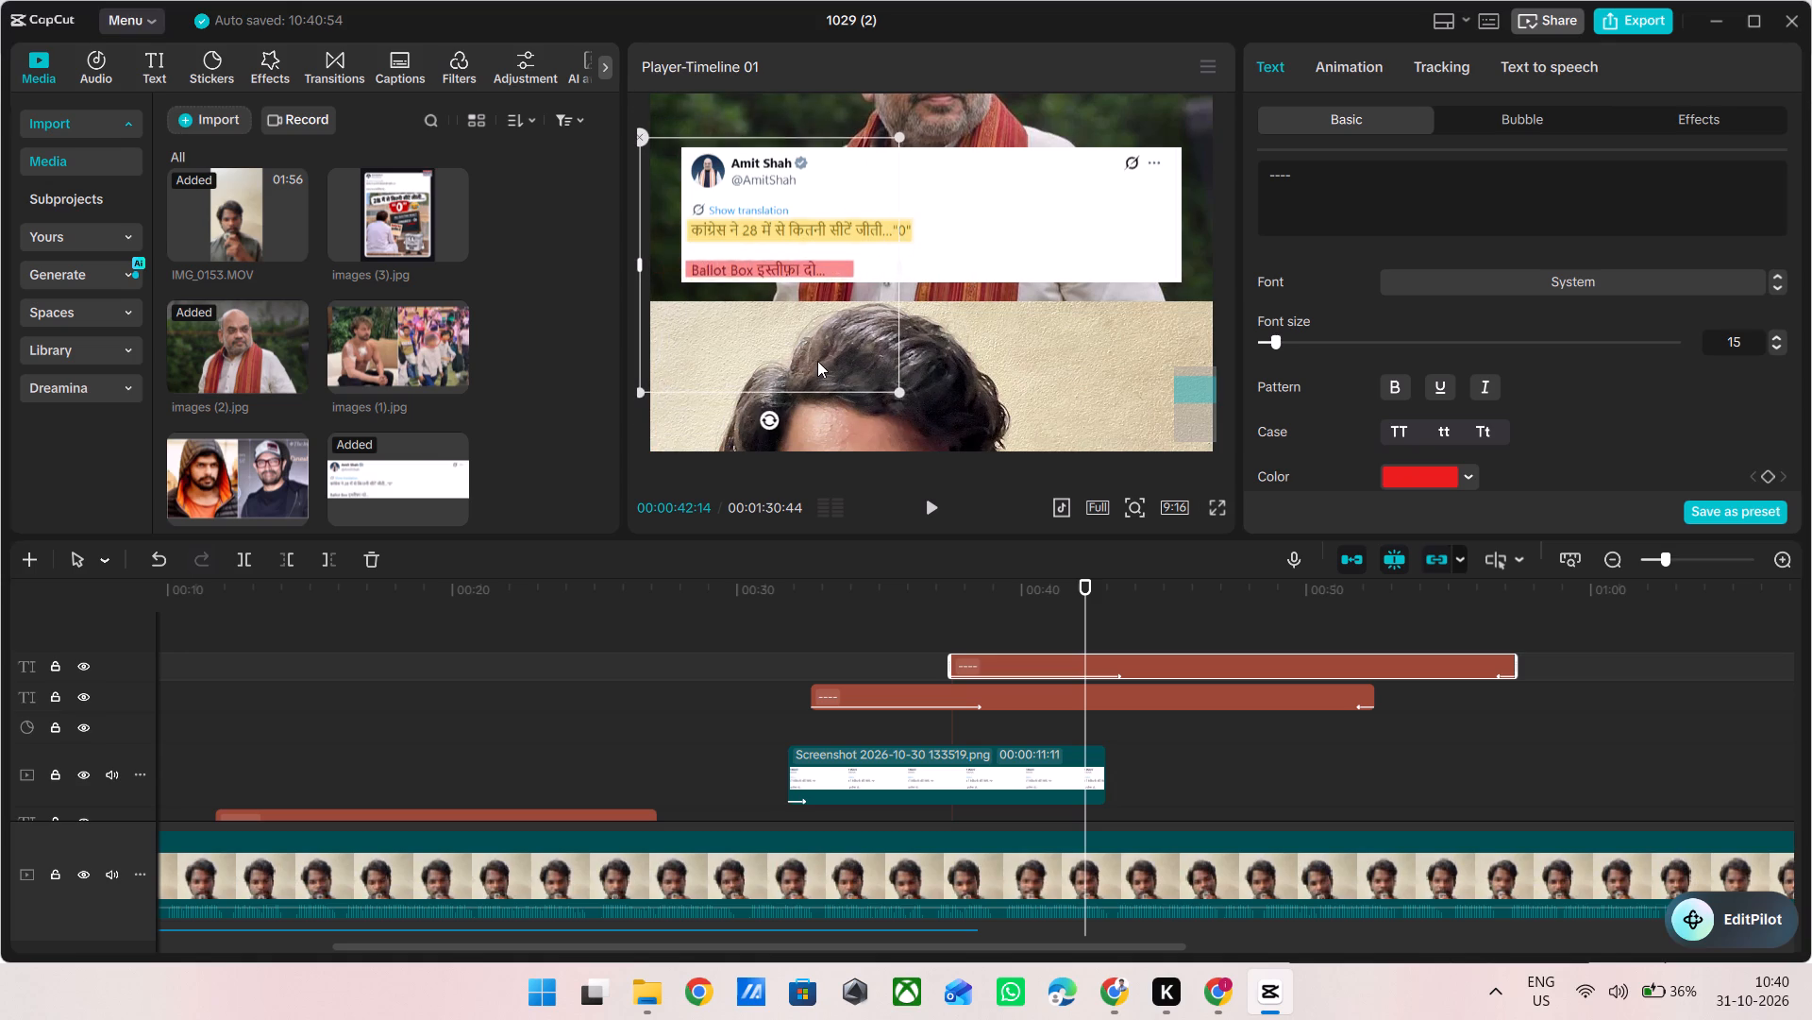
pyautogui.moveTo(817, 361); pyautogui.dragTo(818, 362)
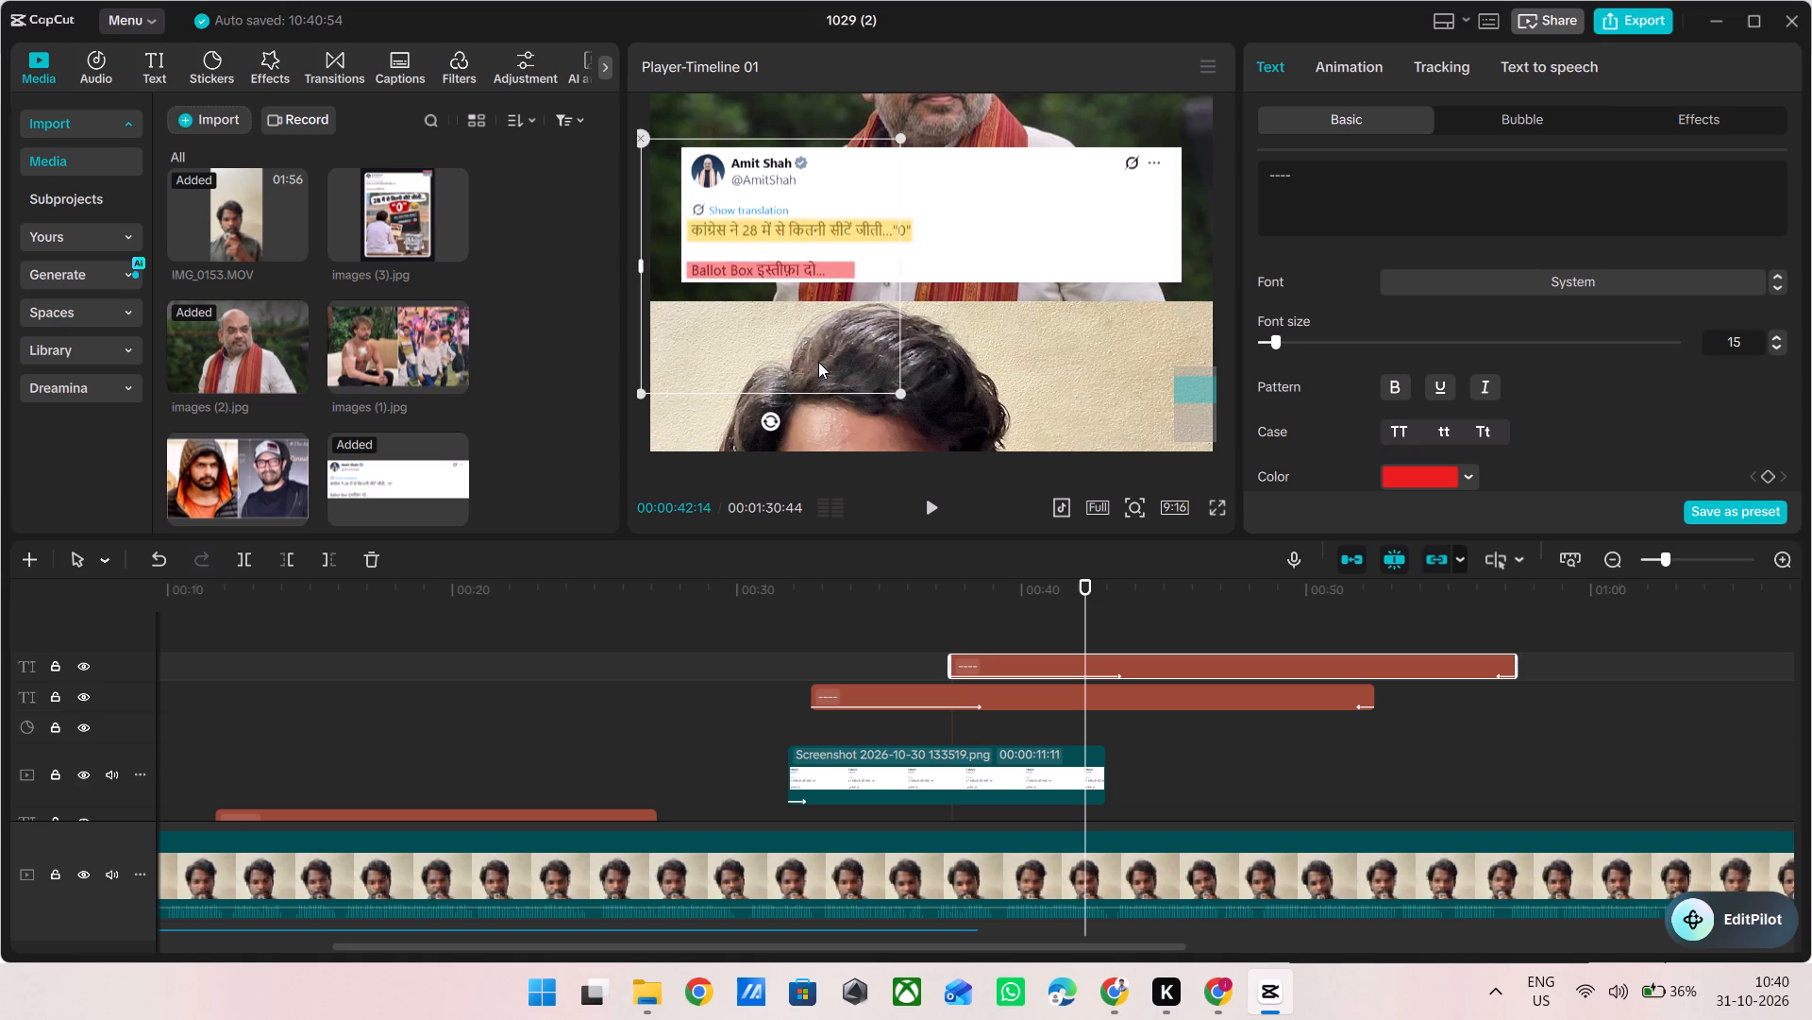
# Shorten the red highlight's text to three dashes, then slightly enlarge and reposition it to fit the "Ballot Box" line exactly.
pyautogui.click(1307, 183)
pyautogui.press('BackSpace')
pyautogui.moveTo(718, 308); pyautogui.dragTo(706, 314)
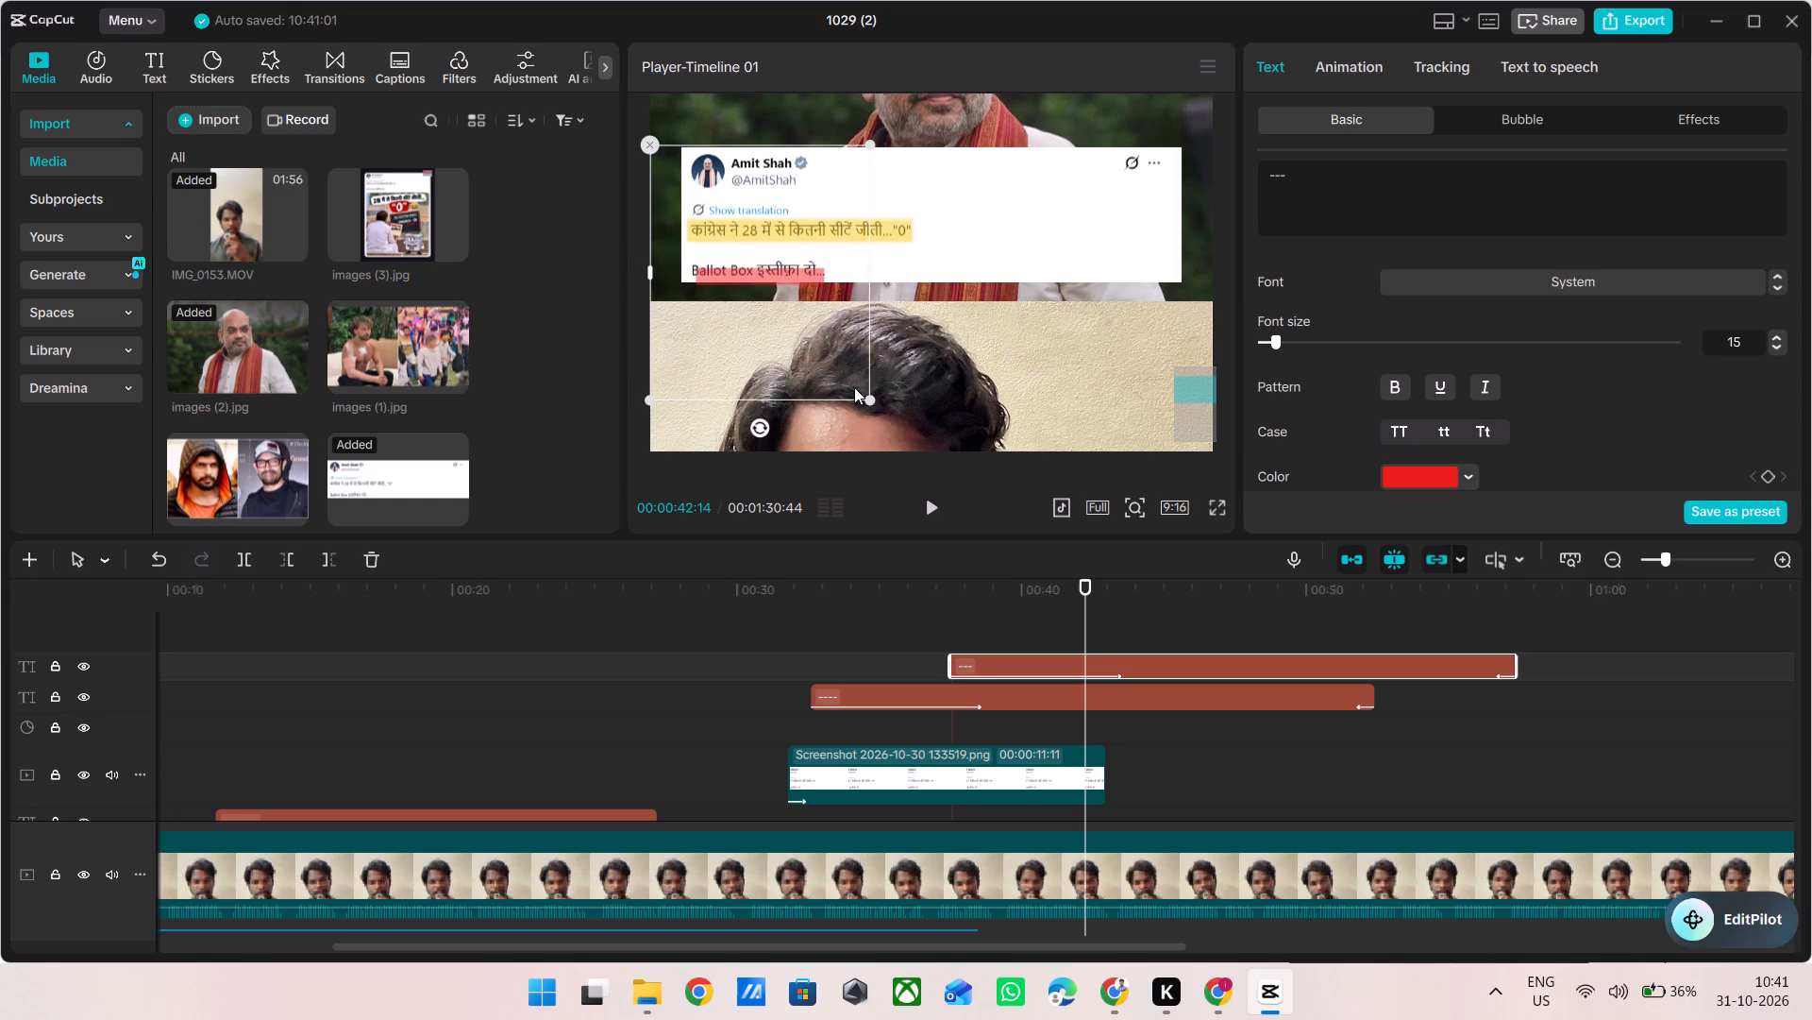
pyautogui.moveTo(868, 399); pyautogui.dragTo(880, 413)
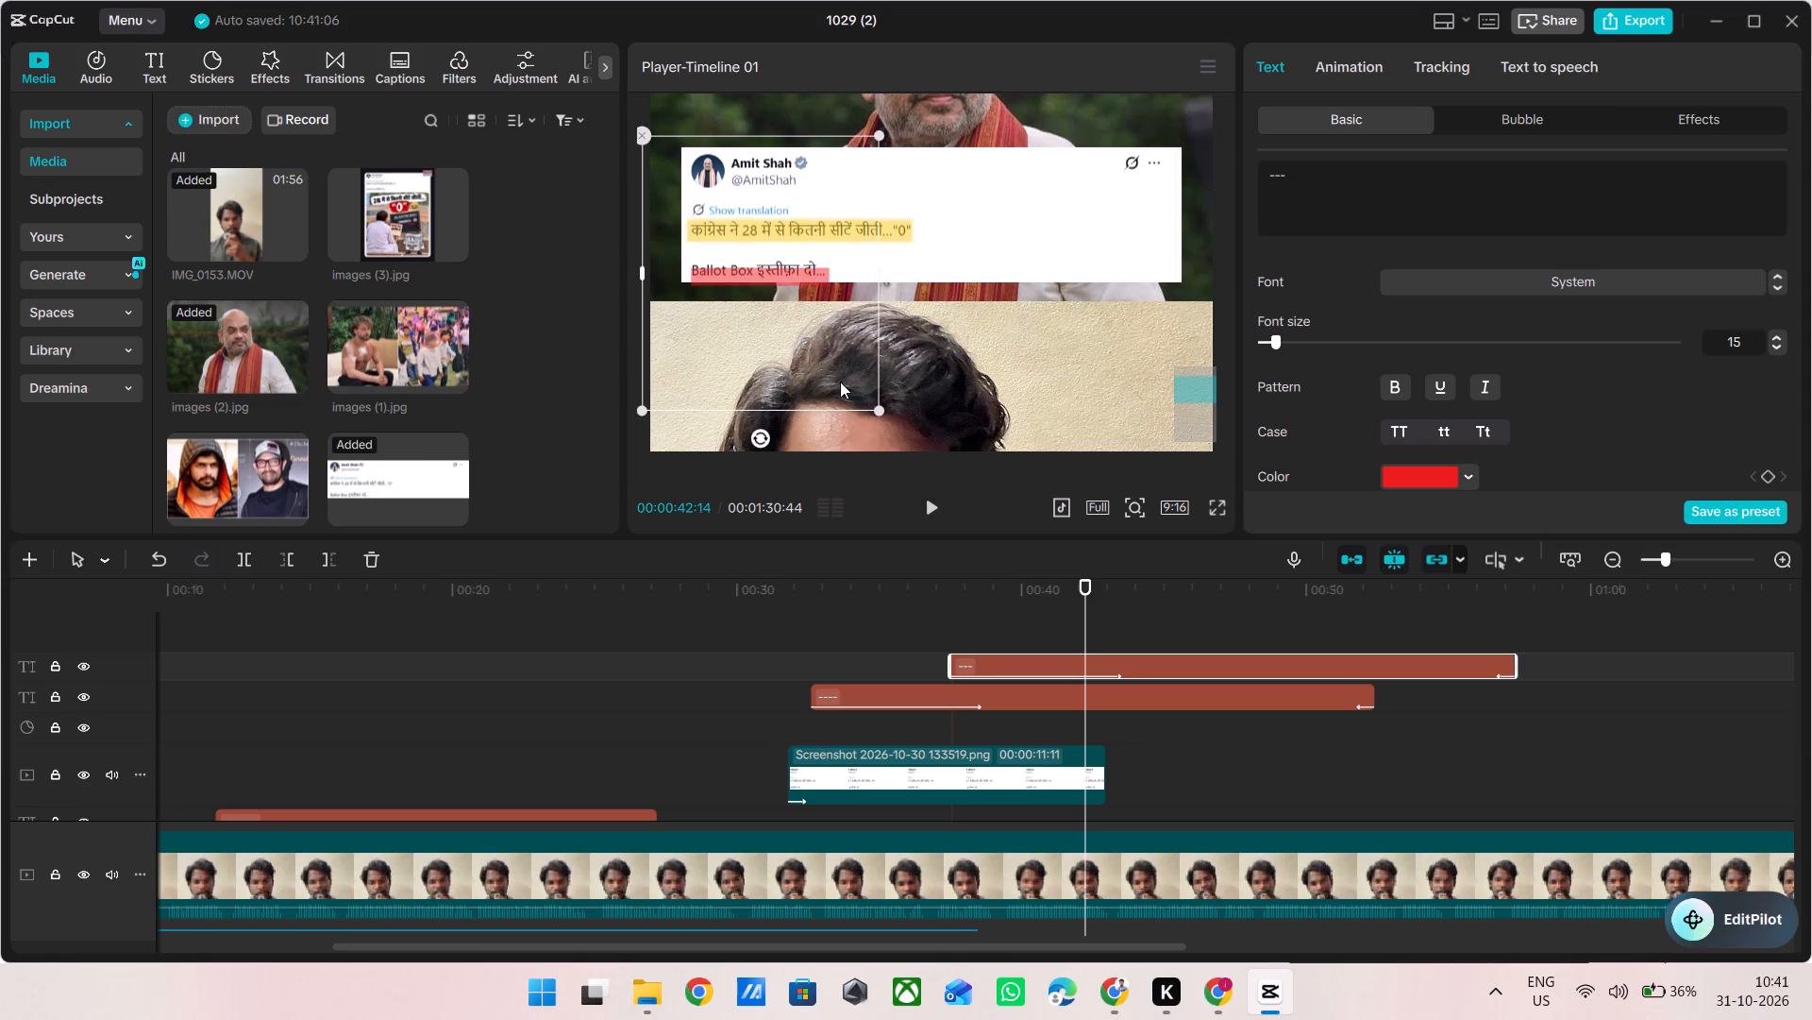
pyautogui.moveTo(840, 382); pyautogui.dragTo(837, 375)
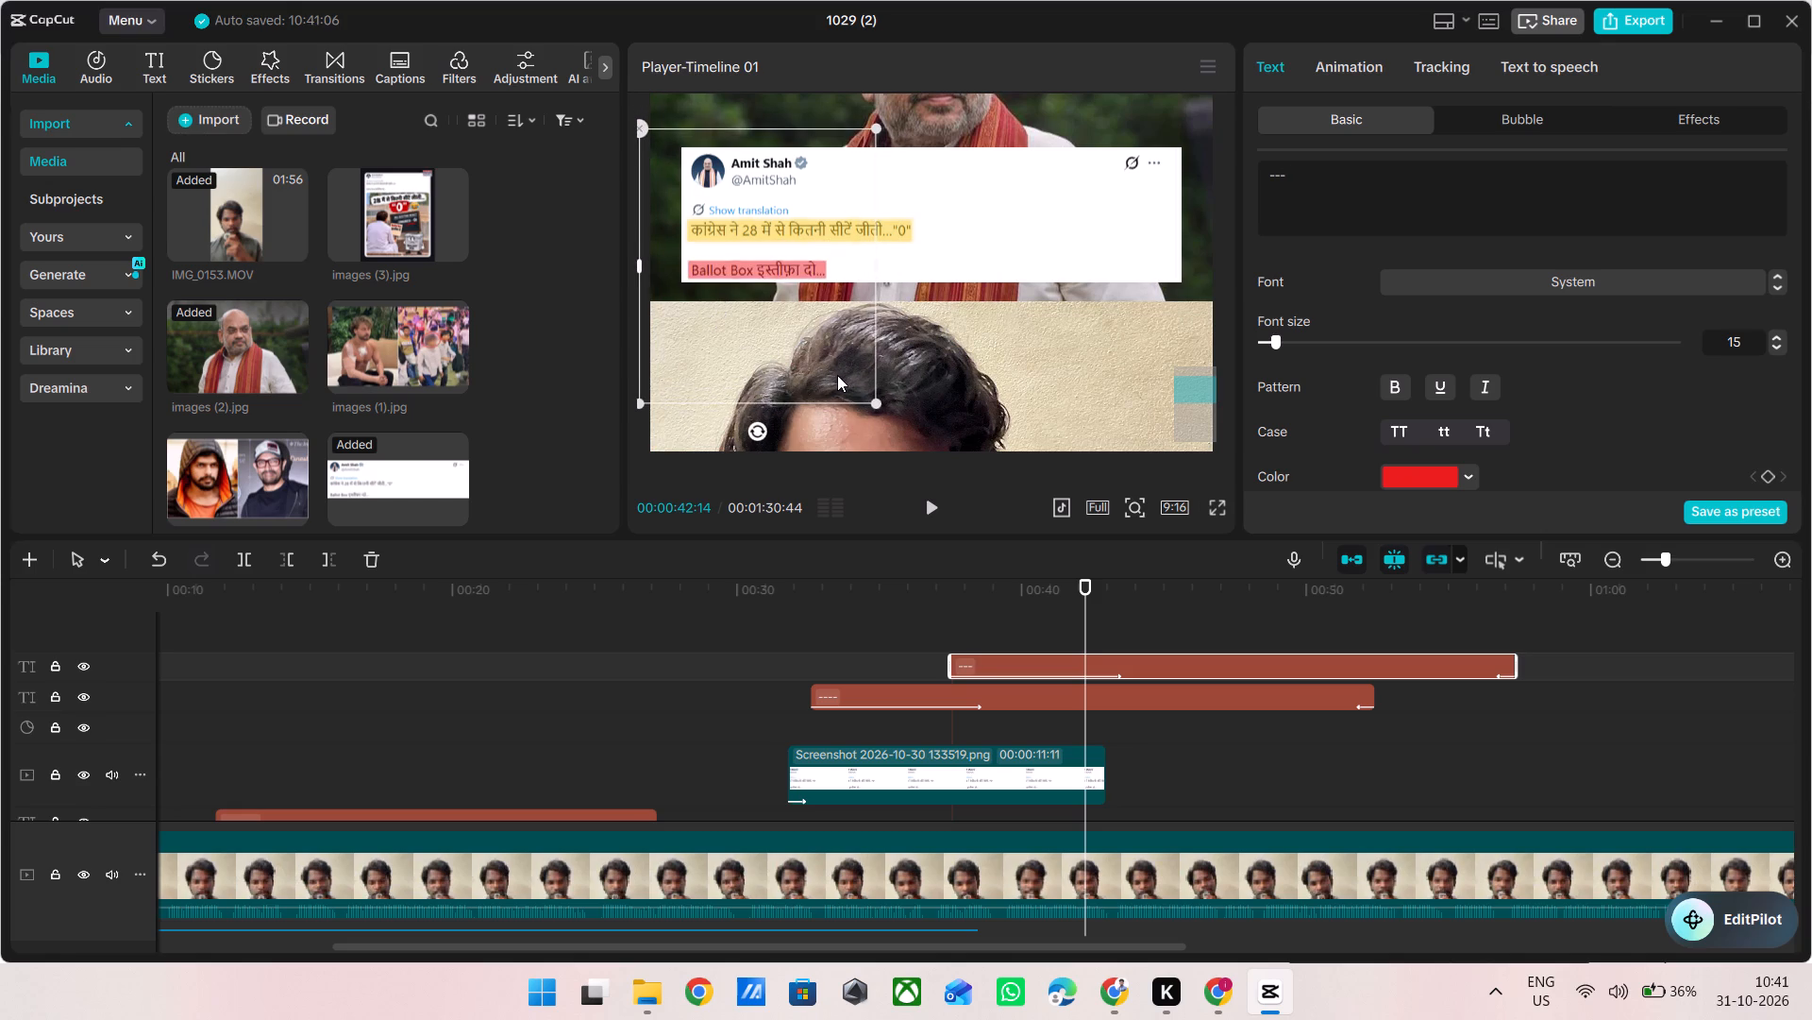
pyautogui.moveTo(837, 375); pyautogui.dragTo(839, 373)
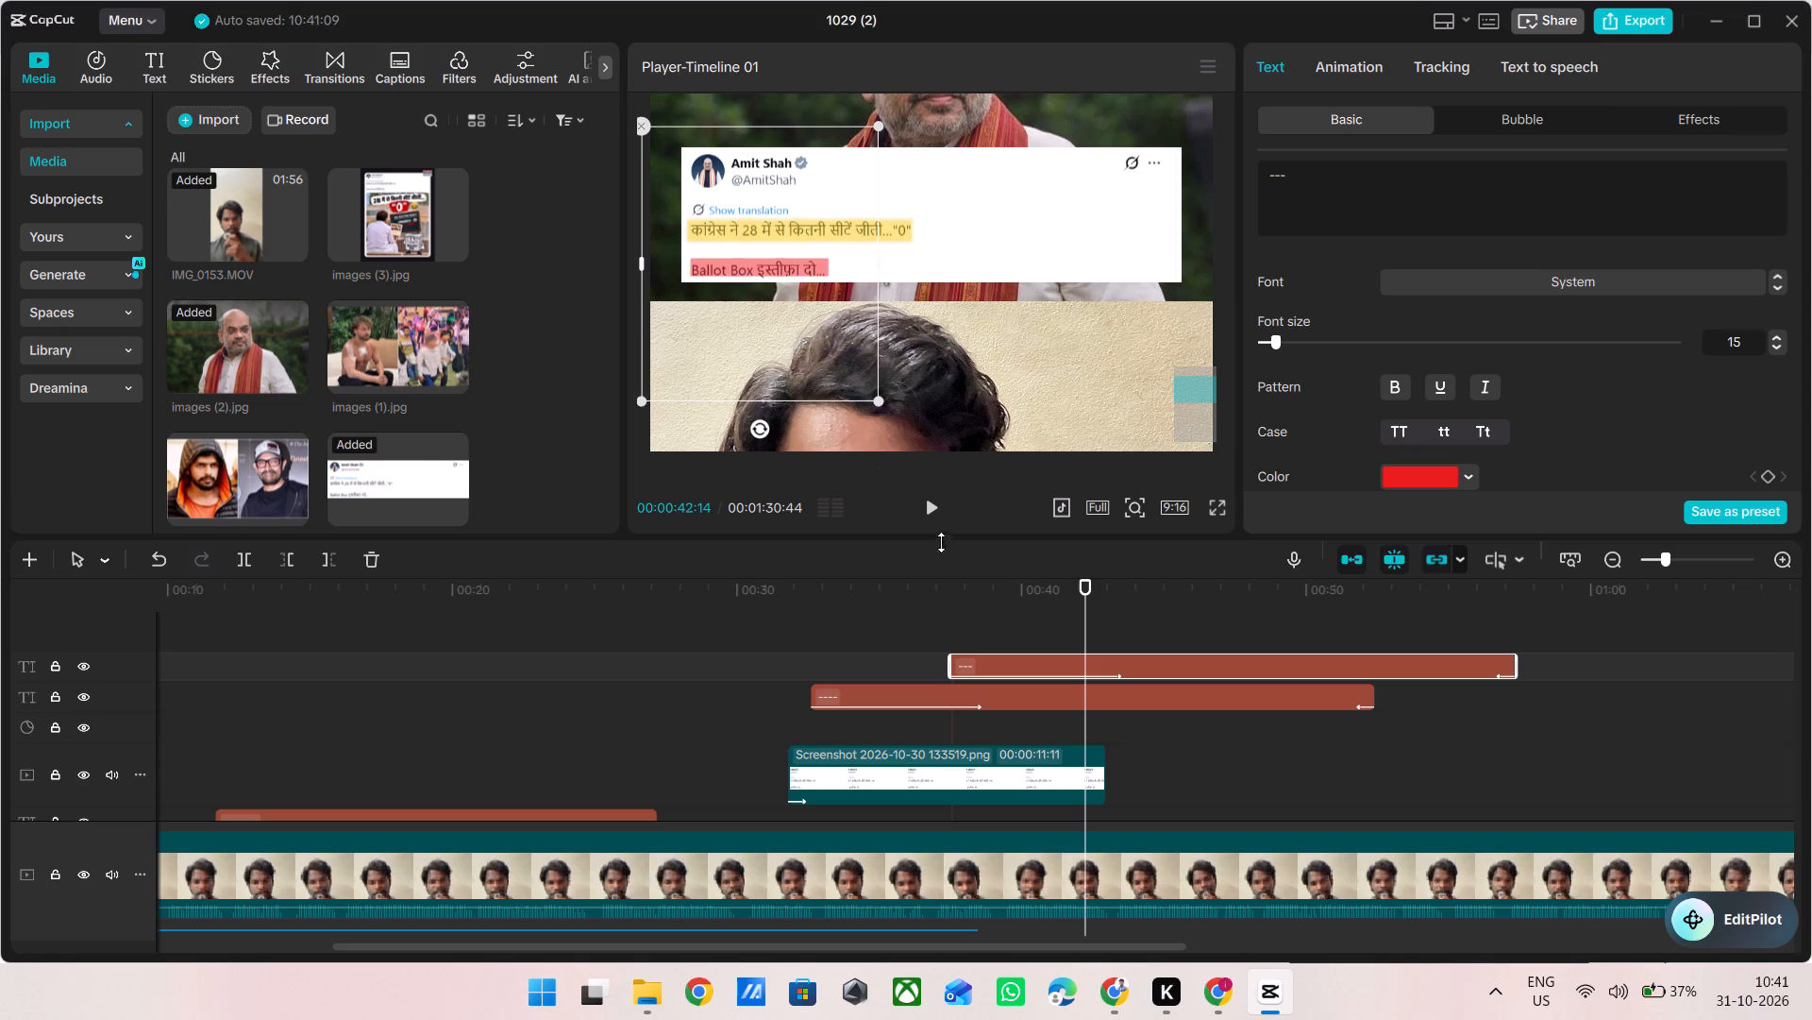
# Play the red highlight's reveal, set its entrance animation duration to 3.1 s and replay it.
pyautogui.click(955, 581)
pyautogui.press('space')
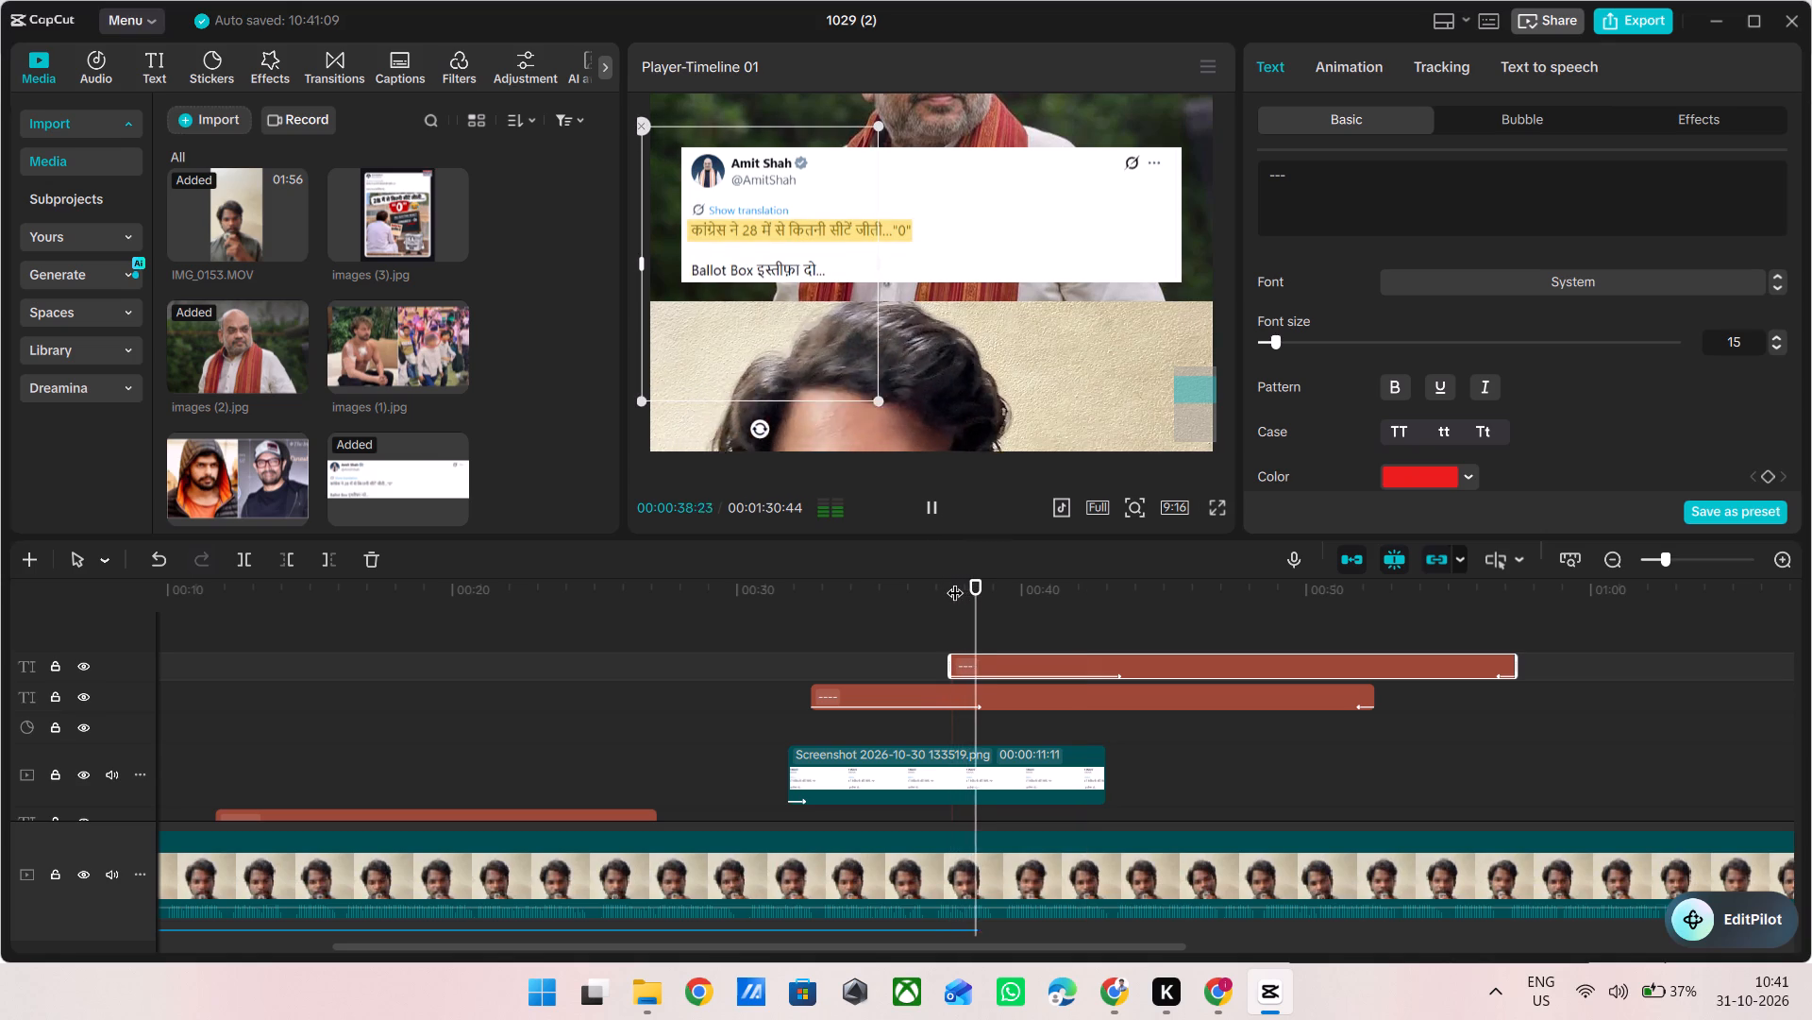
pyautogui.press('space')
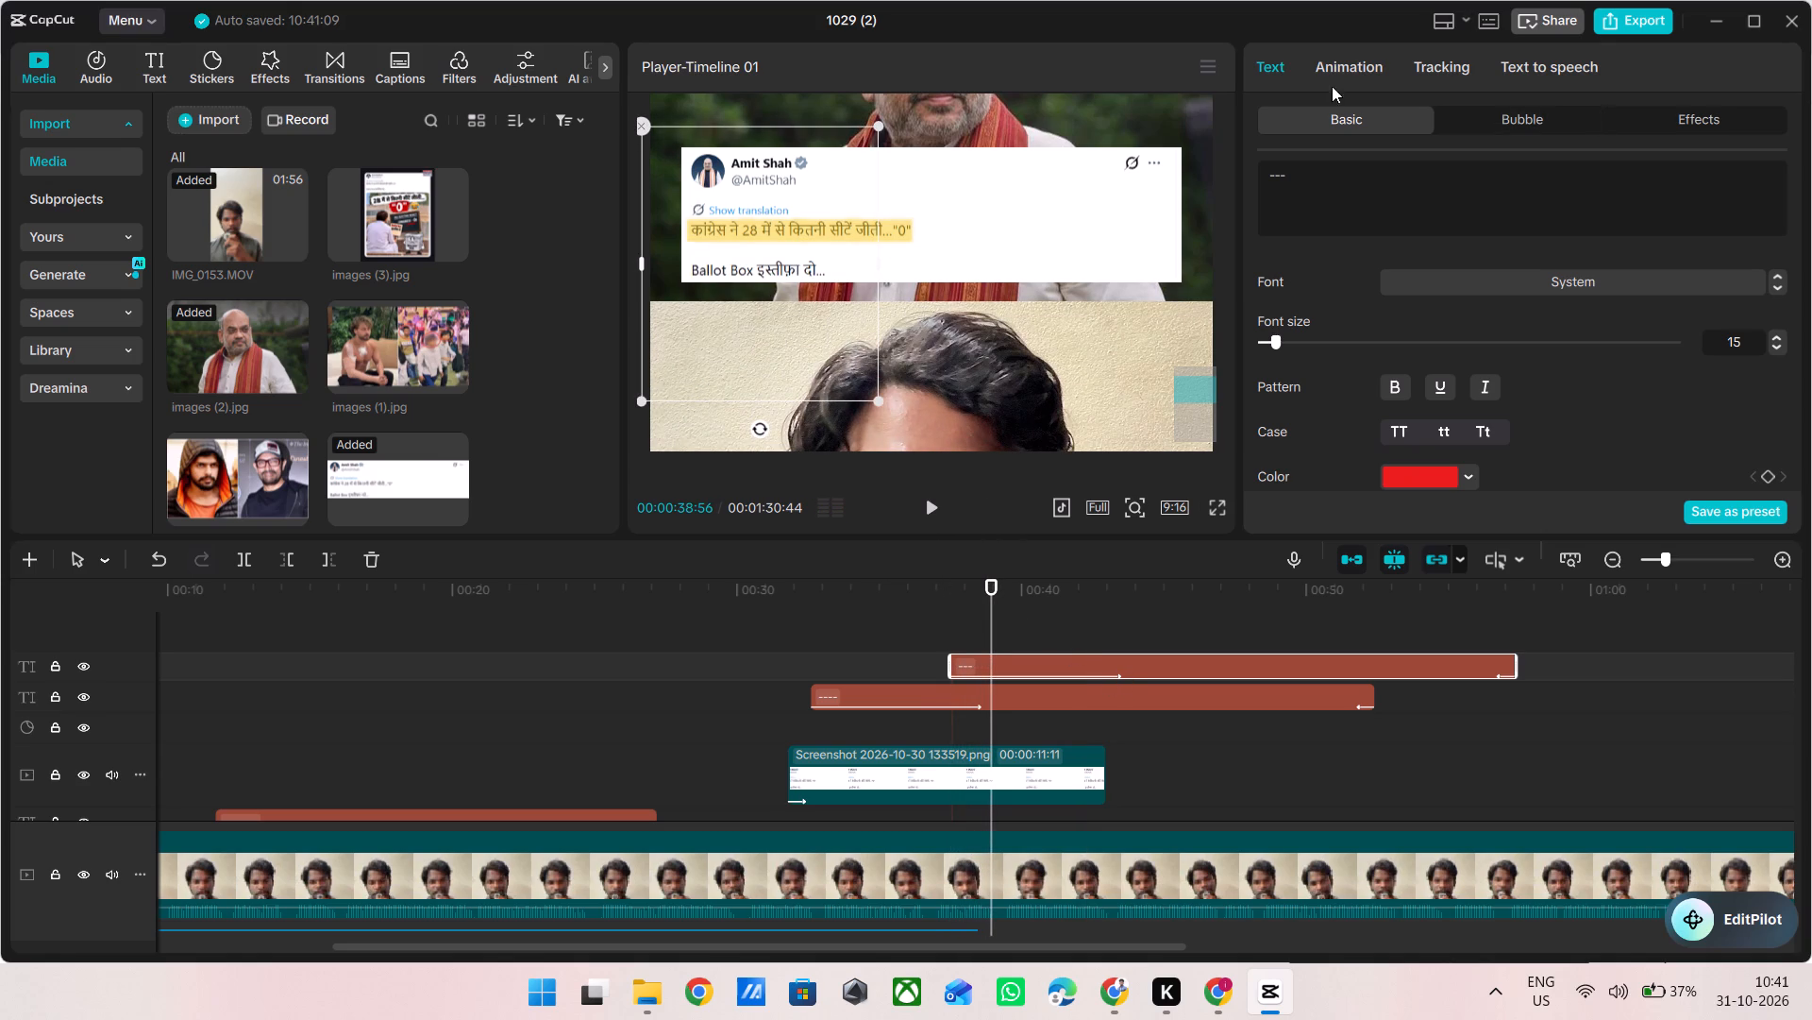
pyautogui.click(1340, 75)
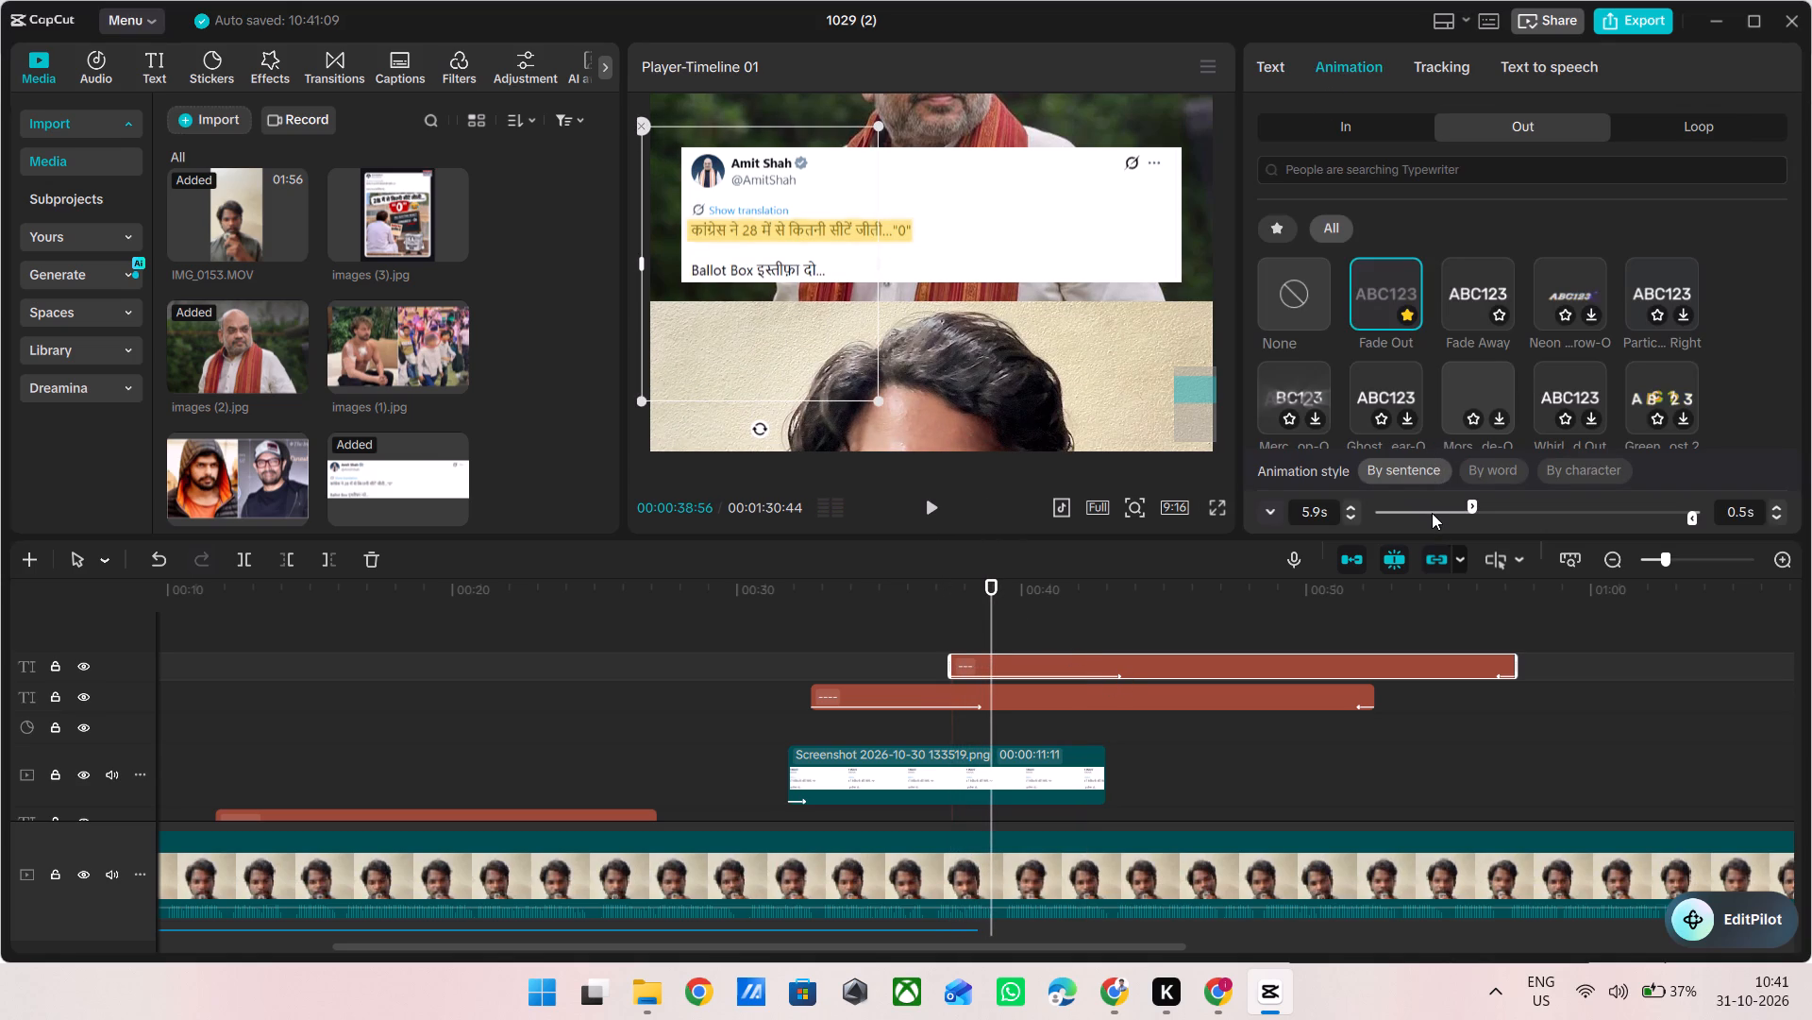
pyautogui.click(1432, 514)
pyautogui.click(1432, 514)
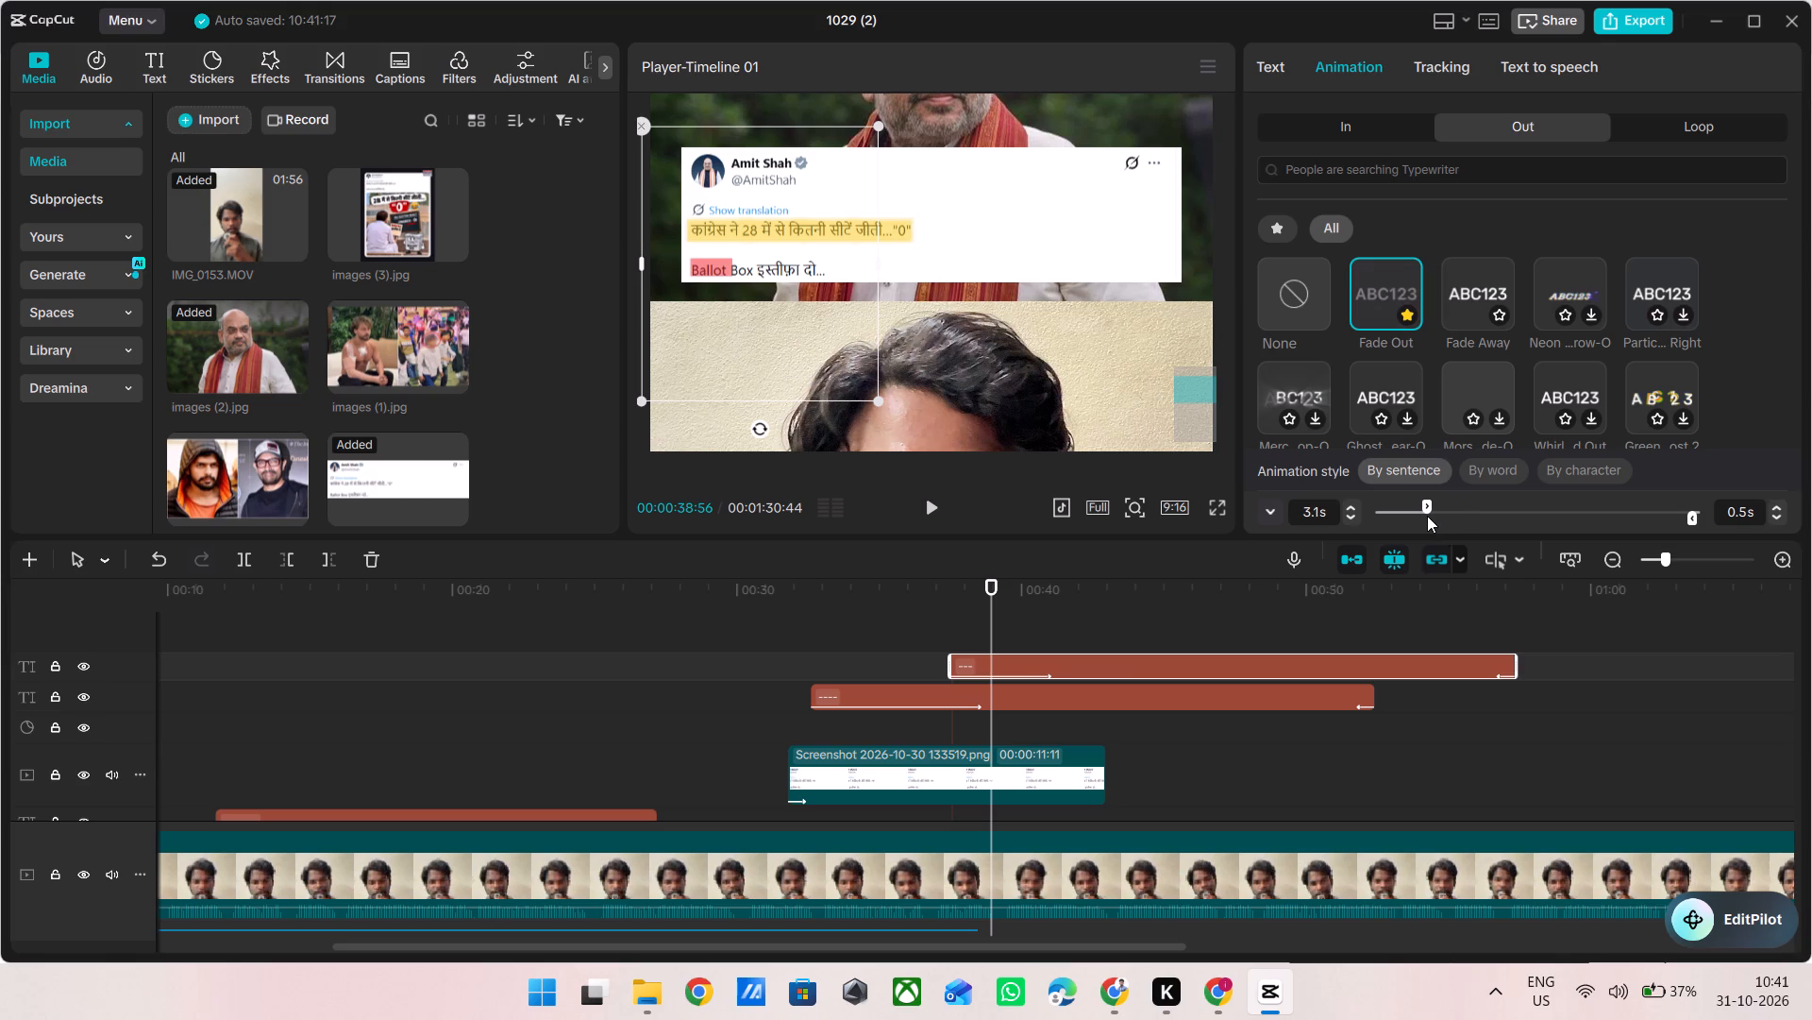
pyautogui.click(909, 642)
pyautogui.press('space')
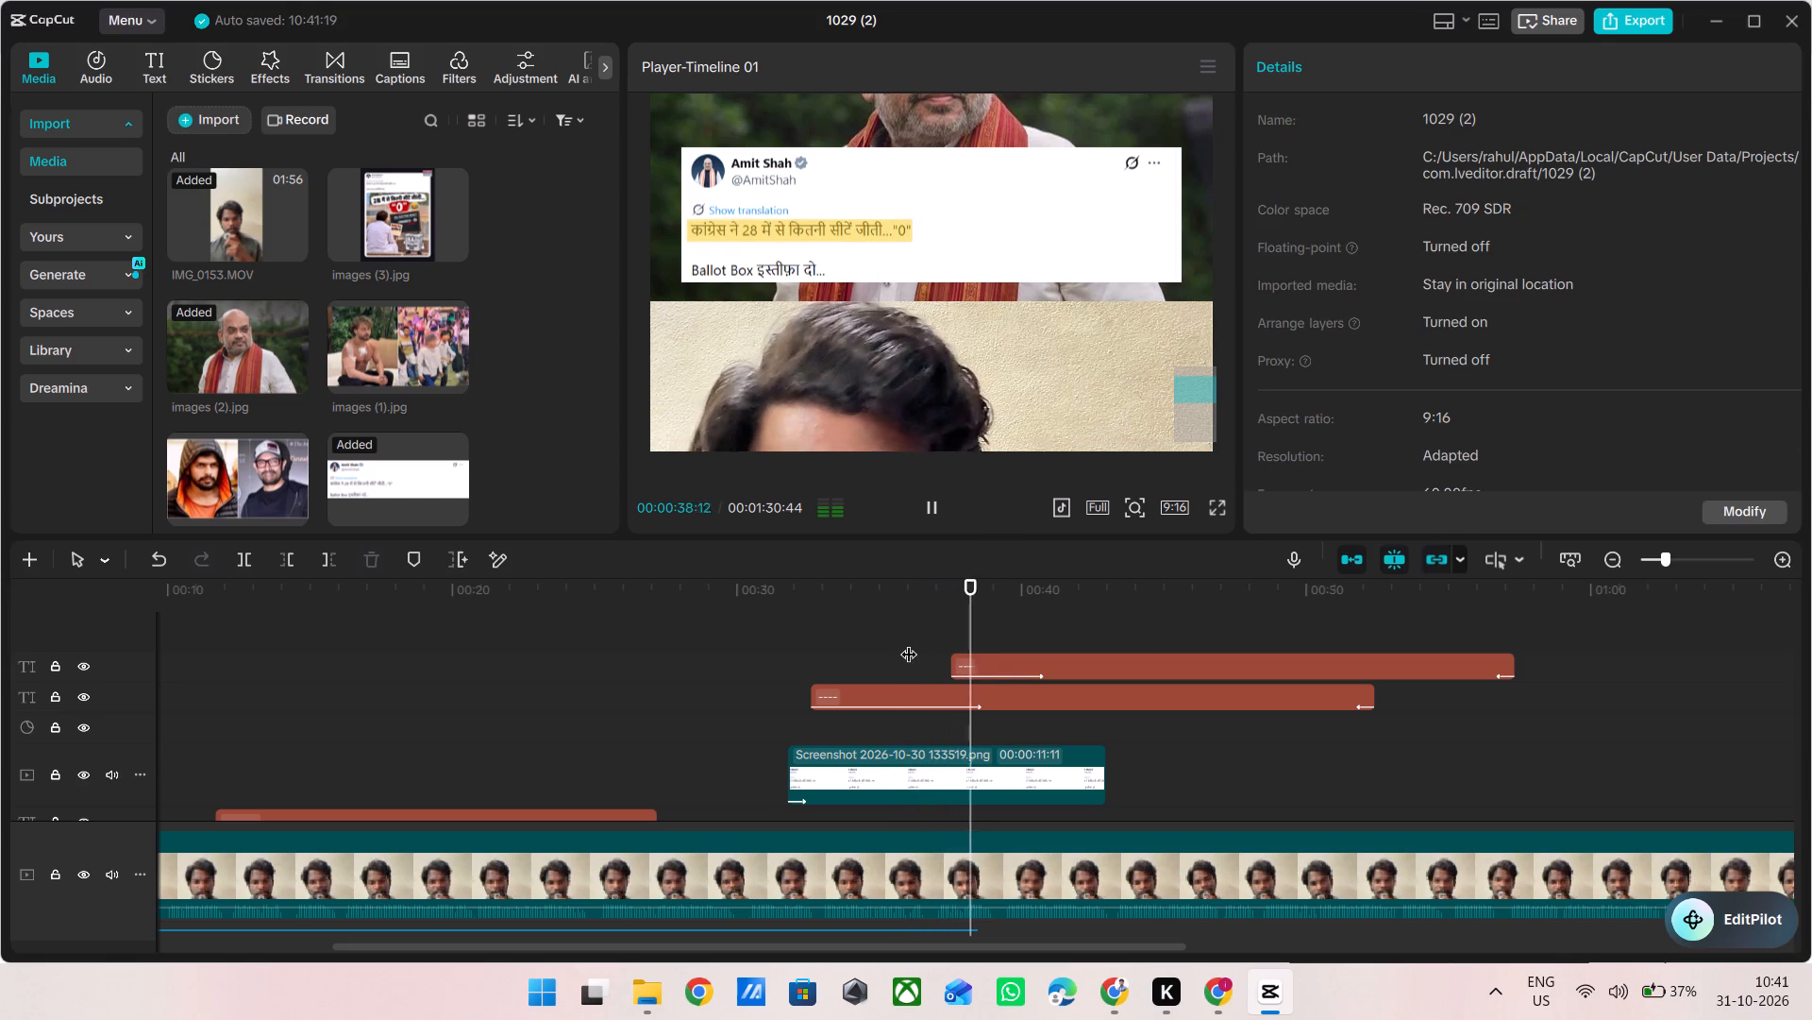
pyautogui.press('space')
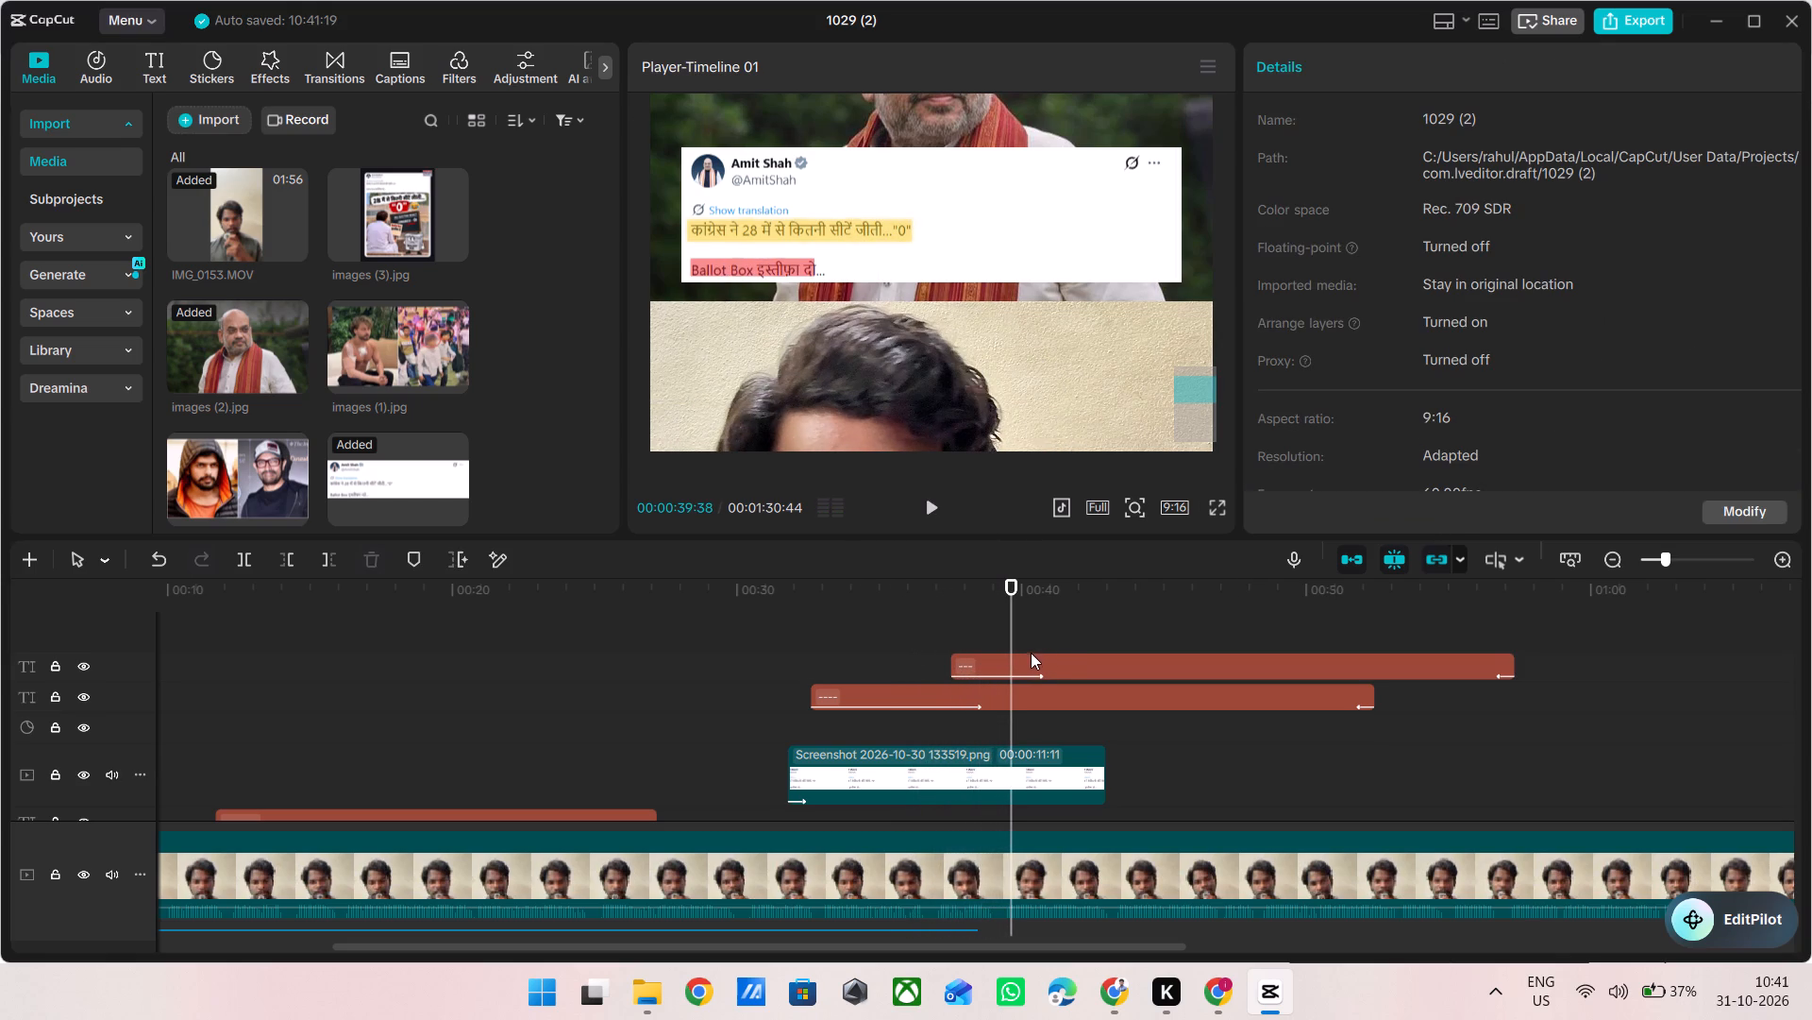
# Set the red highlight's entrance animation duration to 2.5 s and replay the reveal.
pyautogui.click(1032, 655)
pyautogui.click(1391, 79)
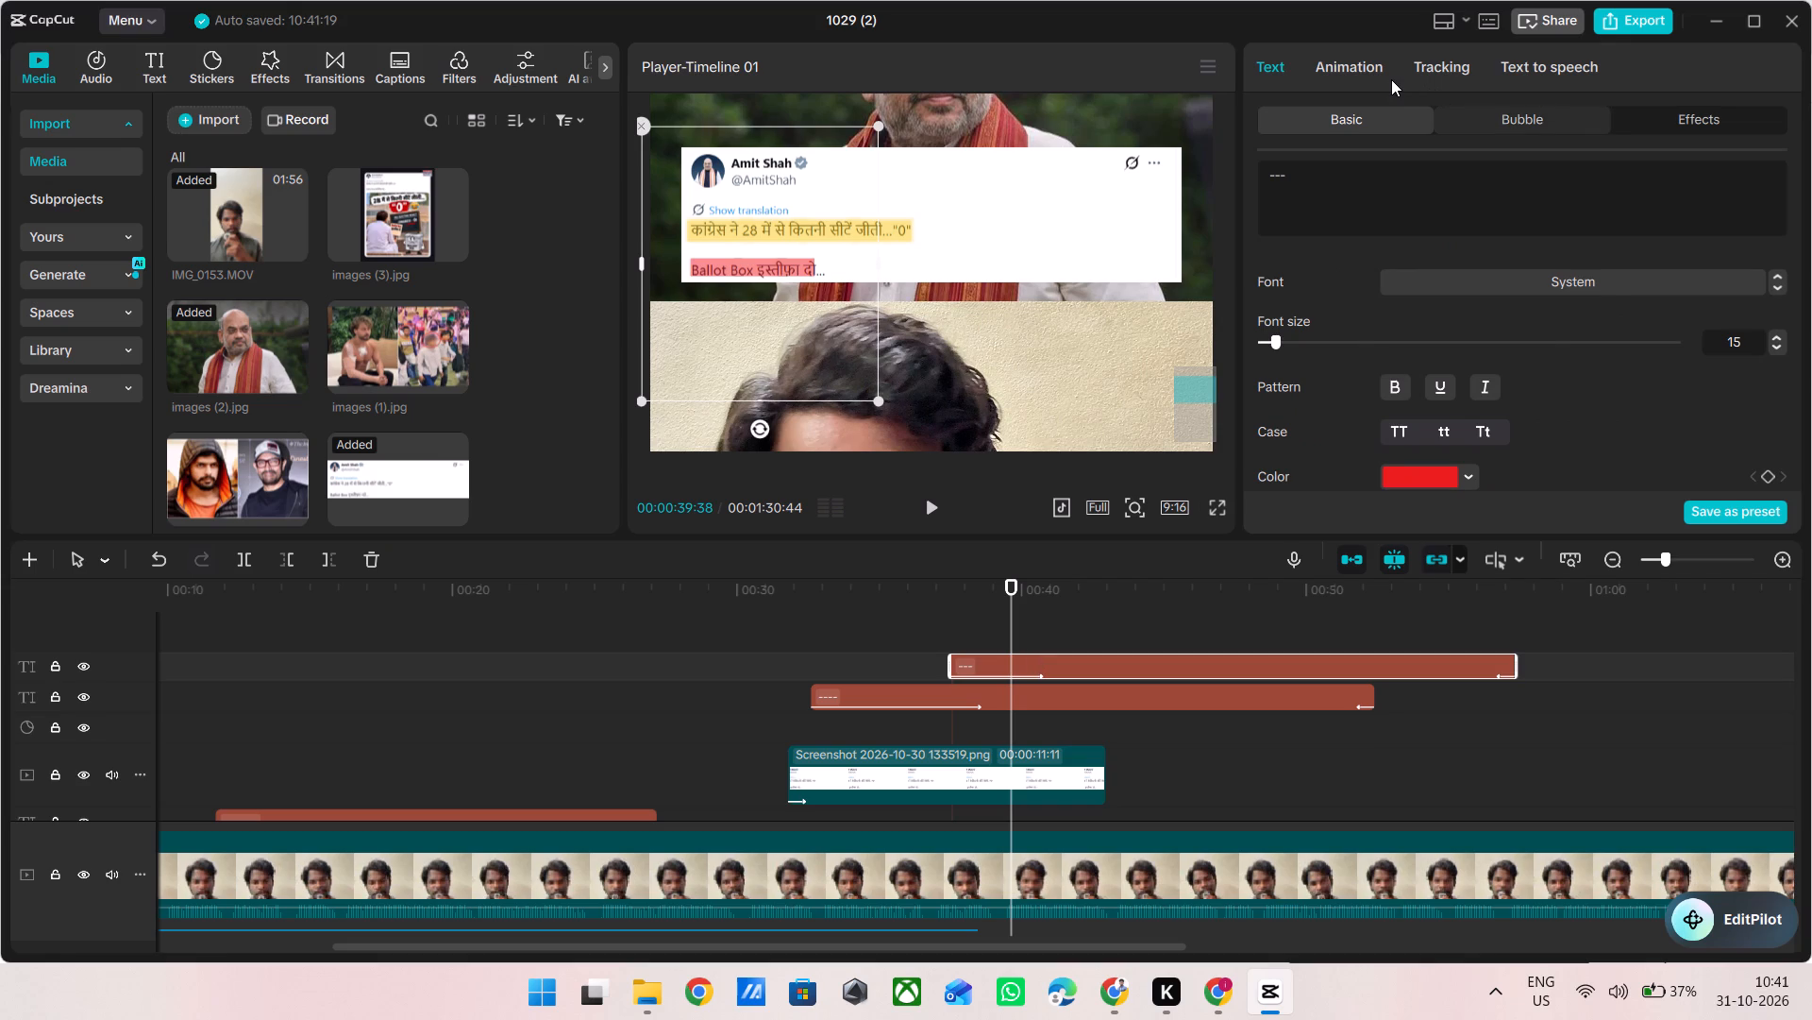
pyautogui.tripleClick(1416, 515)
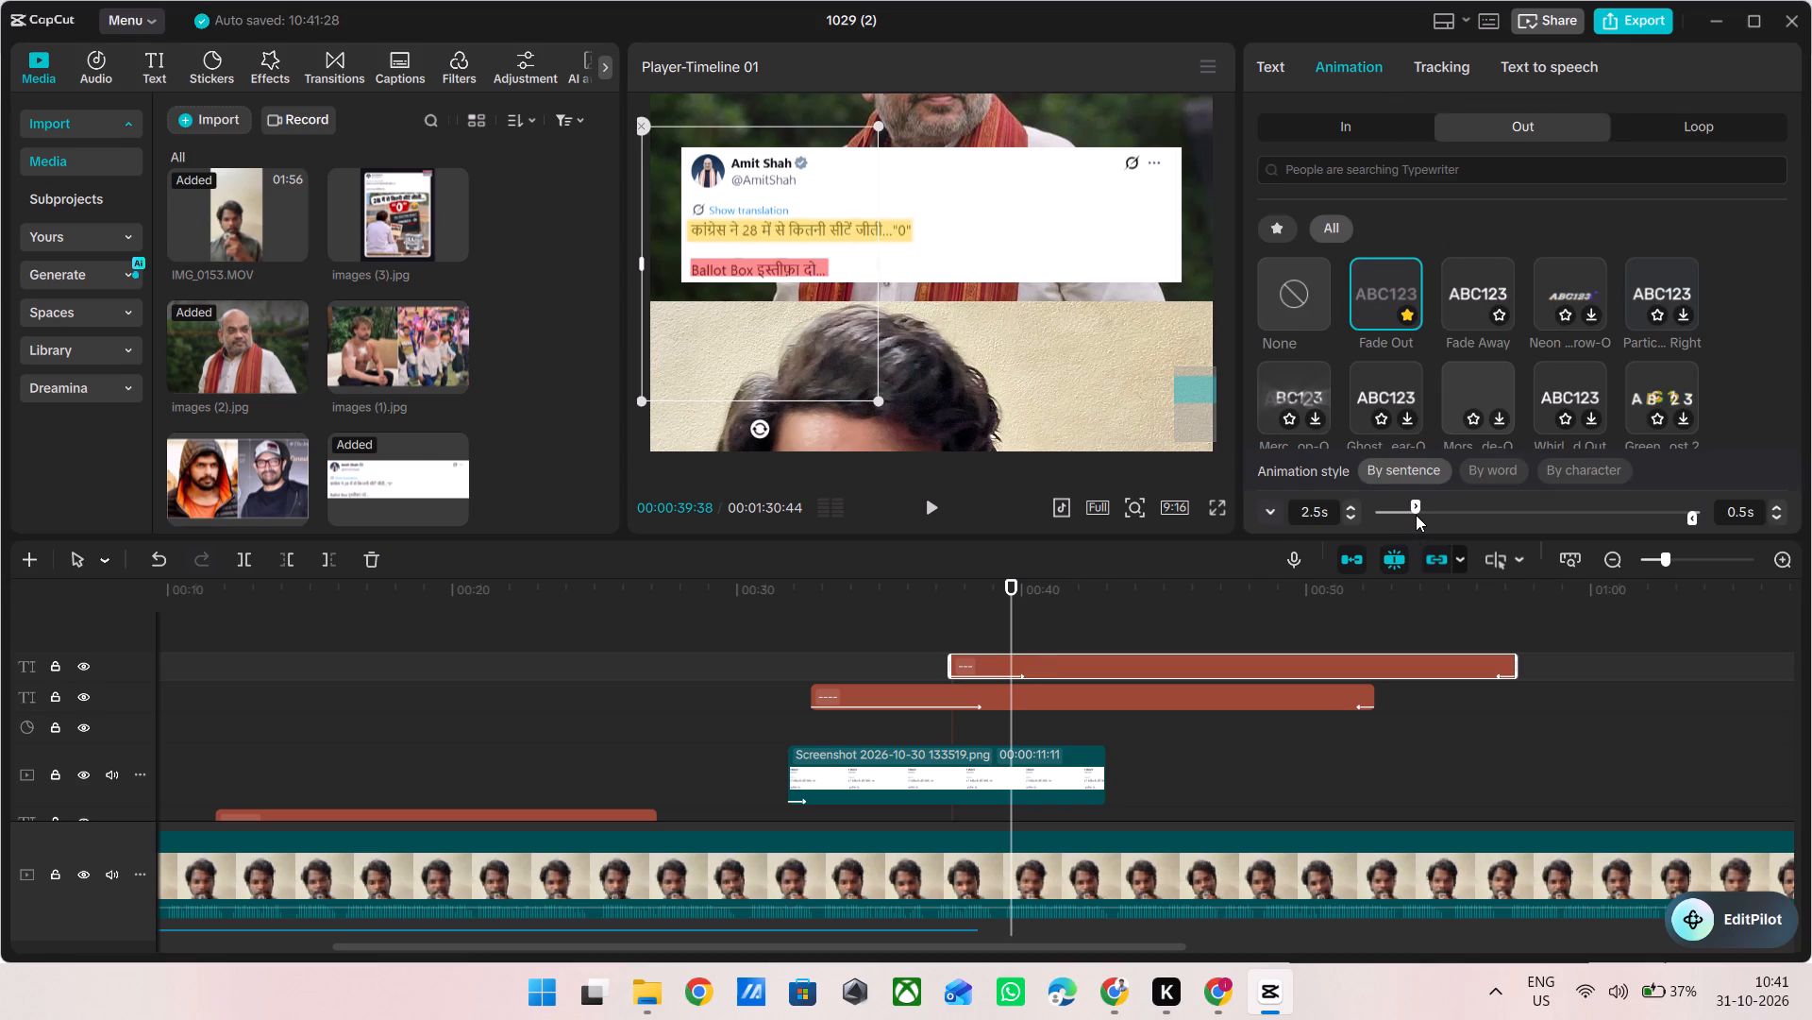
pyautogui.click(931, 655)
pyautogui.press('space')
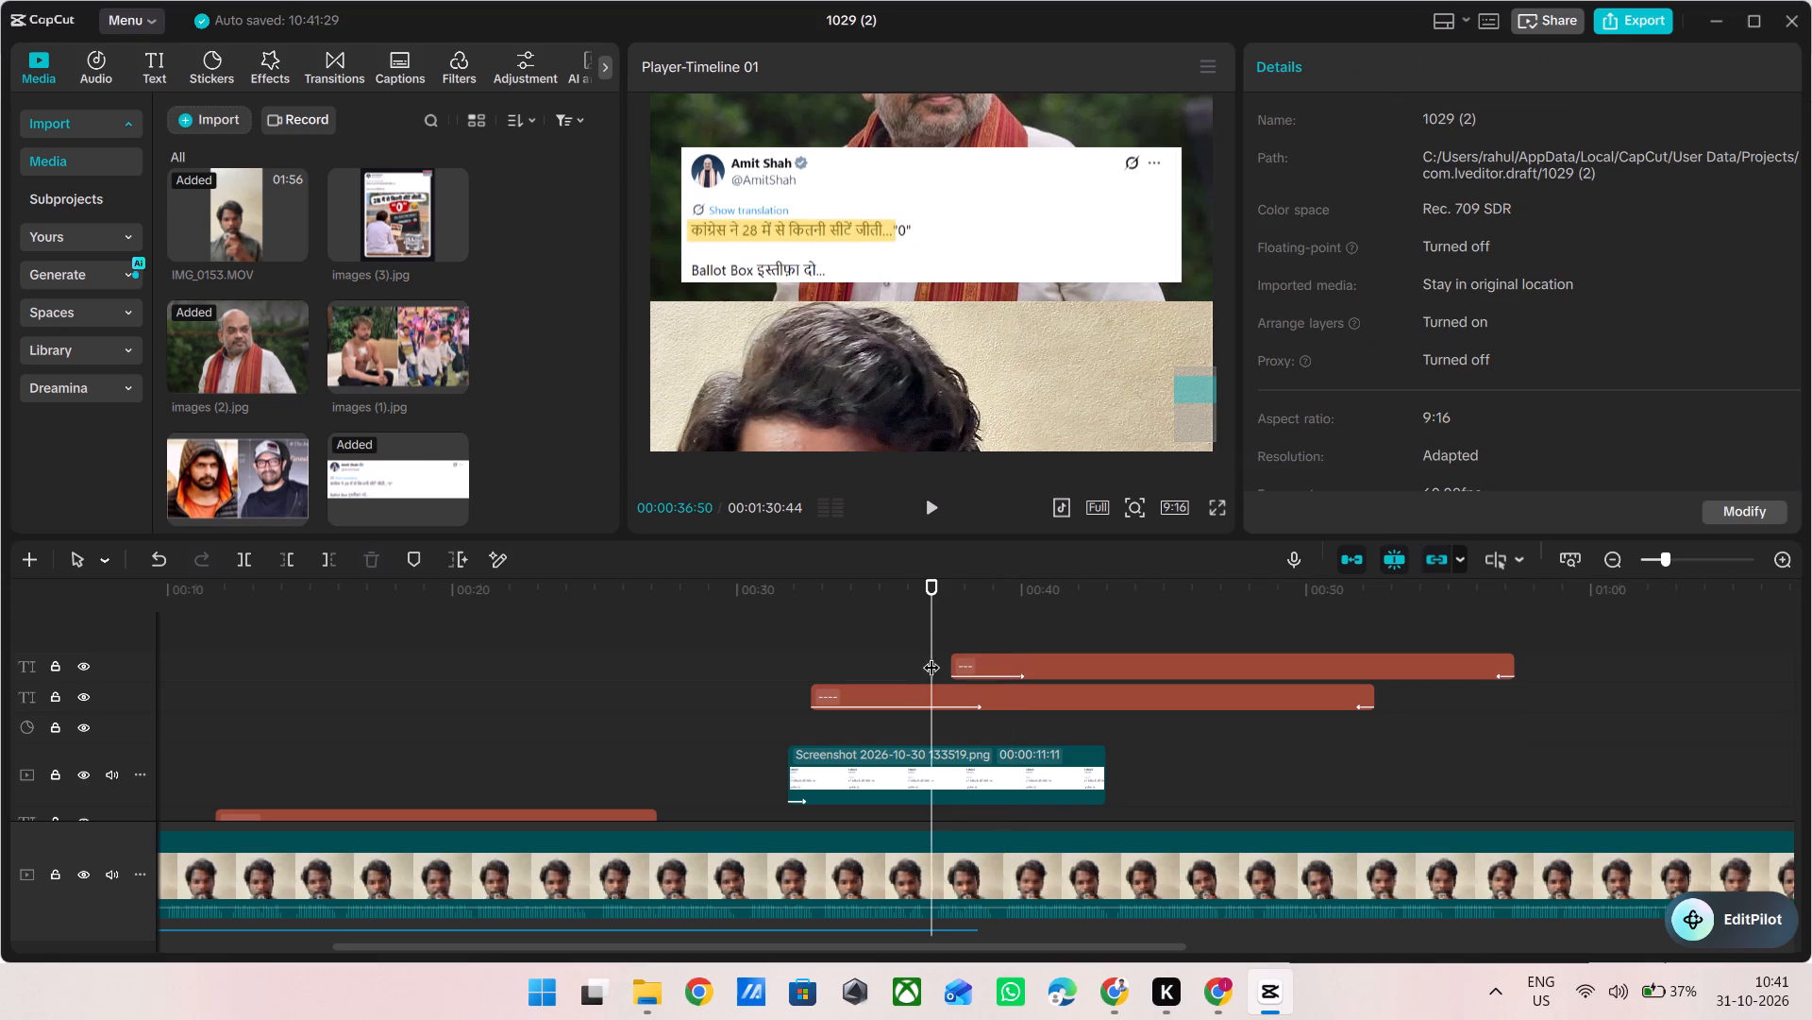
pyautogui.press('space')
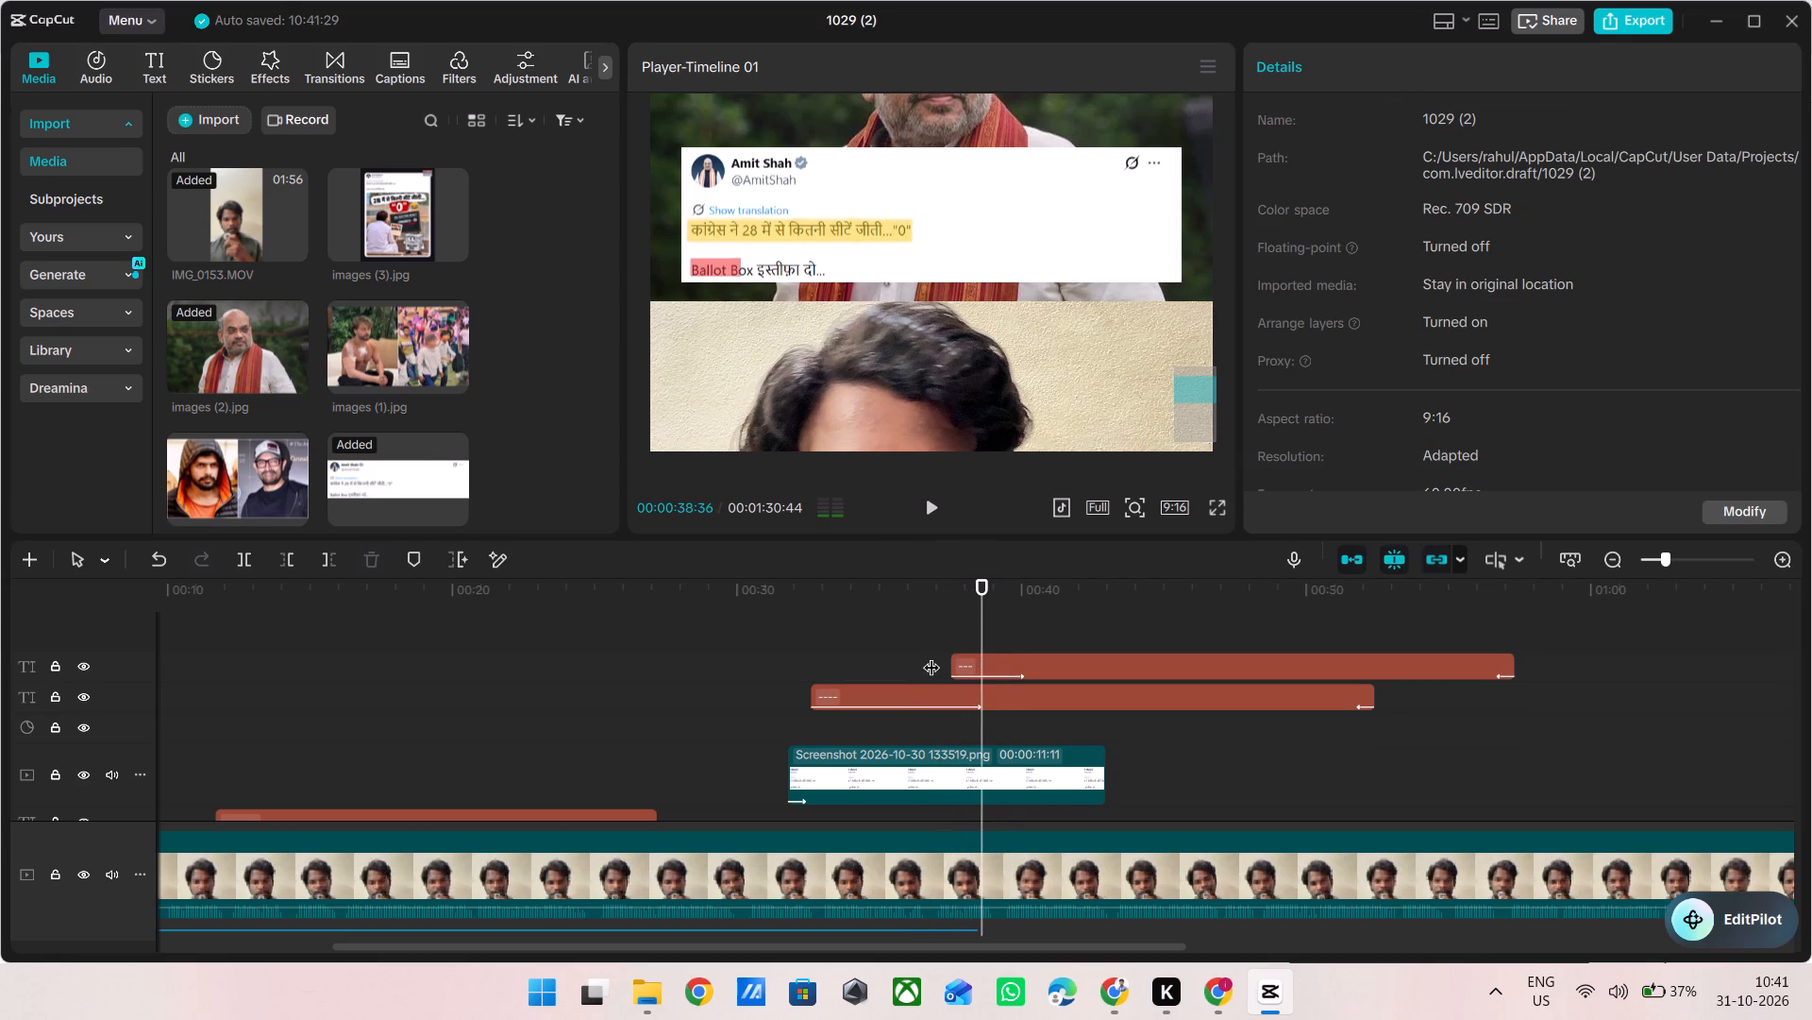
# Shift the red highlight clip about half a second earlier on the timeline and replay the reveal.
pyautogui.click(988, 670)
pyautogui.moveTo(988, 670); pyautogui.dragTo(974, 670)
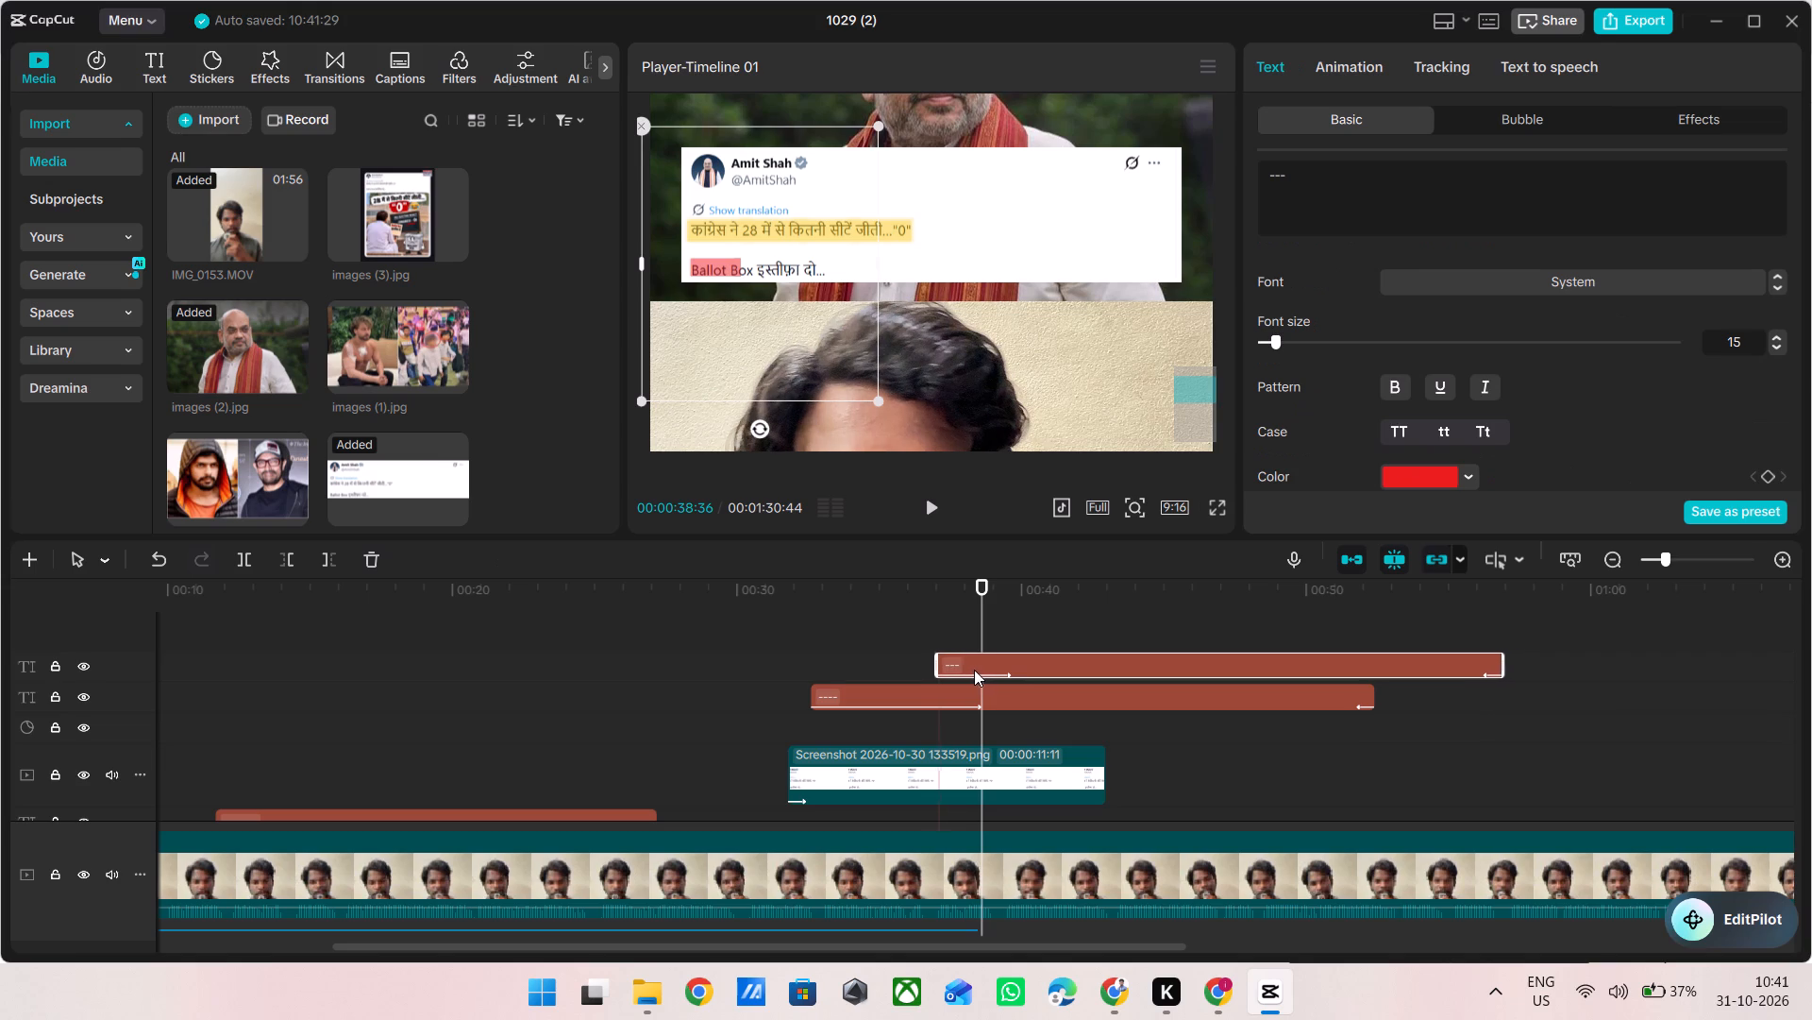
pyautogui.moveTo(974, 670); pyautogui.dragTo(971, 671)
pyautogui.click(924, 651)
pyautogui.press('space')
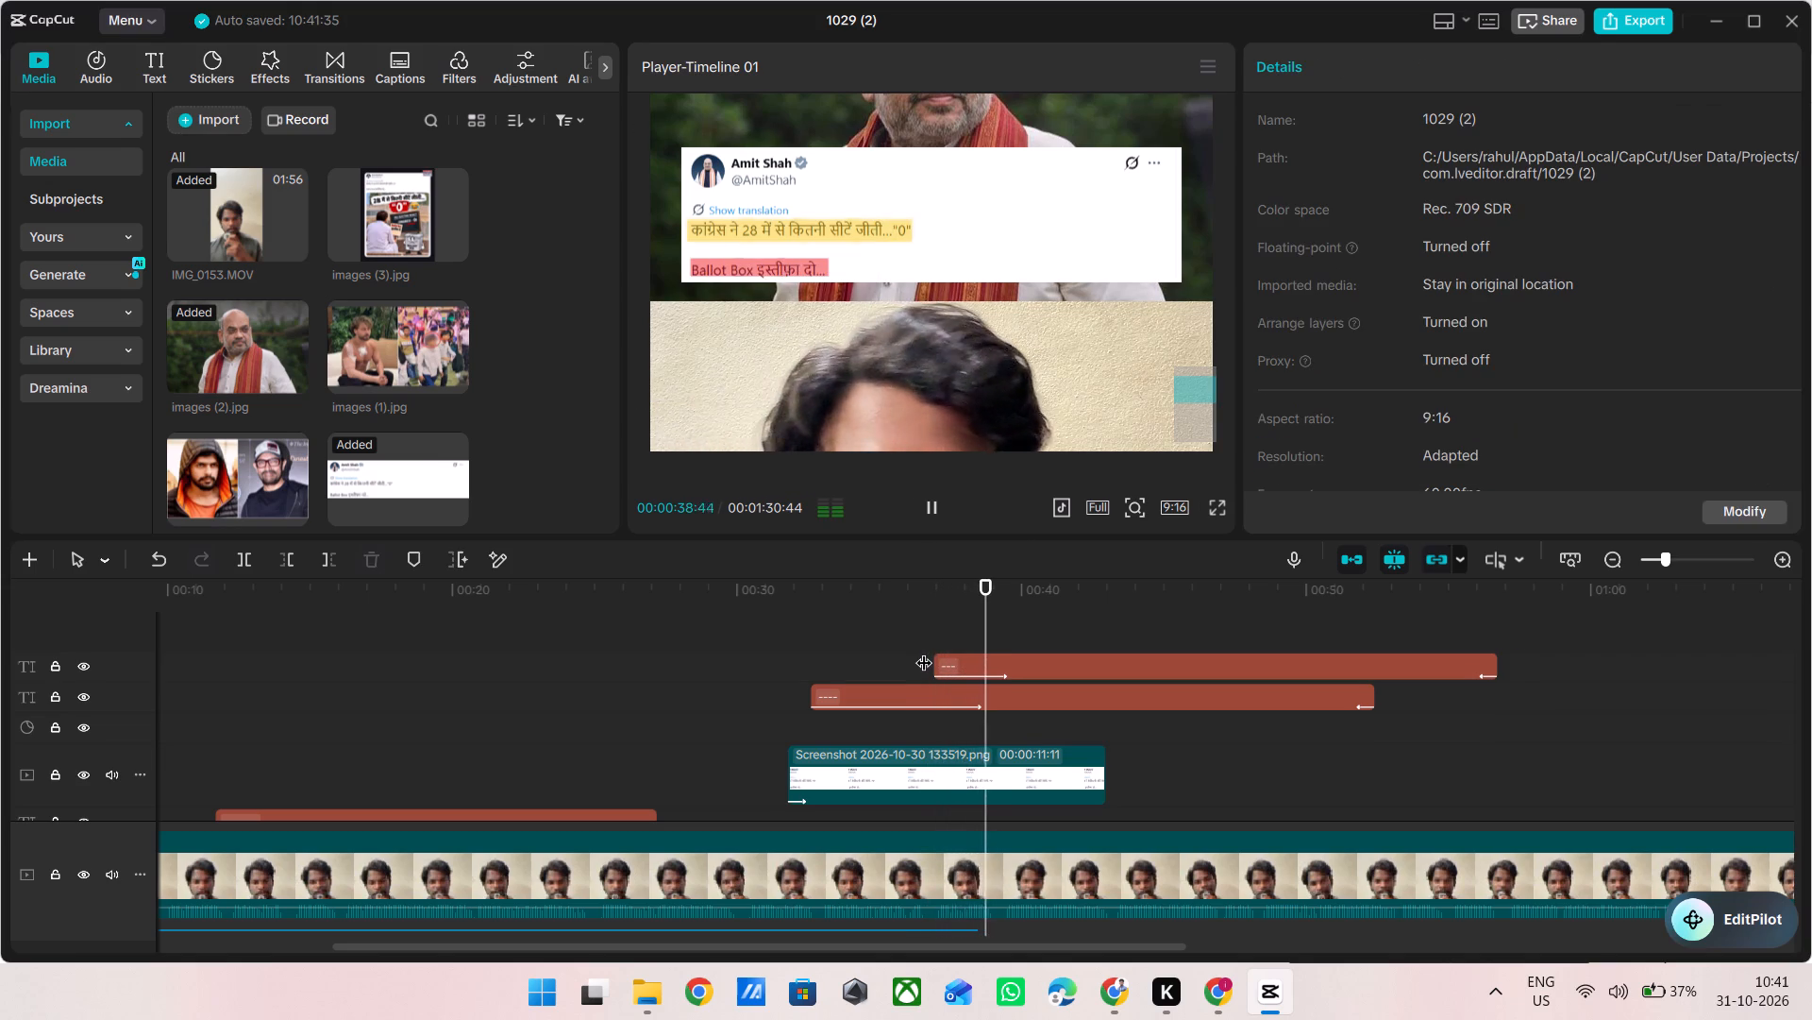
pyautogui.press('space')
# Nudge the red highlight slightly down on the "Ballot Box" line and replay the reveal.
pyautogui.click(824, 269)
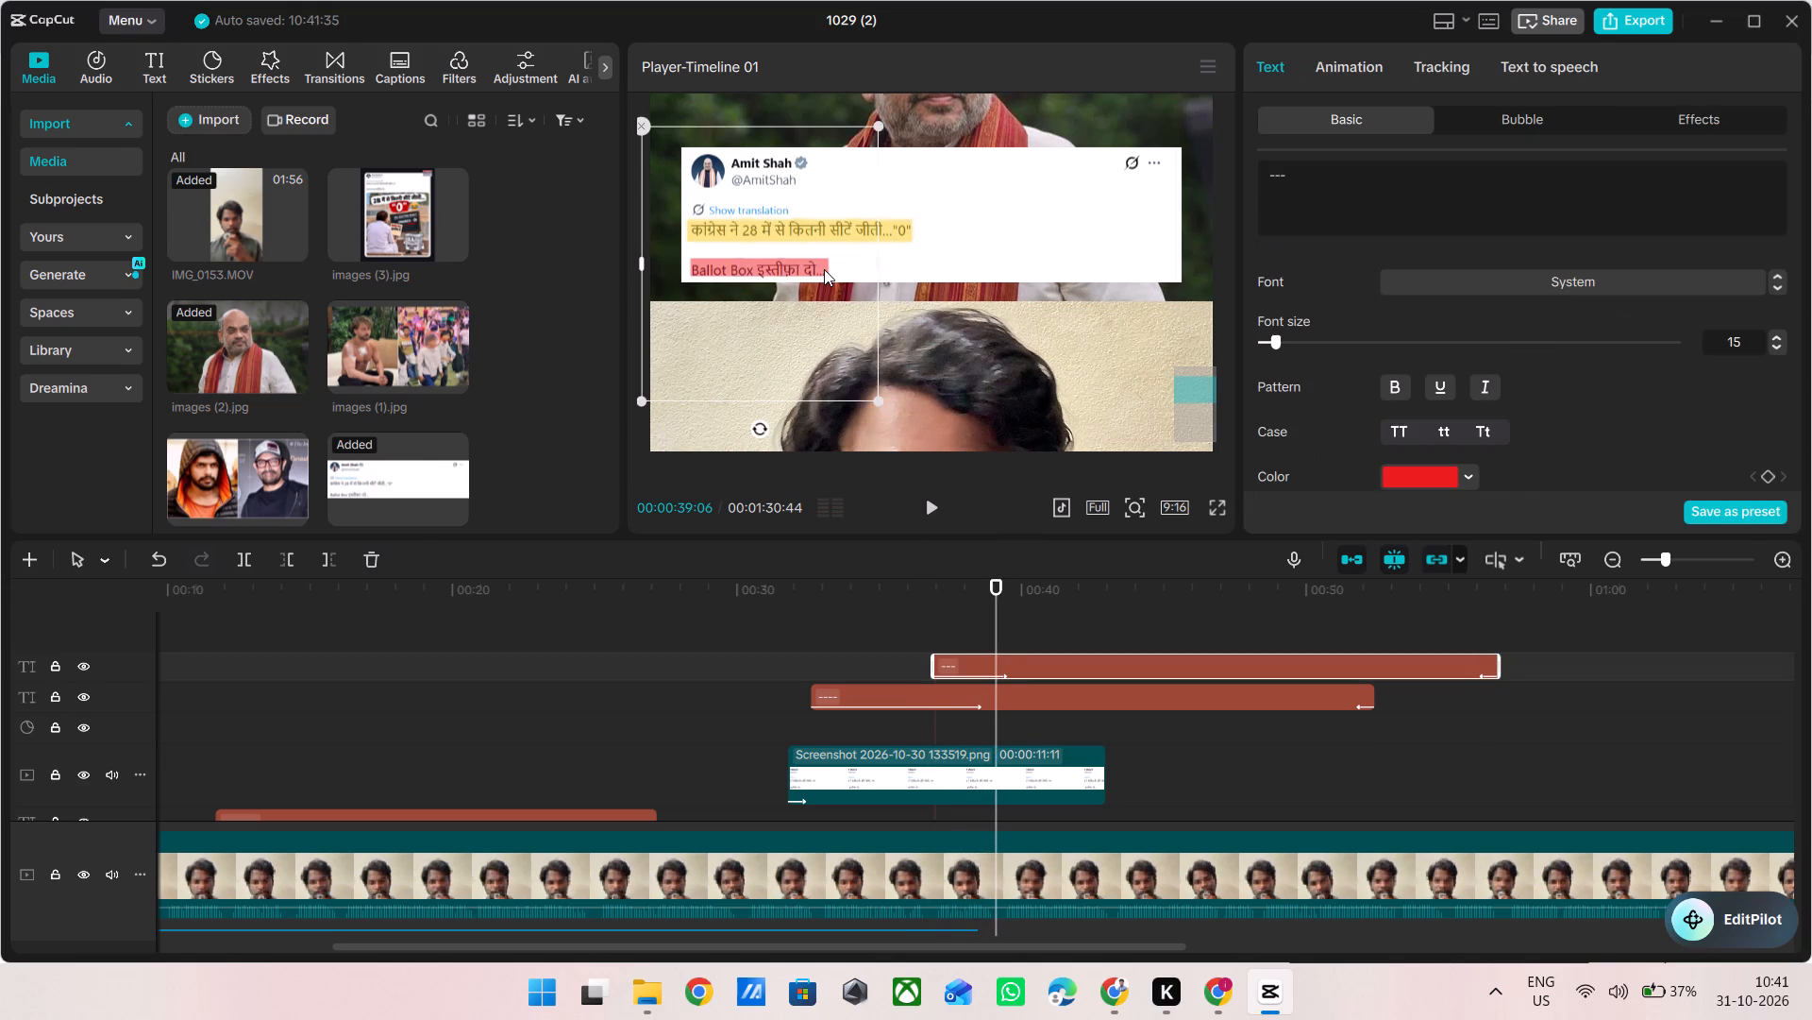
pyautogui.click(824, 269)
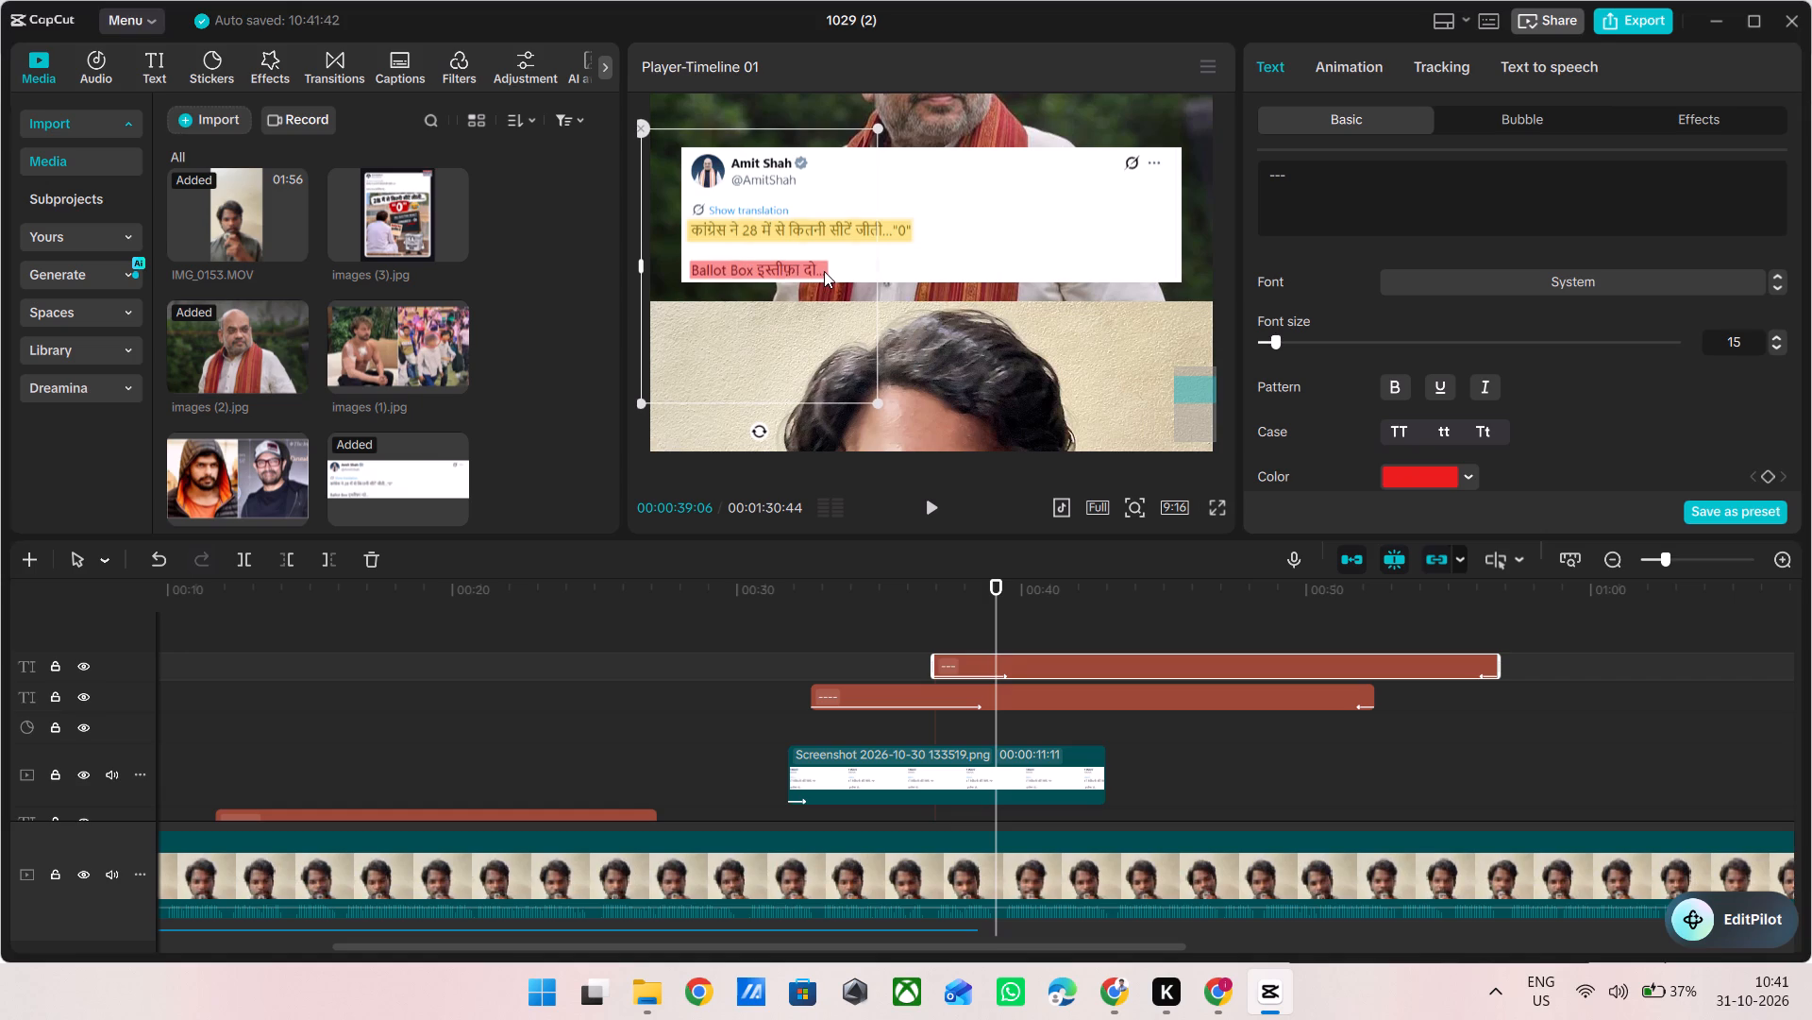
pyautogui.click(912, 609)
pyautogui.press('space')
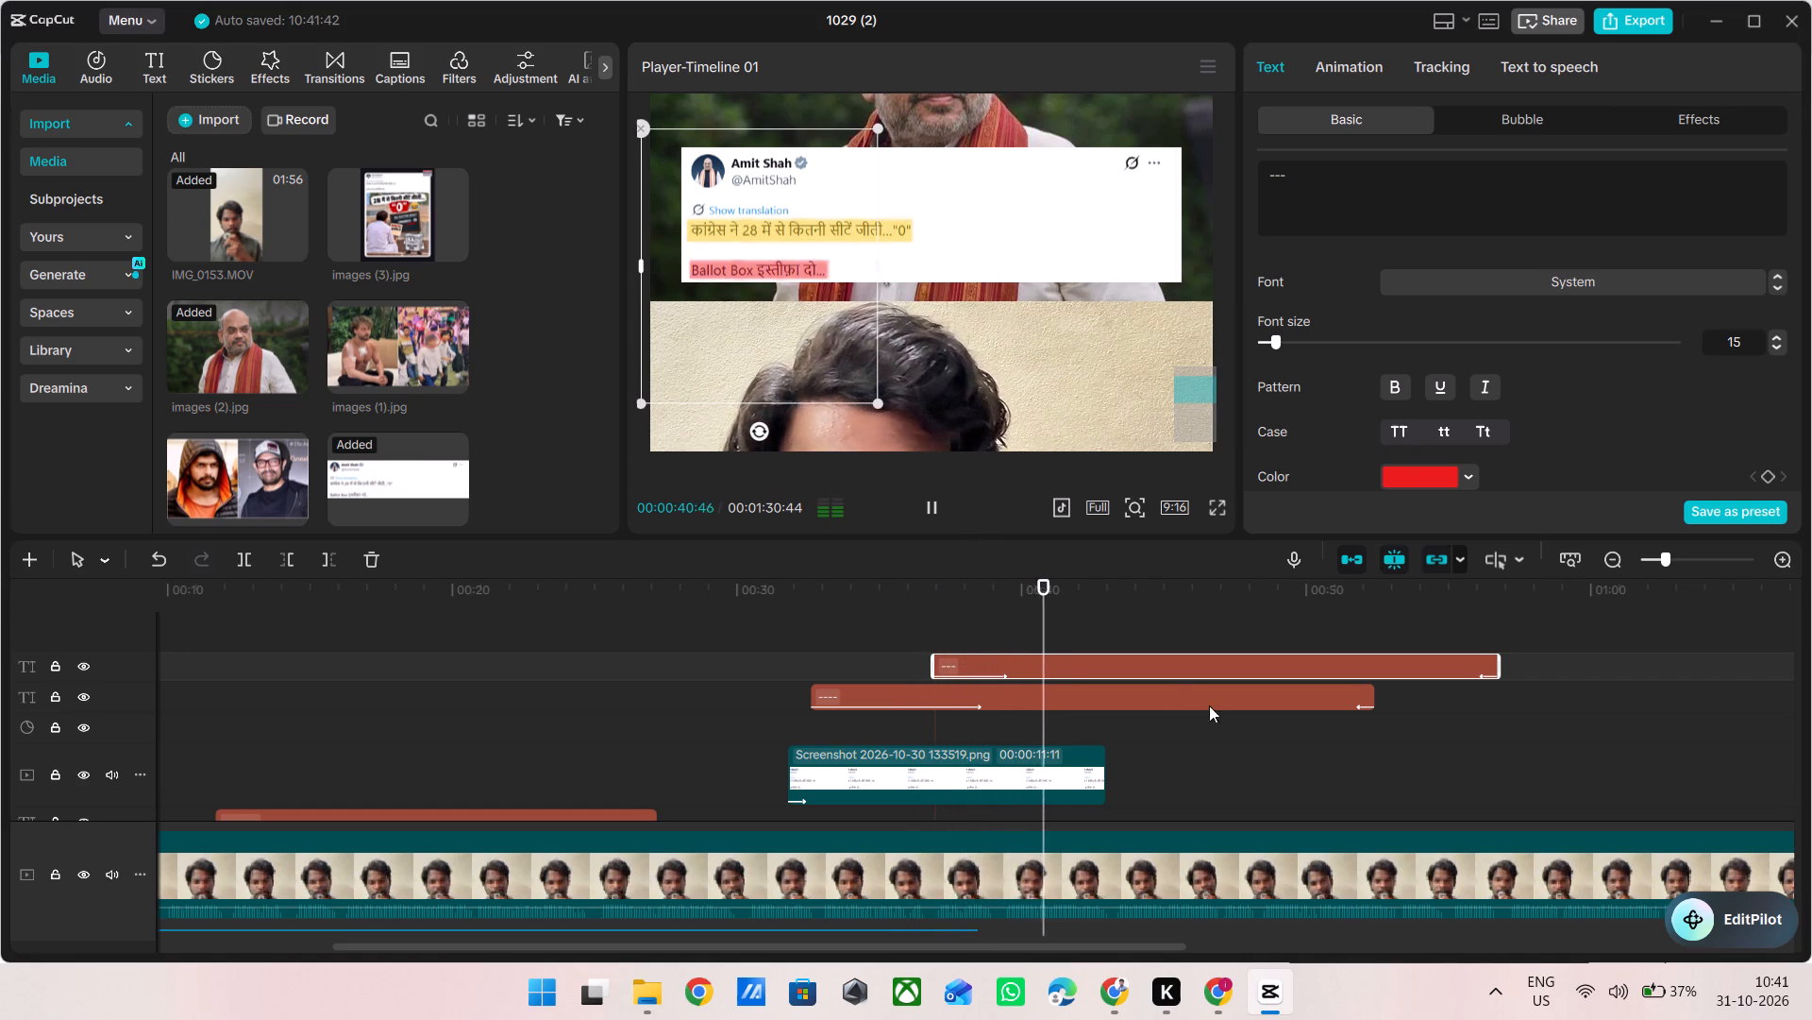
# Stop playback, show the full vertical frame in the preview, and place the playhead at the end of the Amit Shah tweet screenshot clip.
pyautogui.keyDown('ctrl'); pyautogui.scroll(-6, 1044, 765); pyautogui.keyUp('ctrl')
pyautogui.scroll(-1, 1044, 765)
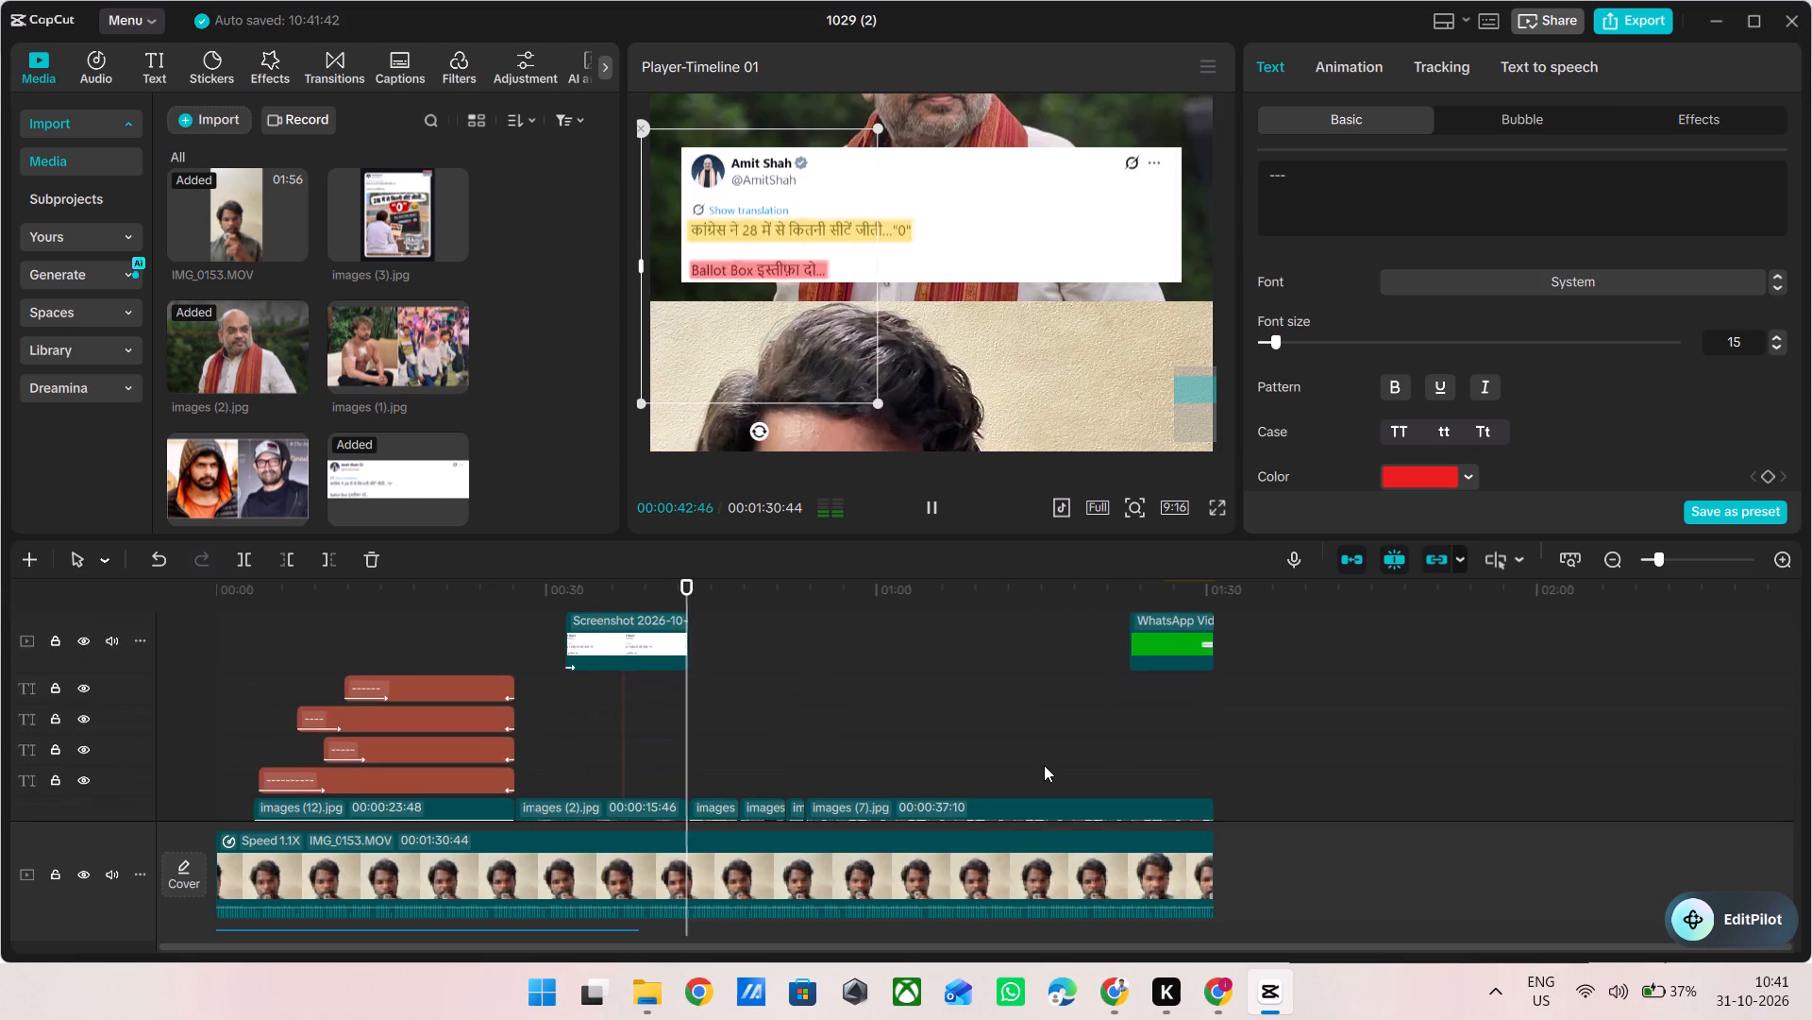
pyautogui.scroll(-1, 1044, 765)
pyautogui.scroll(2, 1044, 765)
pyautogui.write('b')
pyautogui.press('space')
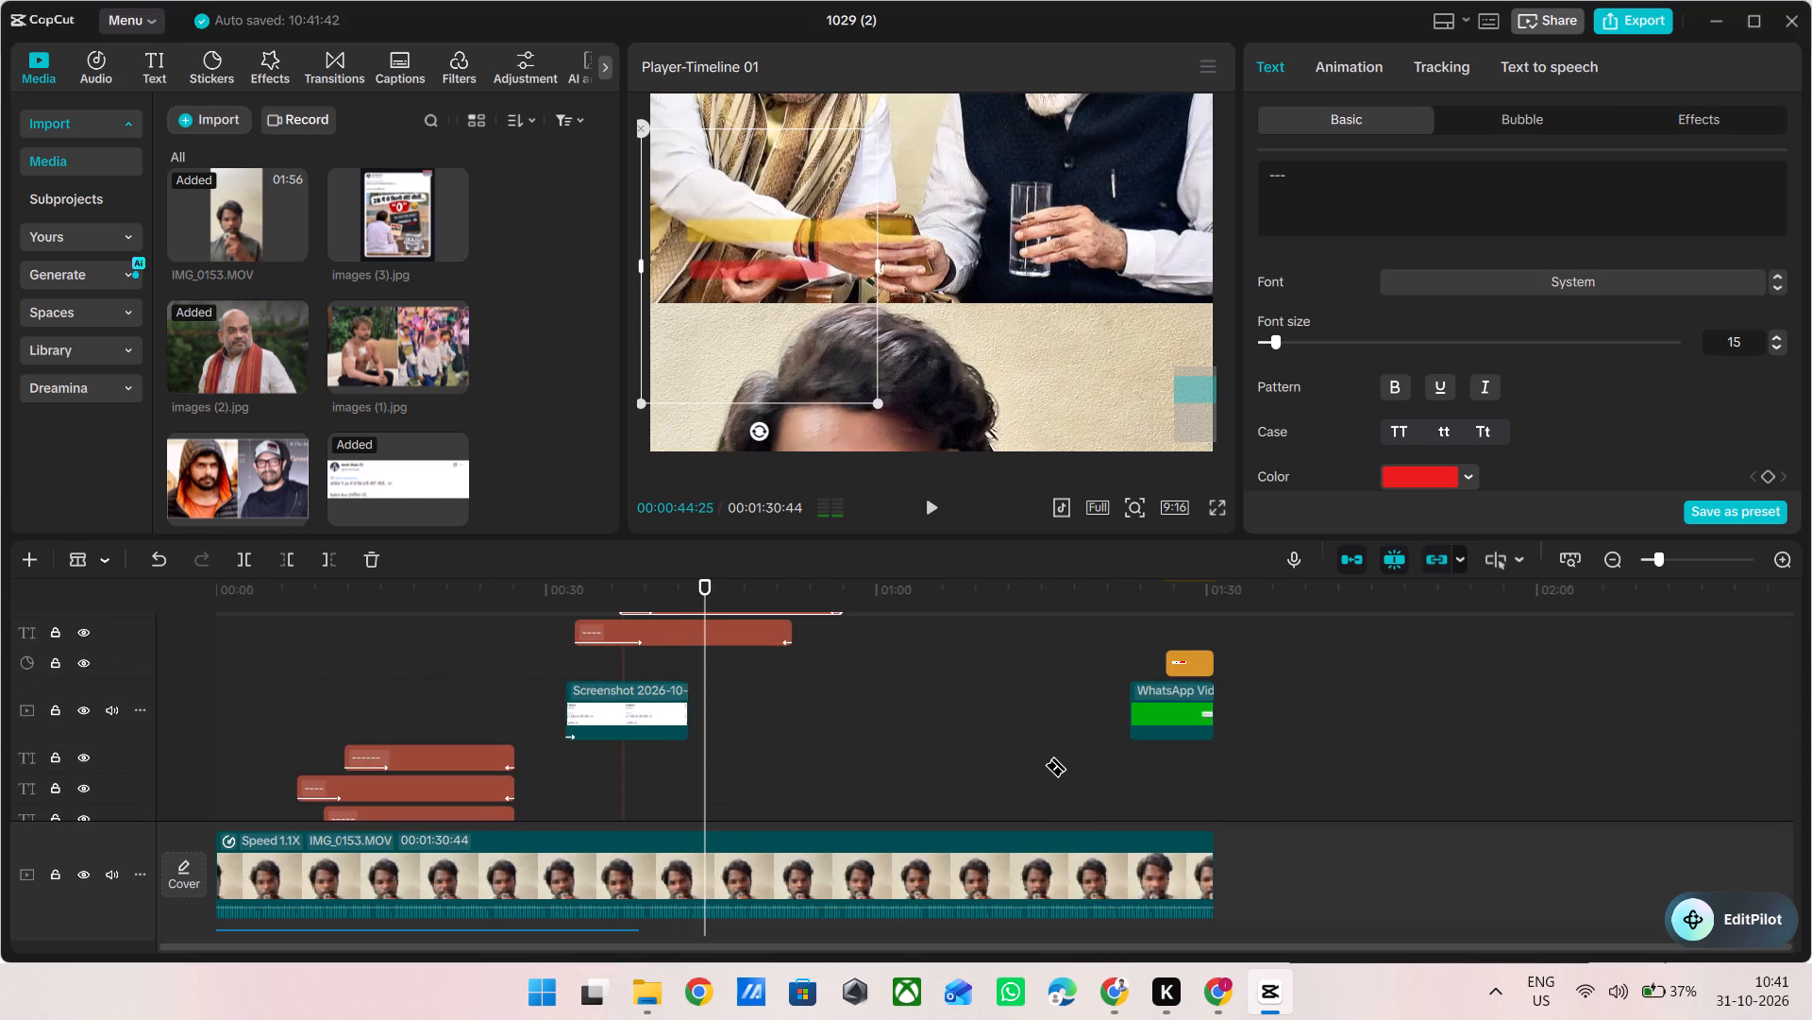
pyautogui.keyDown('ctrl'); pyautogui.scroll(3, 775, 775); pyautogui.keyUp('ctrl')
pyautogui.scroll(1, 775, 775)
pyautogui.scroll(-1, 775, 775)
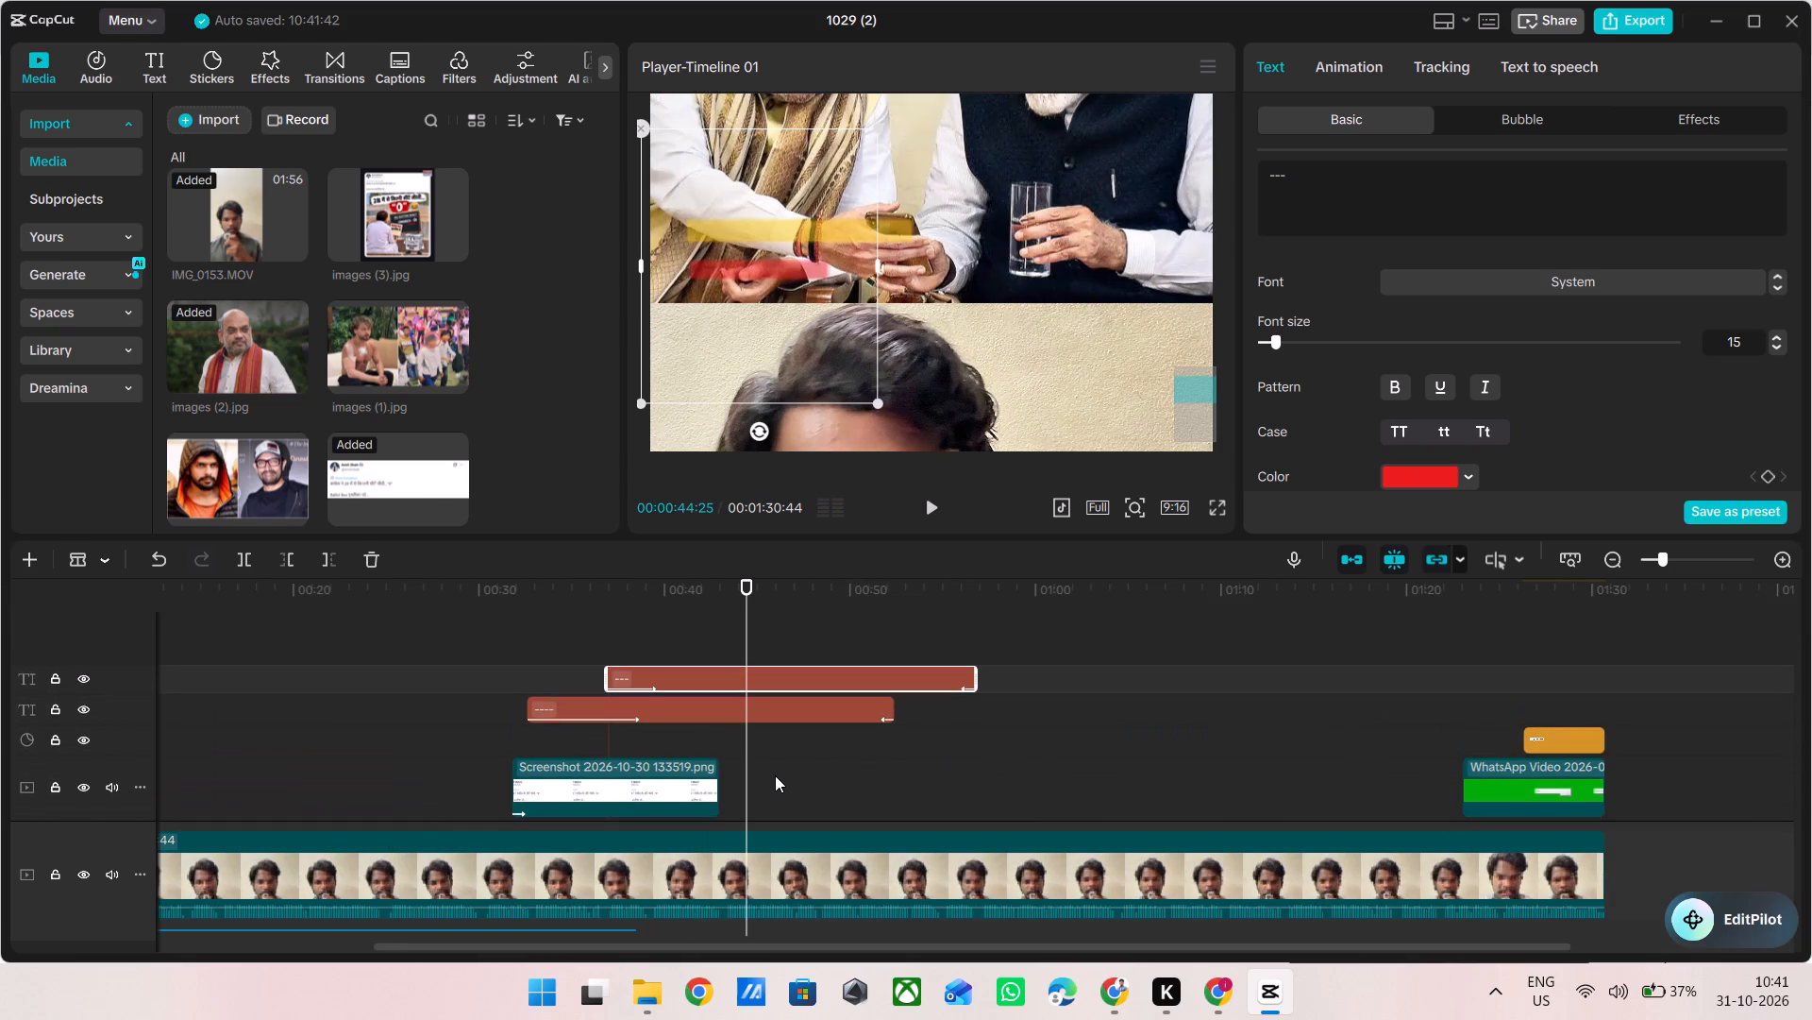
pyautogui.keyDown('ctrl'); pyautogui.scroll(-8, 1084, 316); pyautogui.keyUp('ctrl')
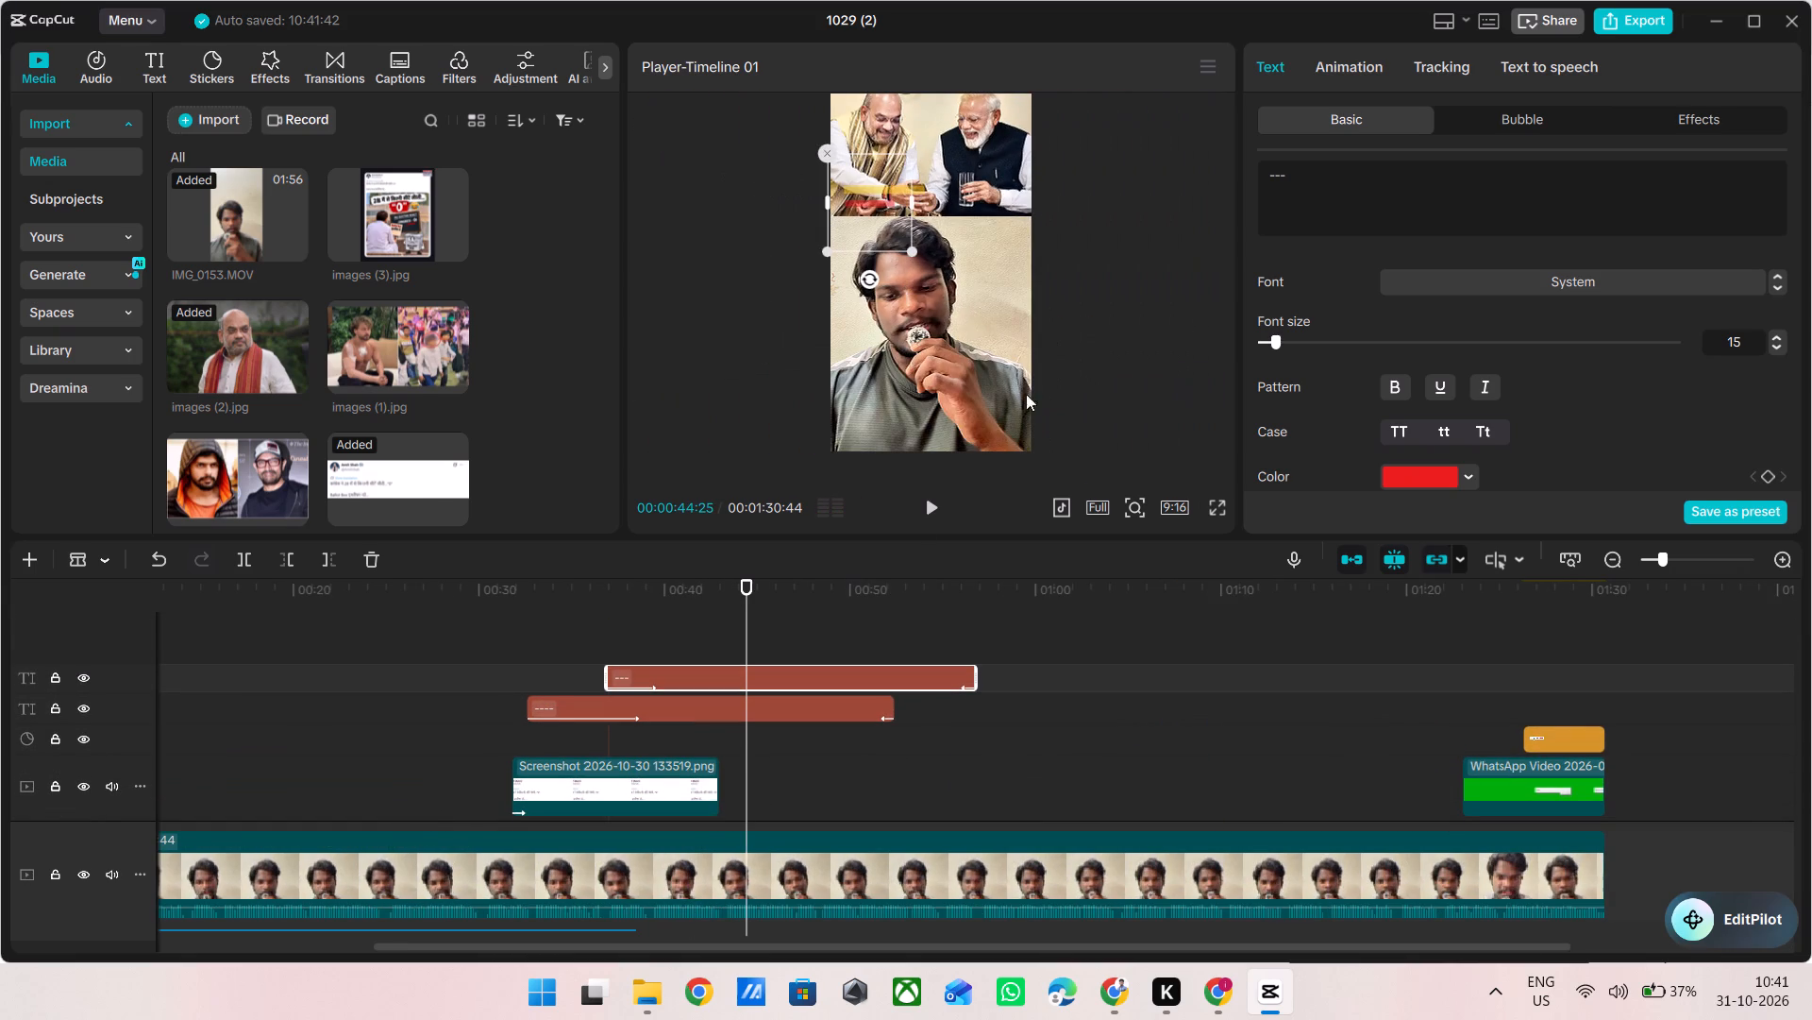
pyautogui.moveTo(742, 592); pyautogui.dragTo(726, 589)
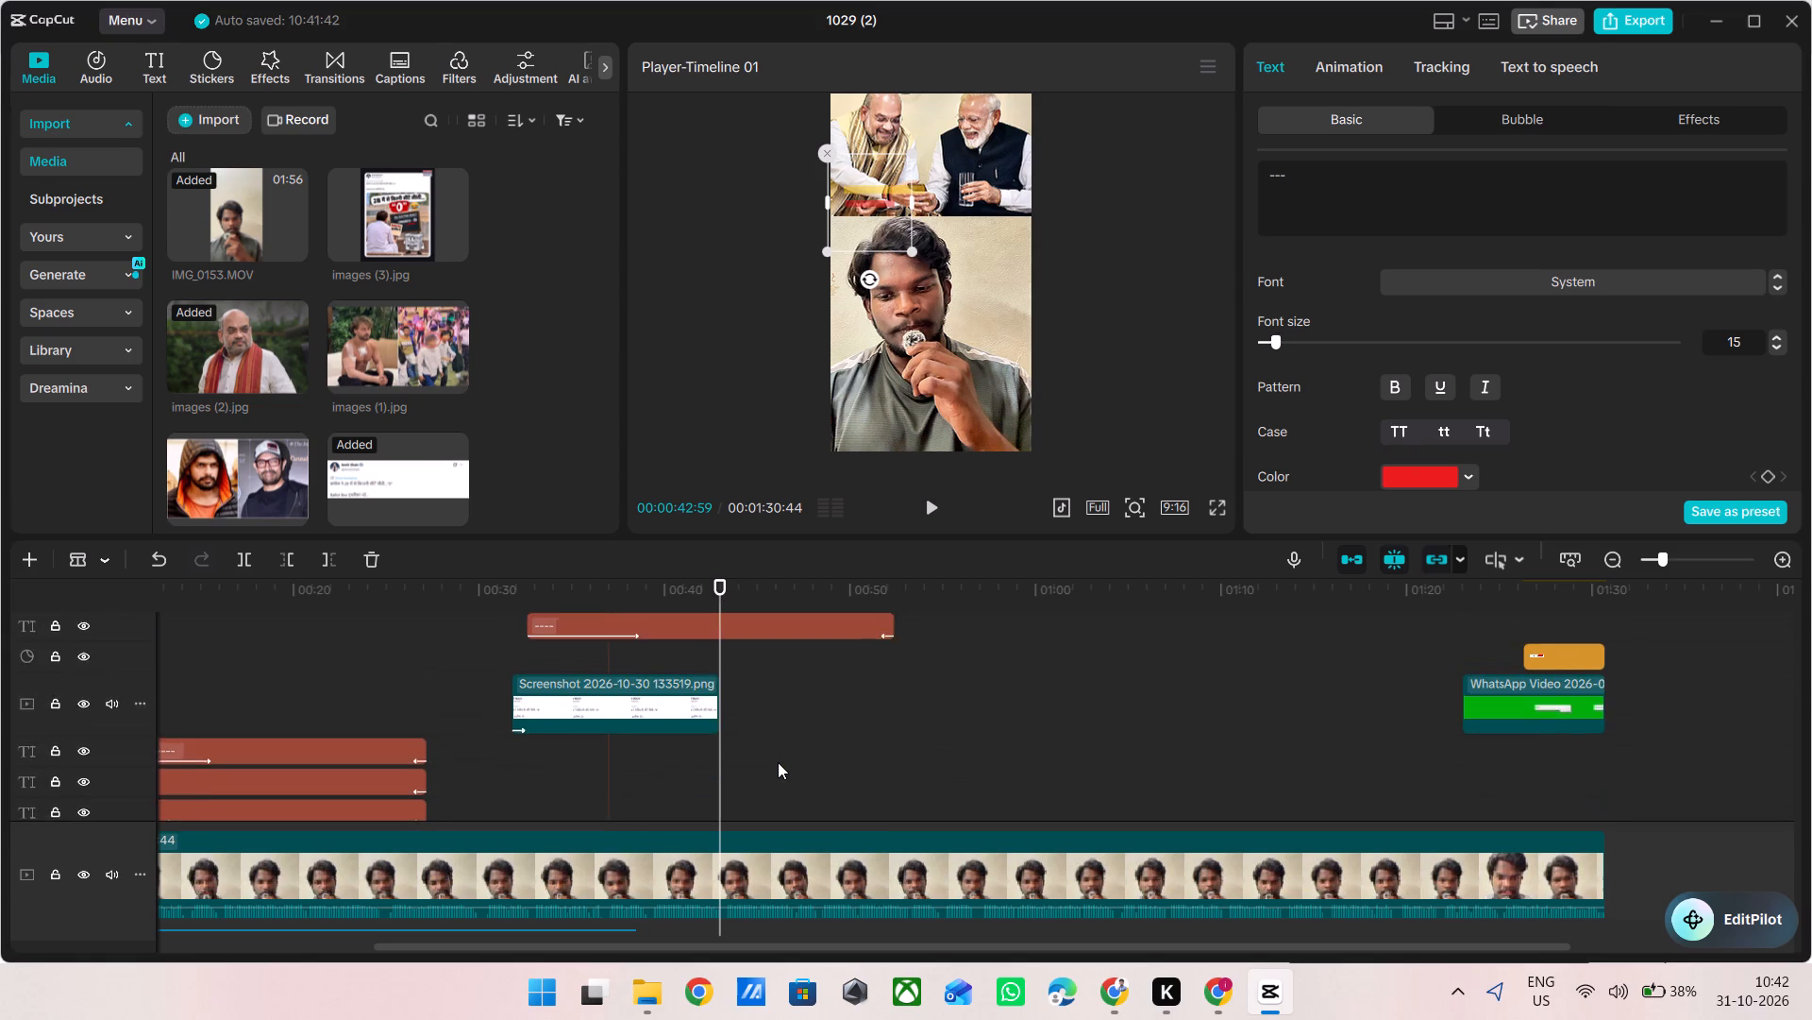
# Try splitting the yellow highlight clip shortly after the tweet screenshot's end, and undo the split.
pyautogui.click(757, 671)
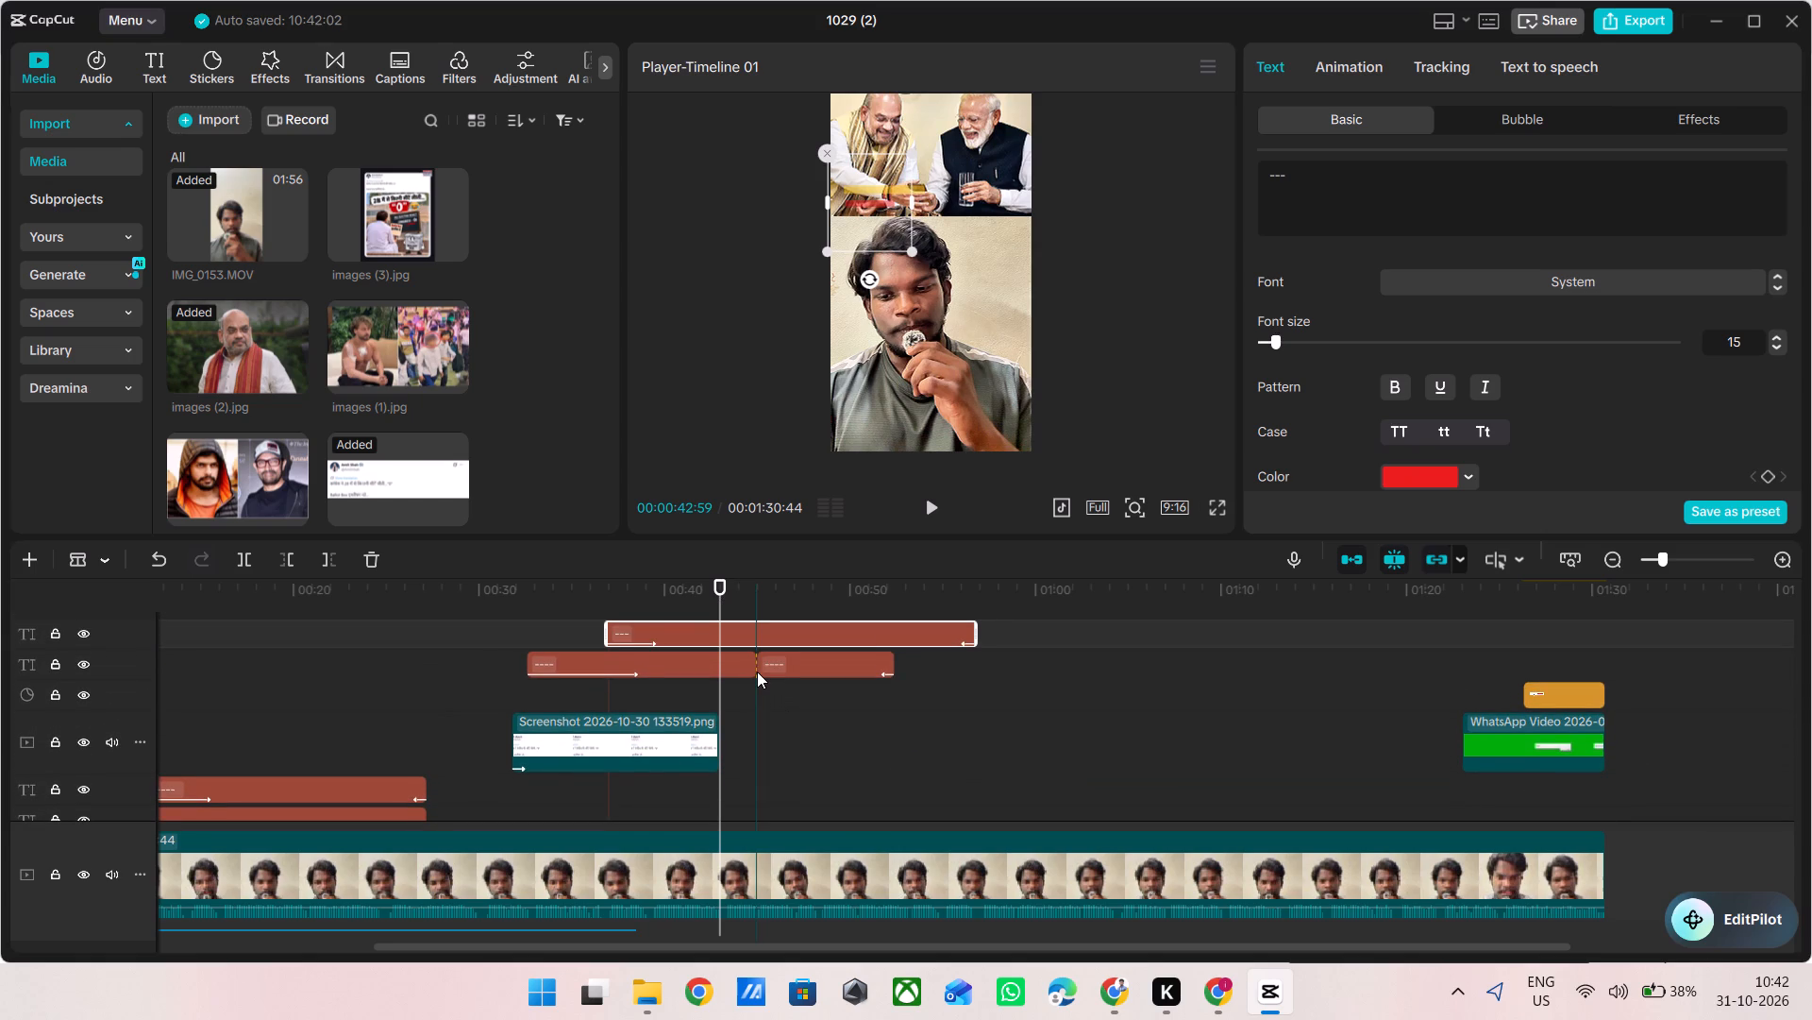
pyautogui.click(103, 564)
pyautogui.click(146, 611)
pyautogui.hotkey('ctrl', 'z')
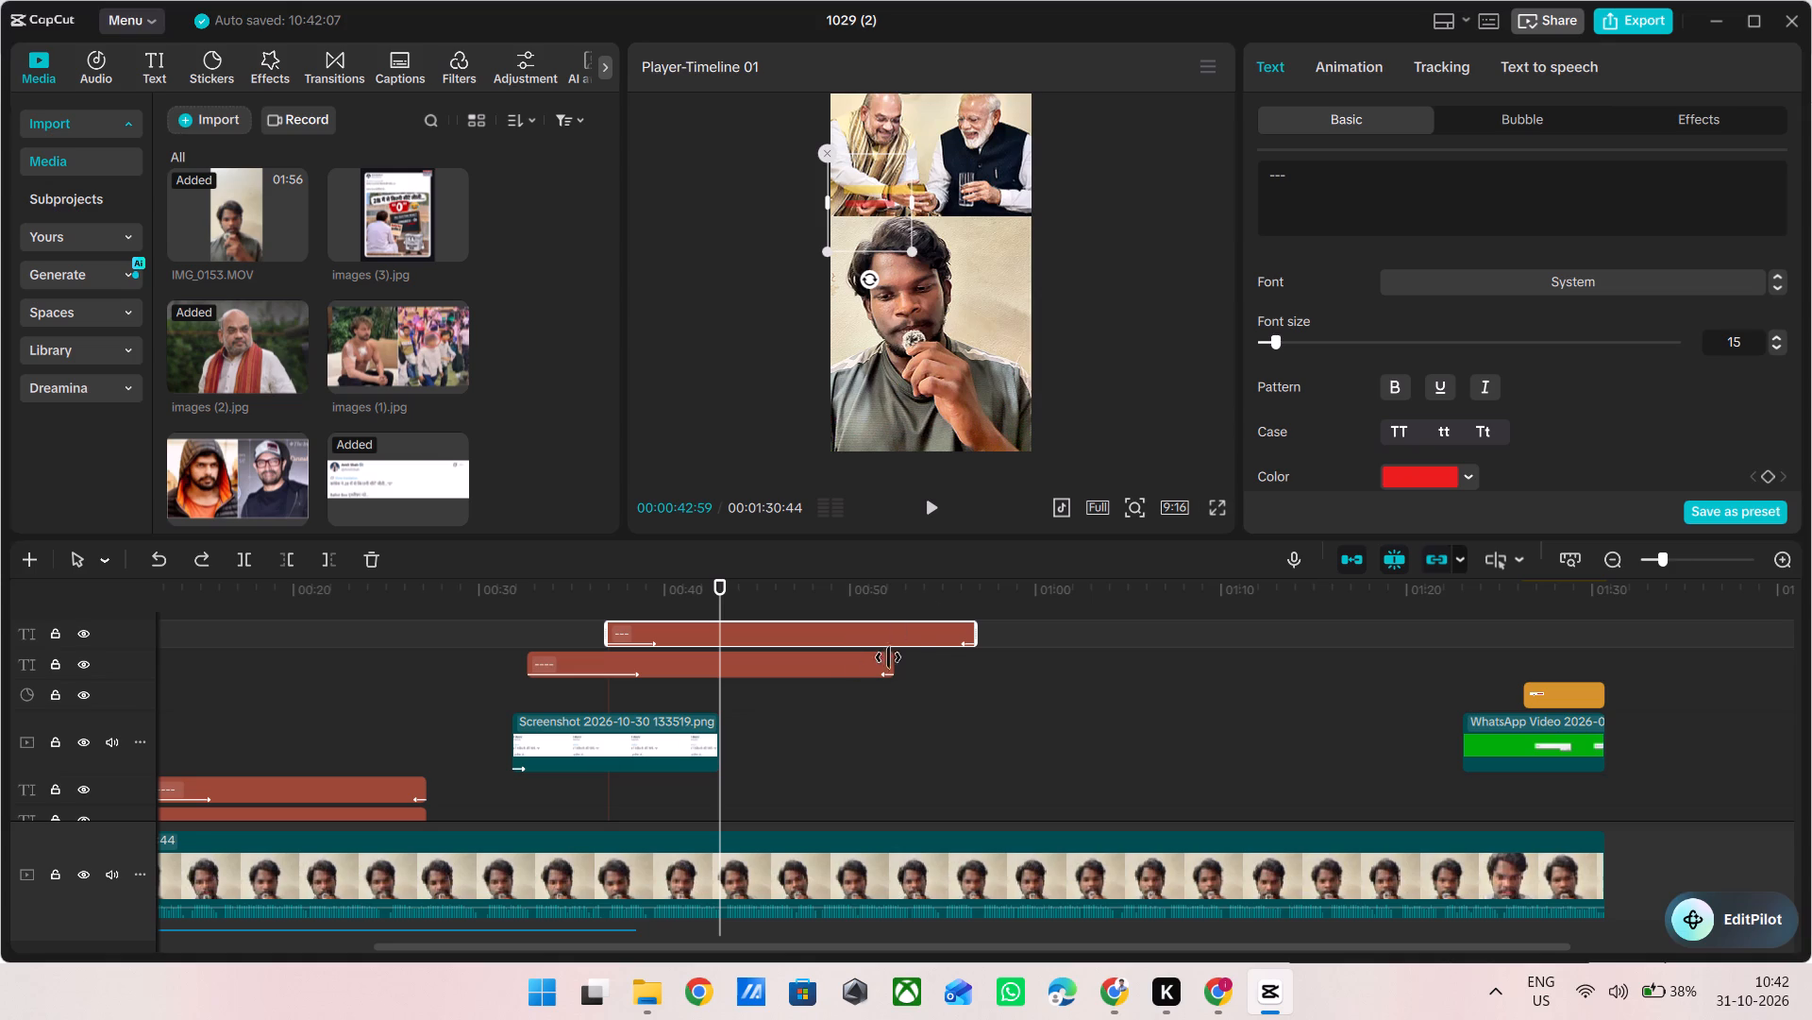
# Trim the ends of the red and yellow highlight clips to the end of the tweet screenshot clip, at about 42:59.
pyautogui.moveTo(973, 629); pyautogui.dragTo(747, 625)
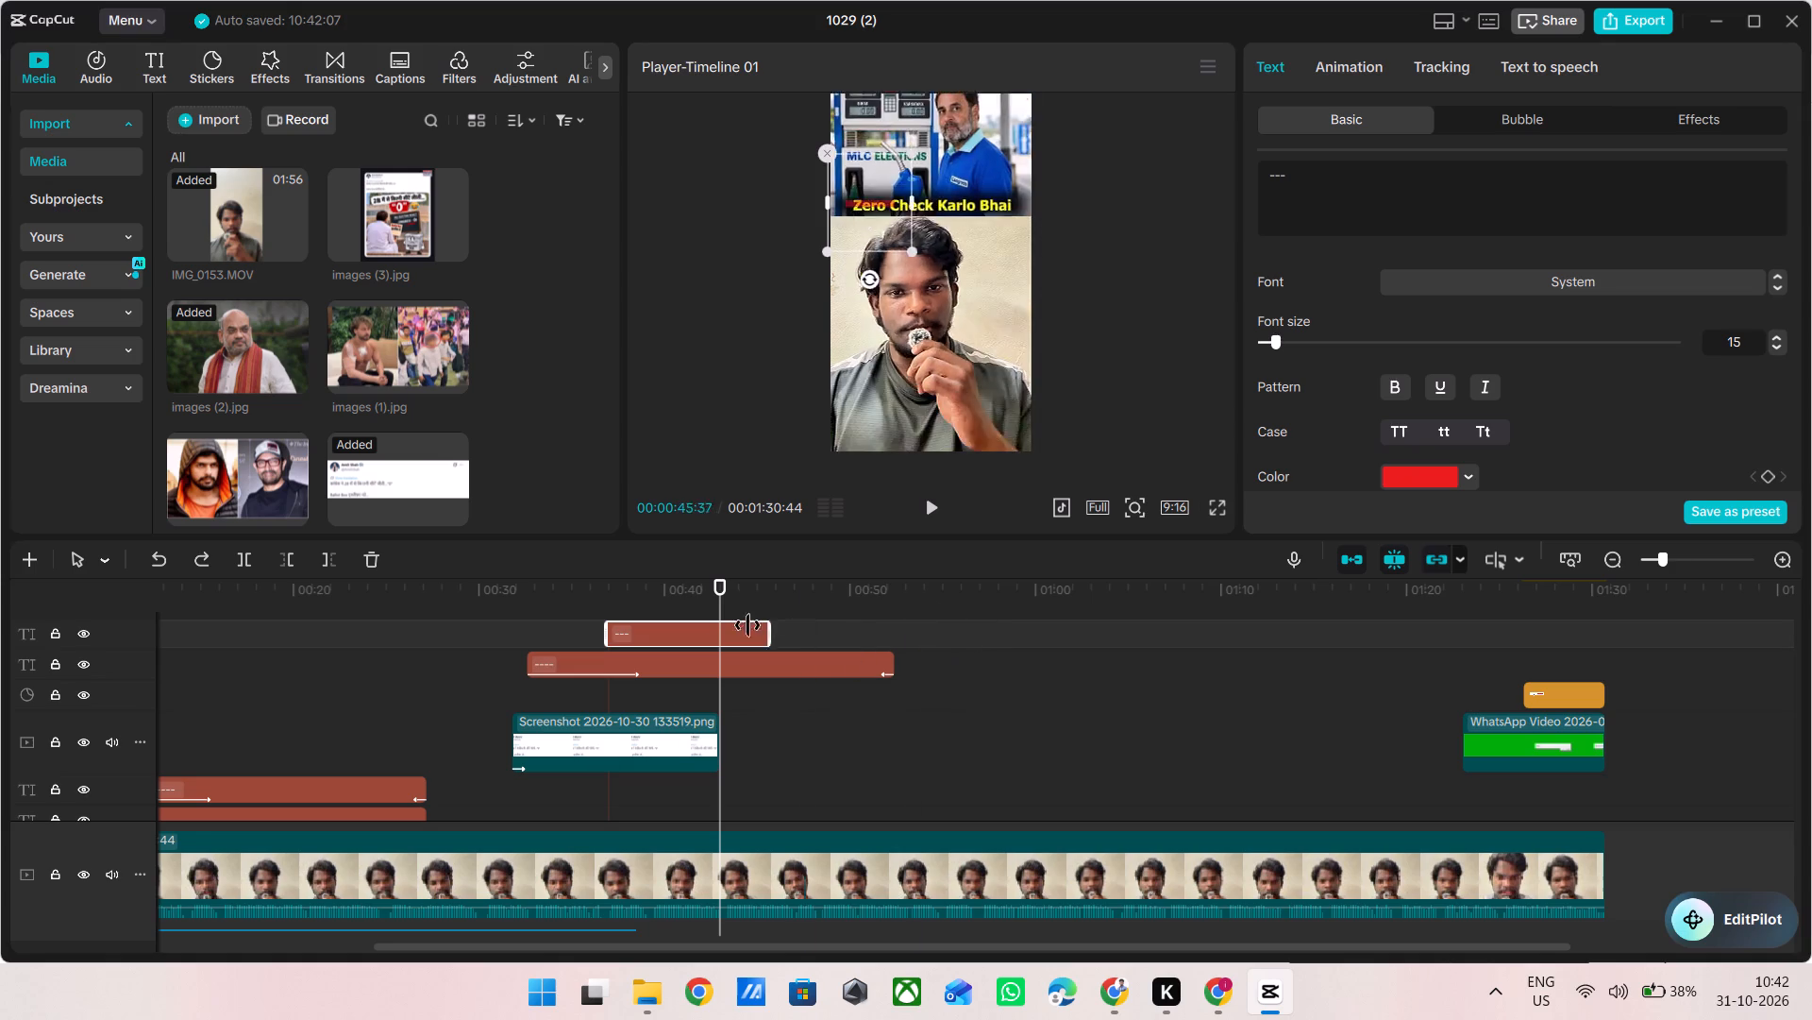
pyautogui.moveTo(747, 625); pyautogui.dragTo(715, 628)
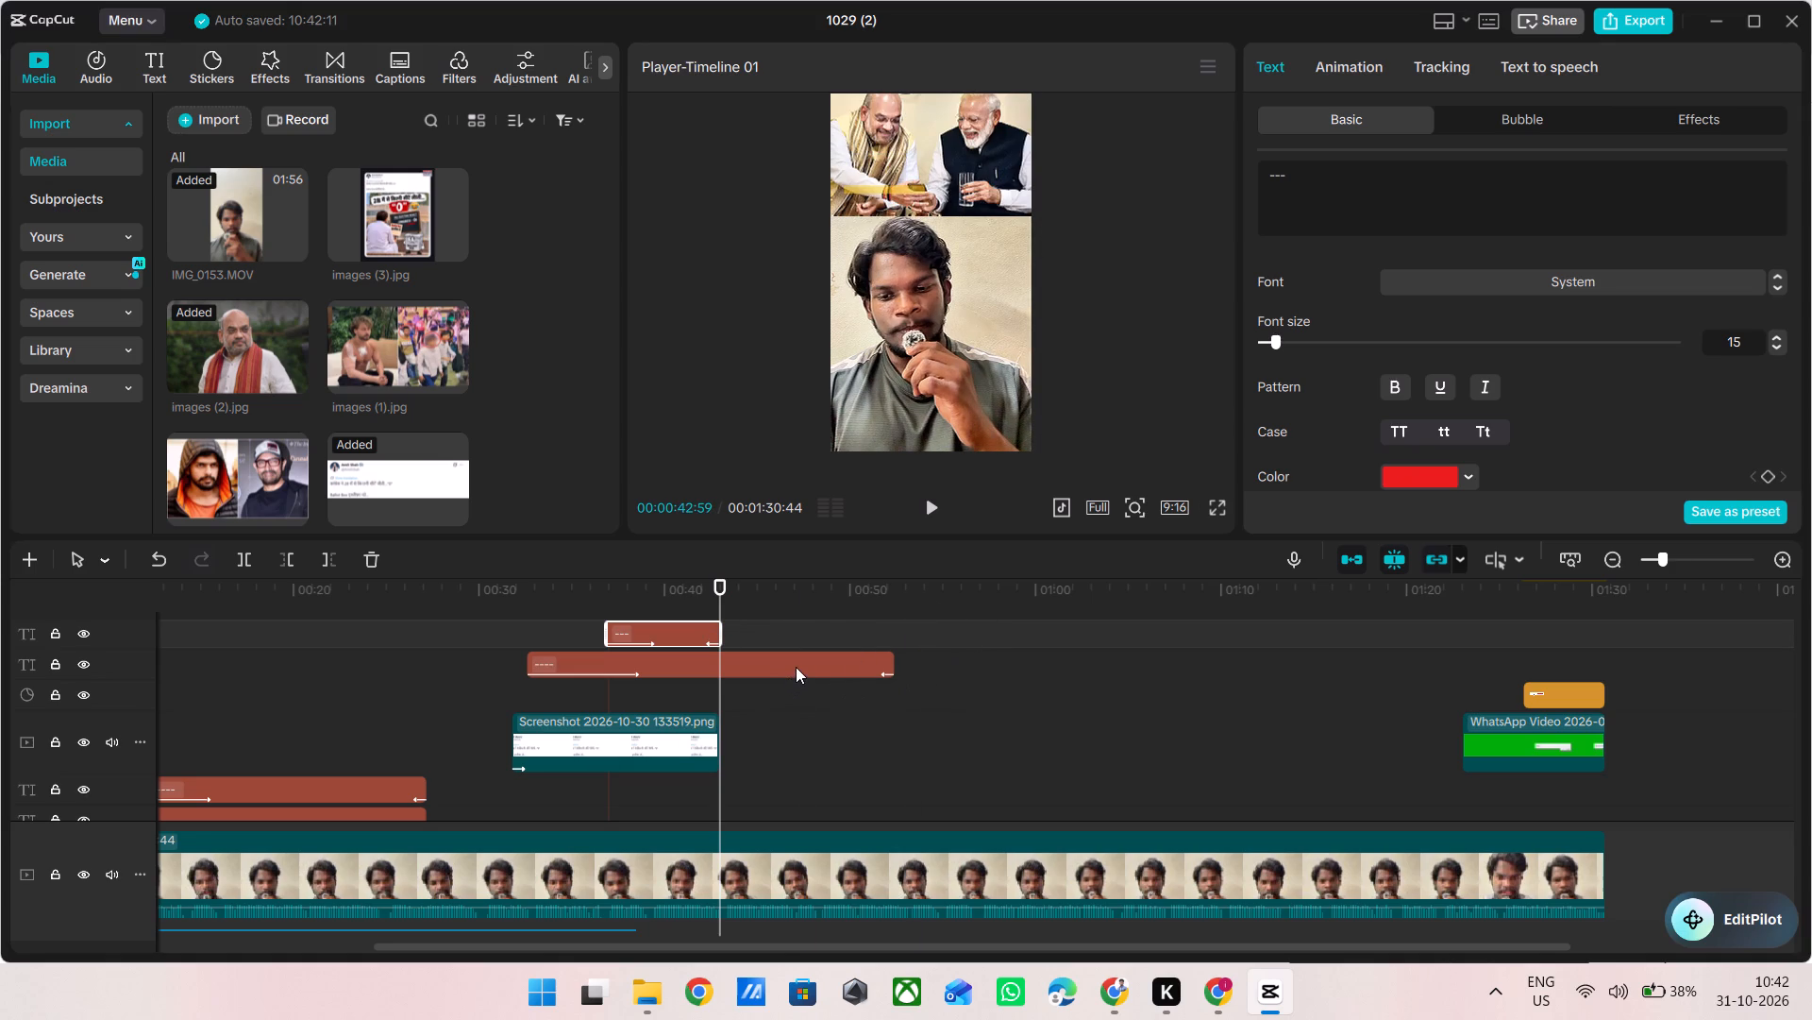
pyautogui.click(796, 667)
pyautogui.moveTo(898, 657); pyautogui.dragTo(876, 657)
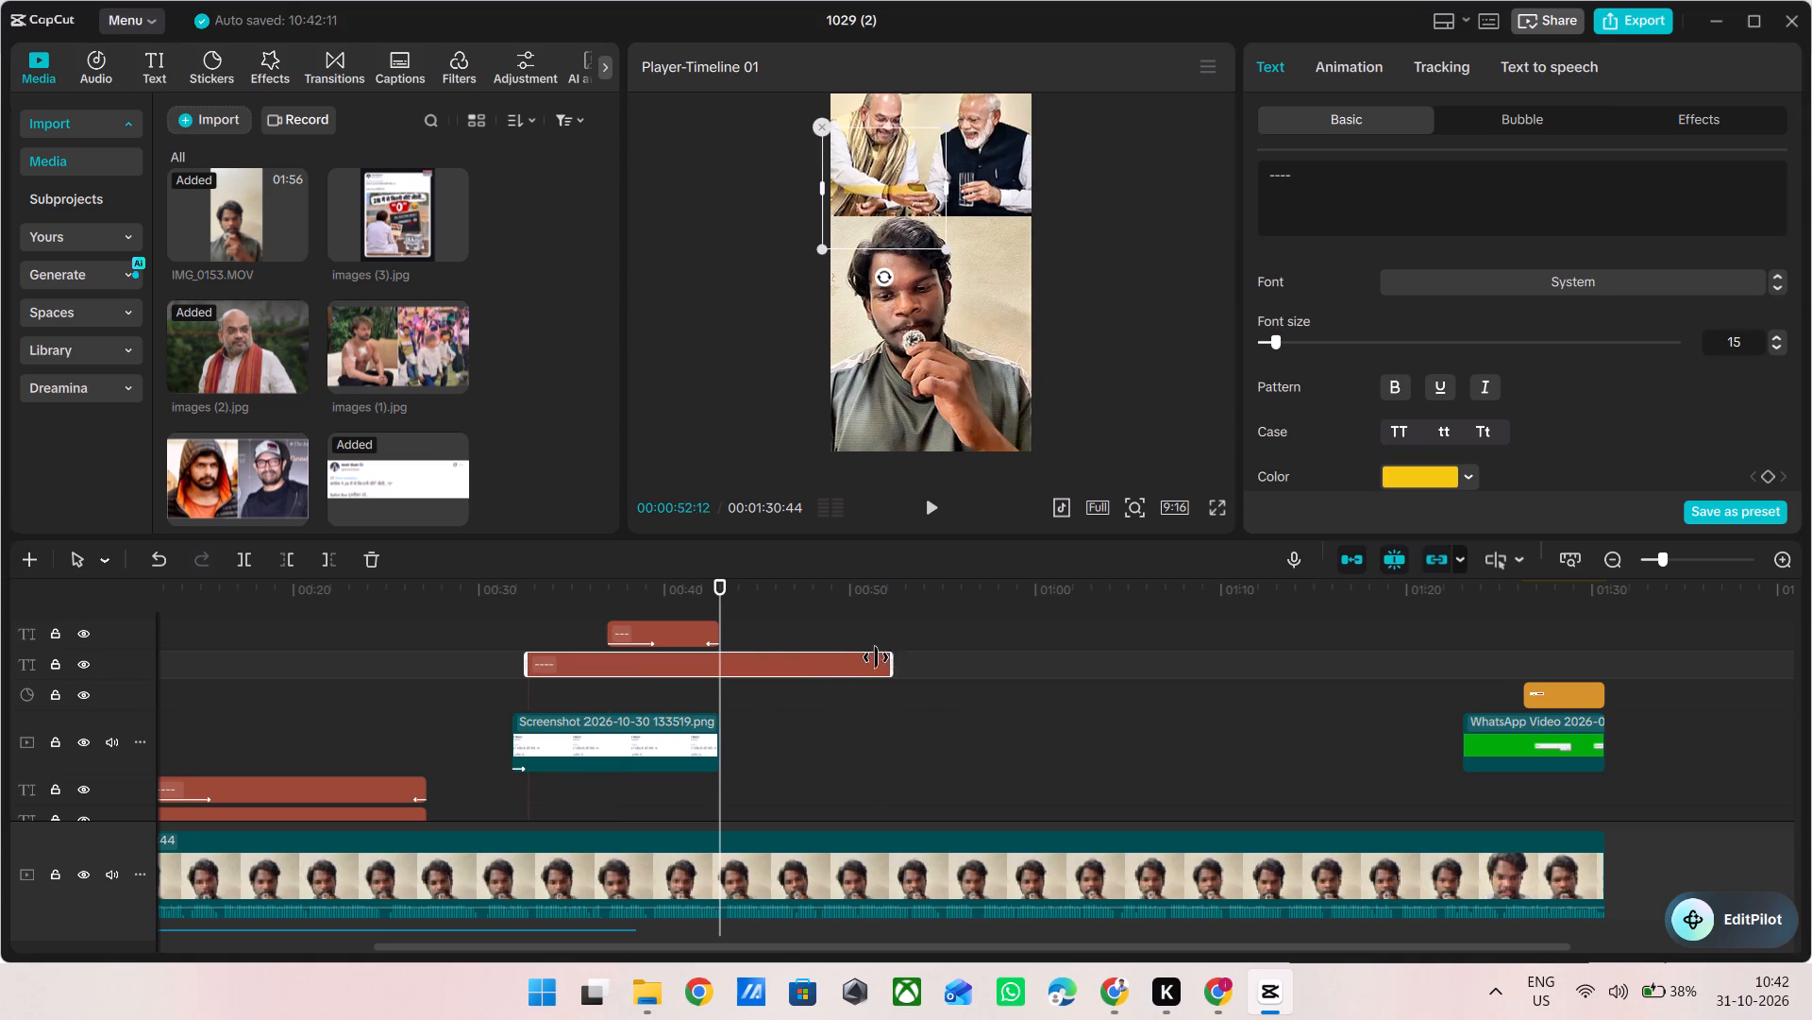
pyautogui.moveTo(876, 657); pyautogui.dragTo(721, 674)
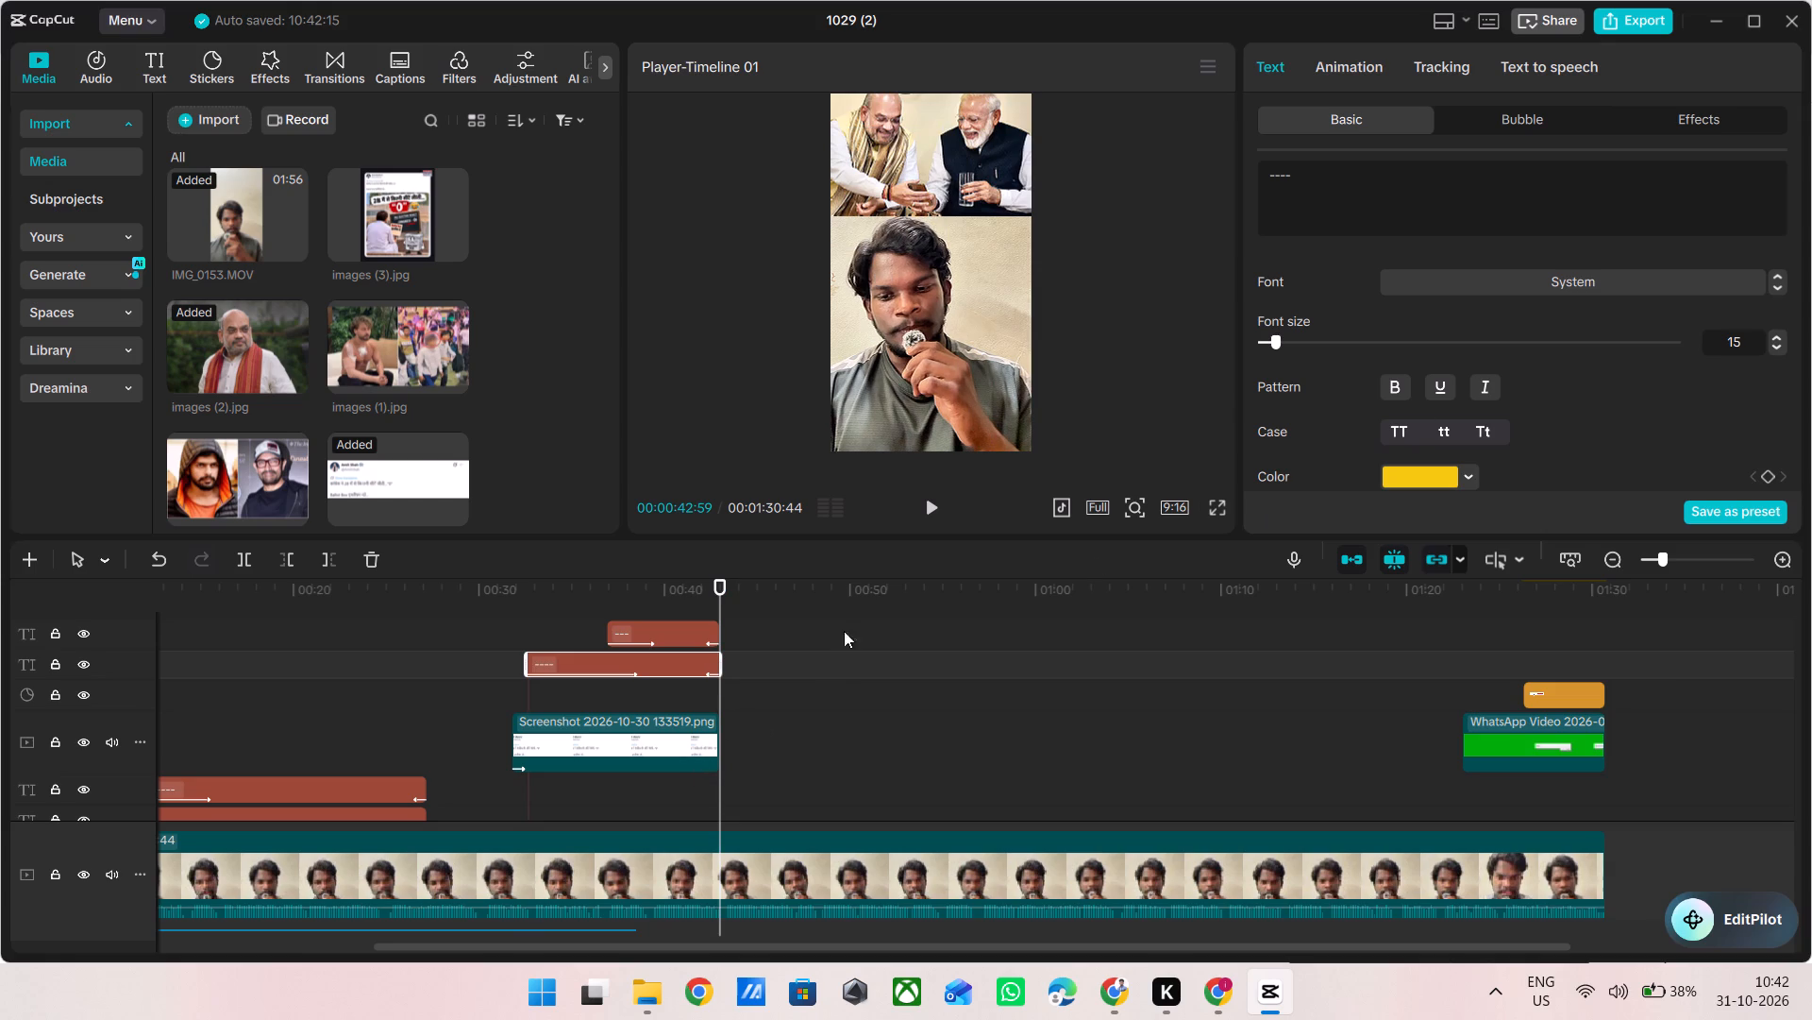
# Play the tweet section from the start of its screenshot clip in full screen to check the highlights and the following images.
pyautogui.click(691, 609)
pyautogui.press('space')
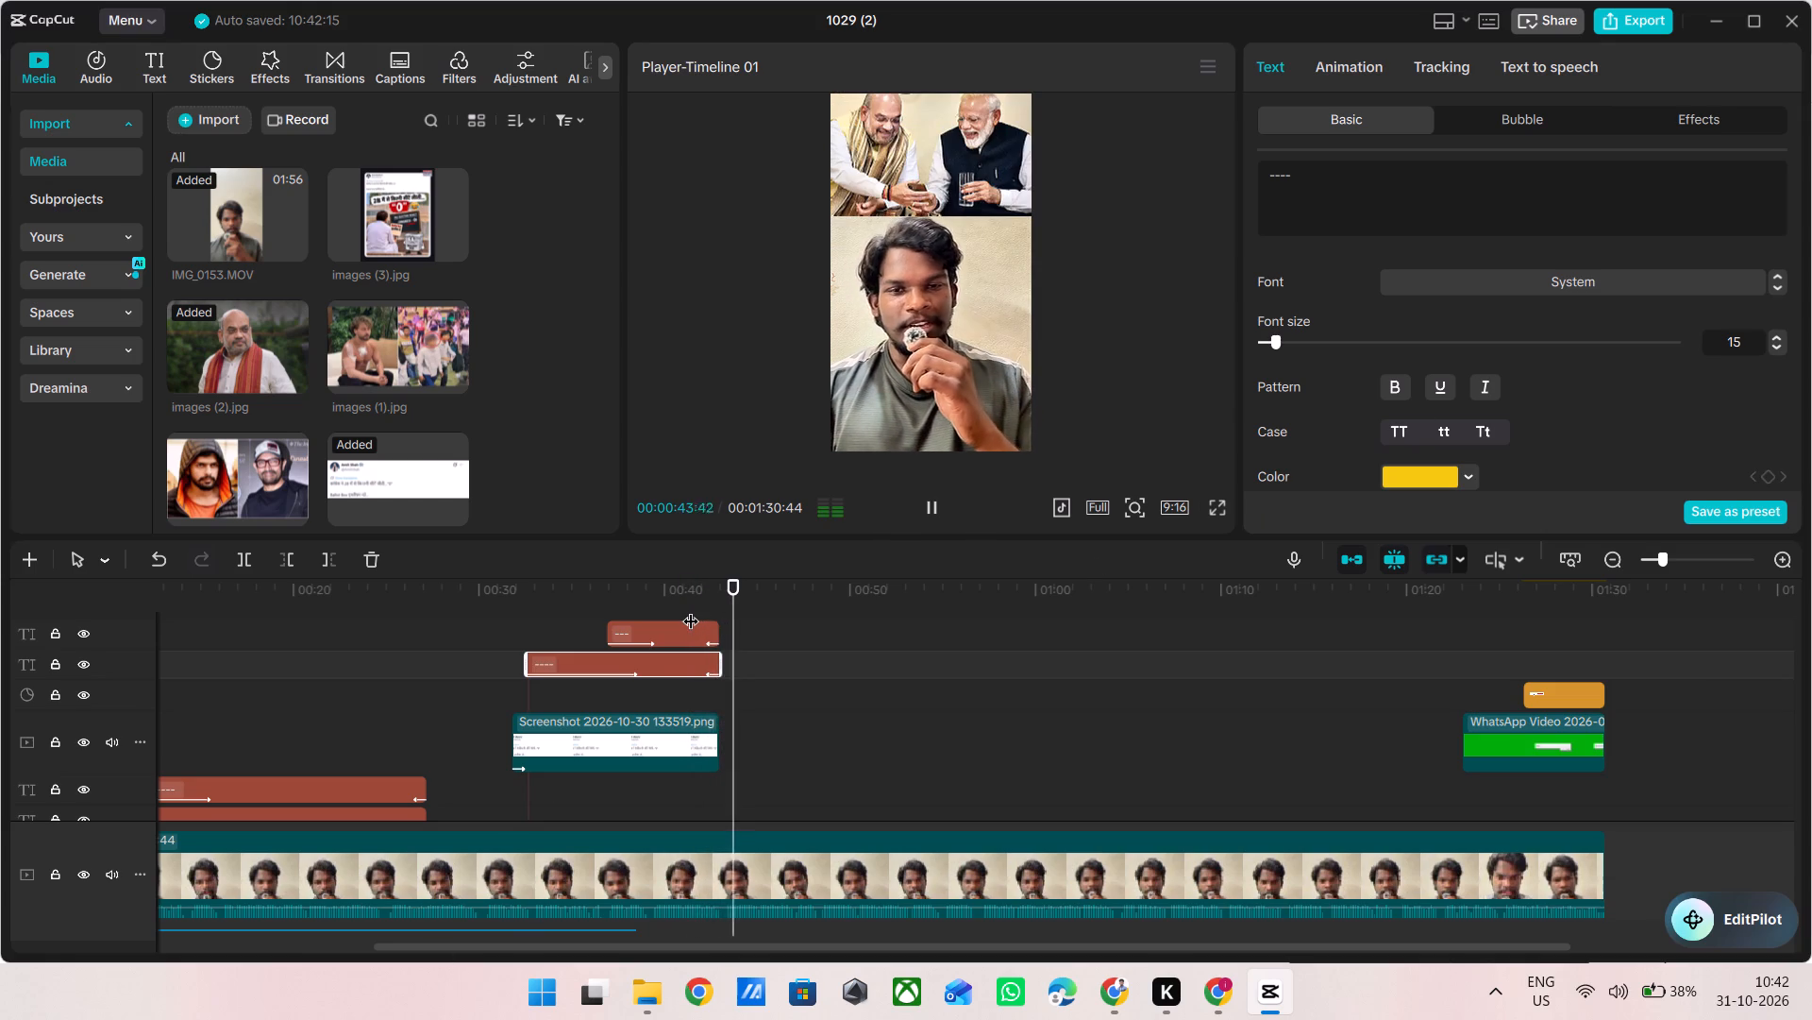
pyautogui.doubleClick(679, 696)
pyautogui.moveTo(679, 696); pyautogui.dragTo(528, 714)
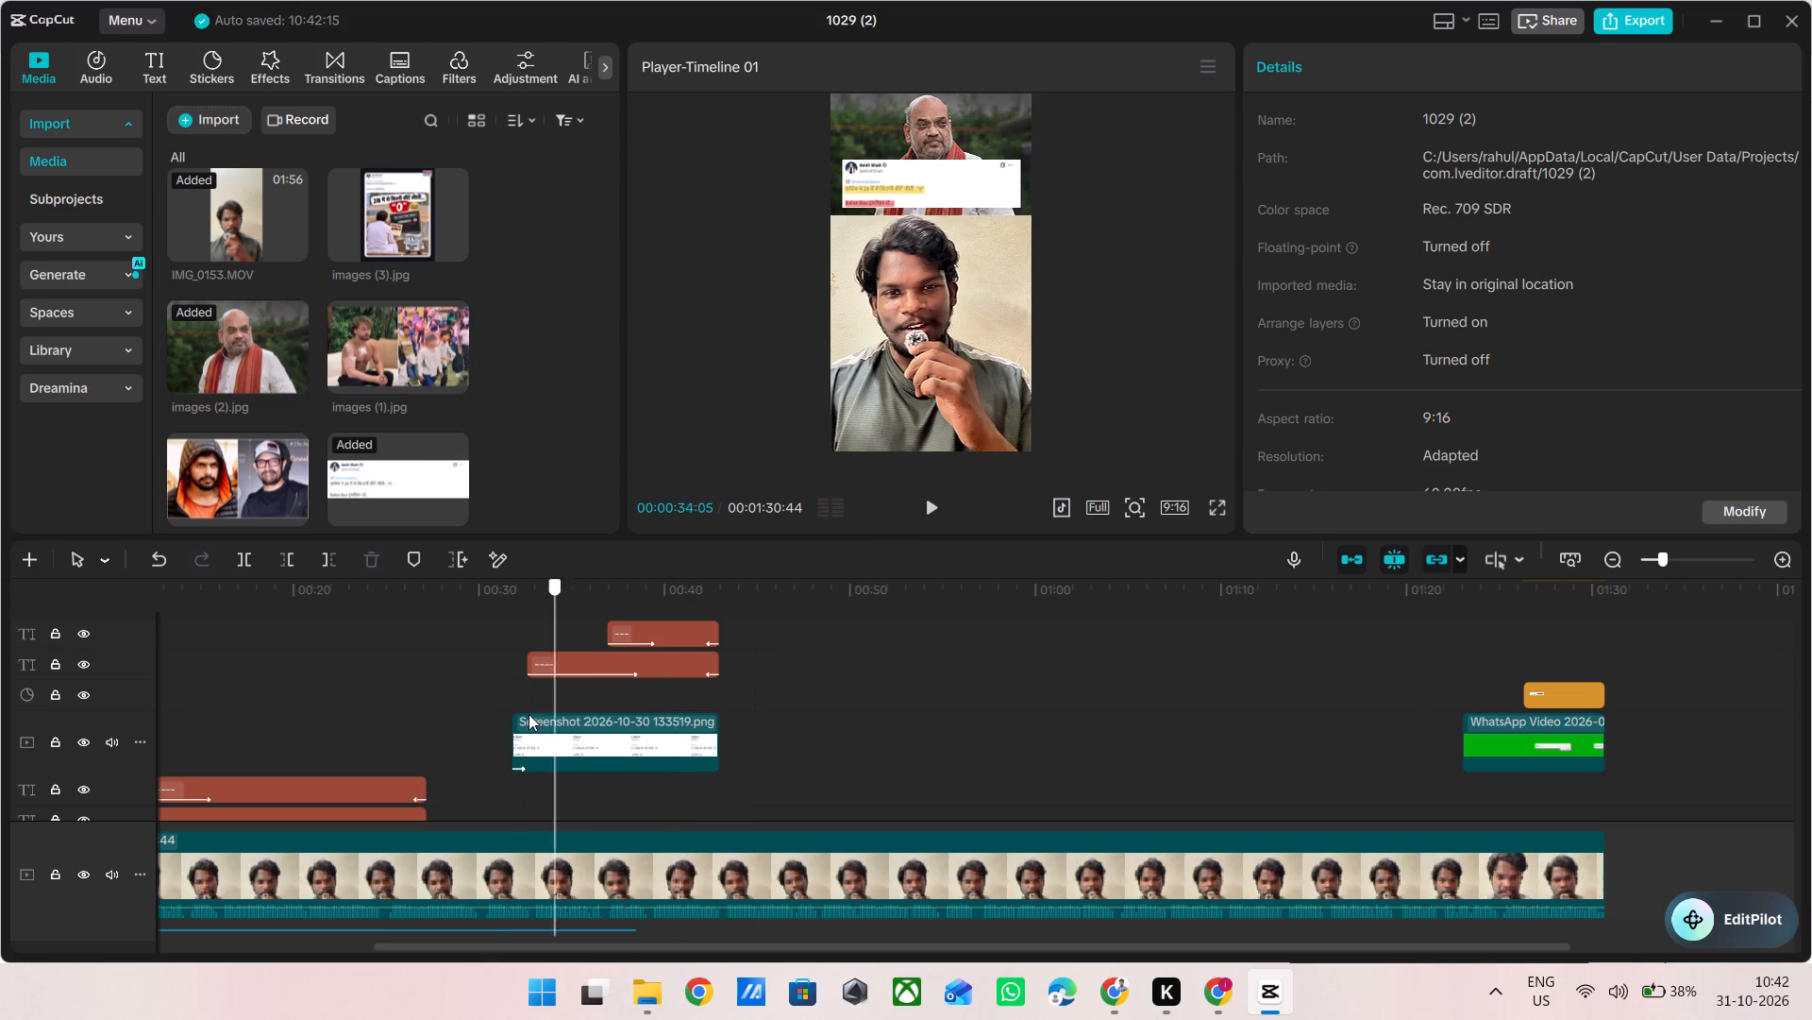
pyautogui.moveTo(528, 714); pyautogui.dragTo(497, 718)
pyautogui.press('space')
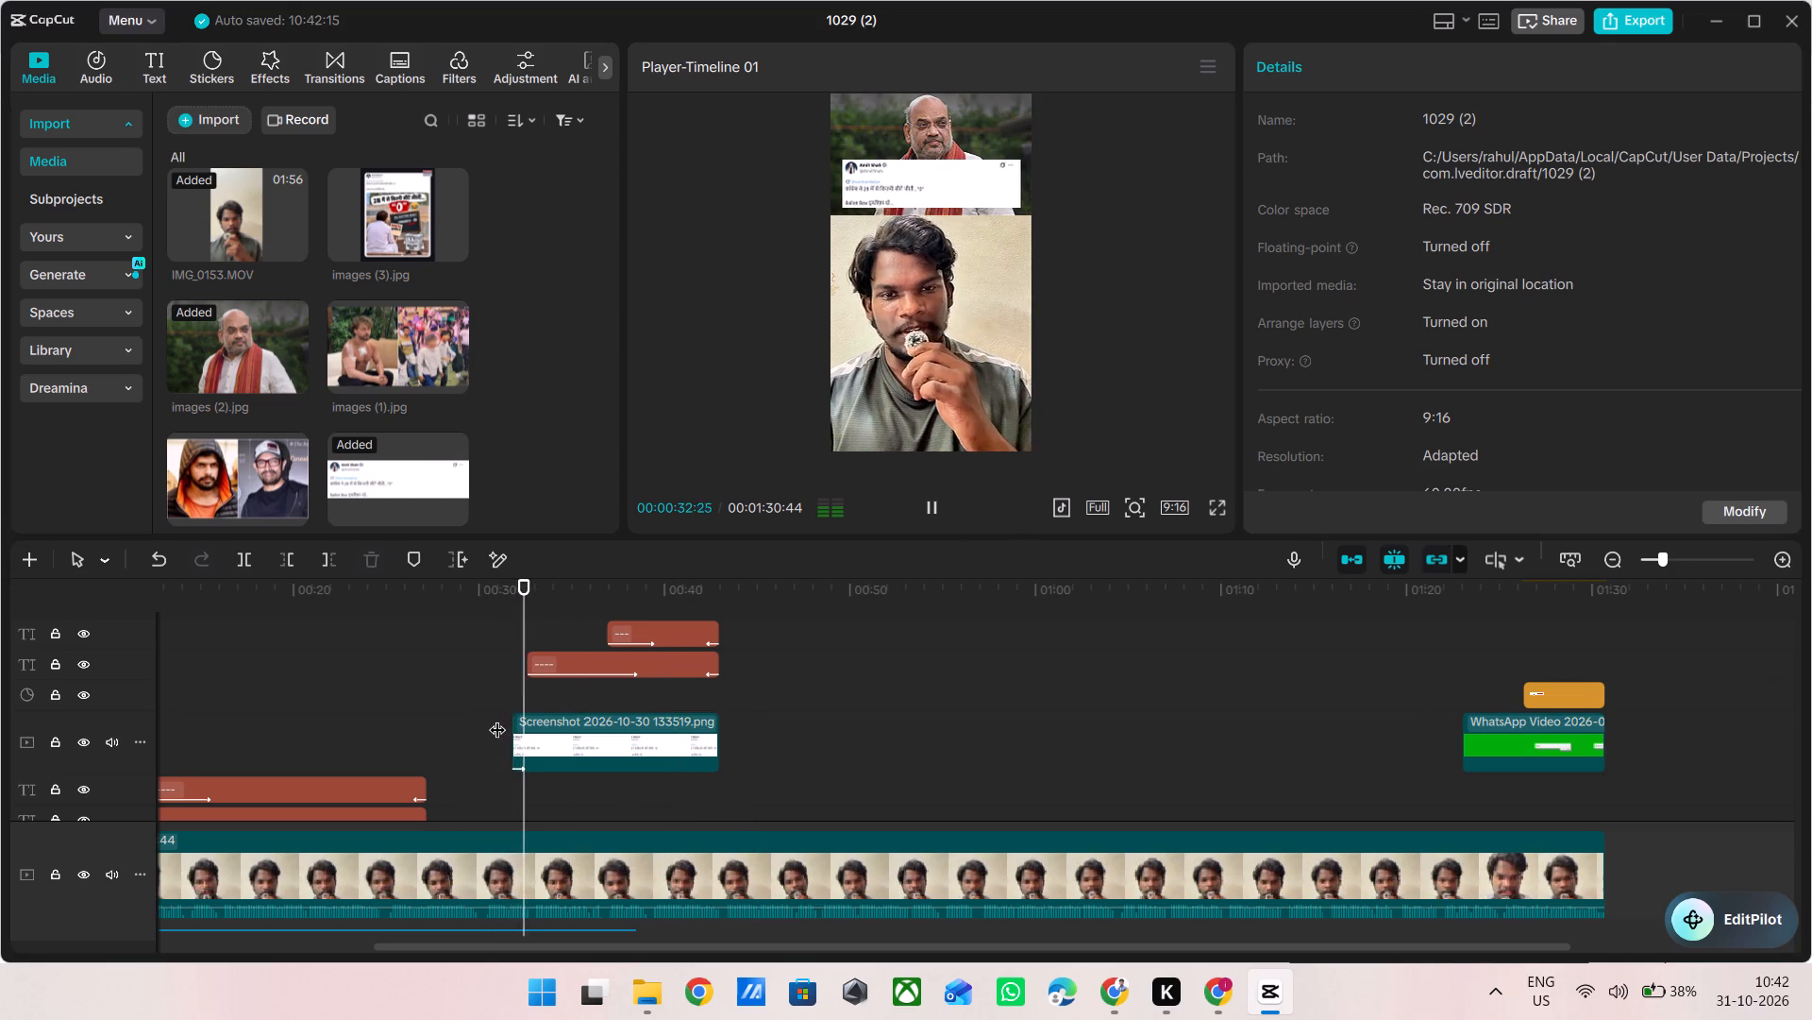
pyautogui.click(1224, 512)
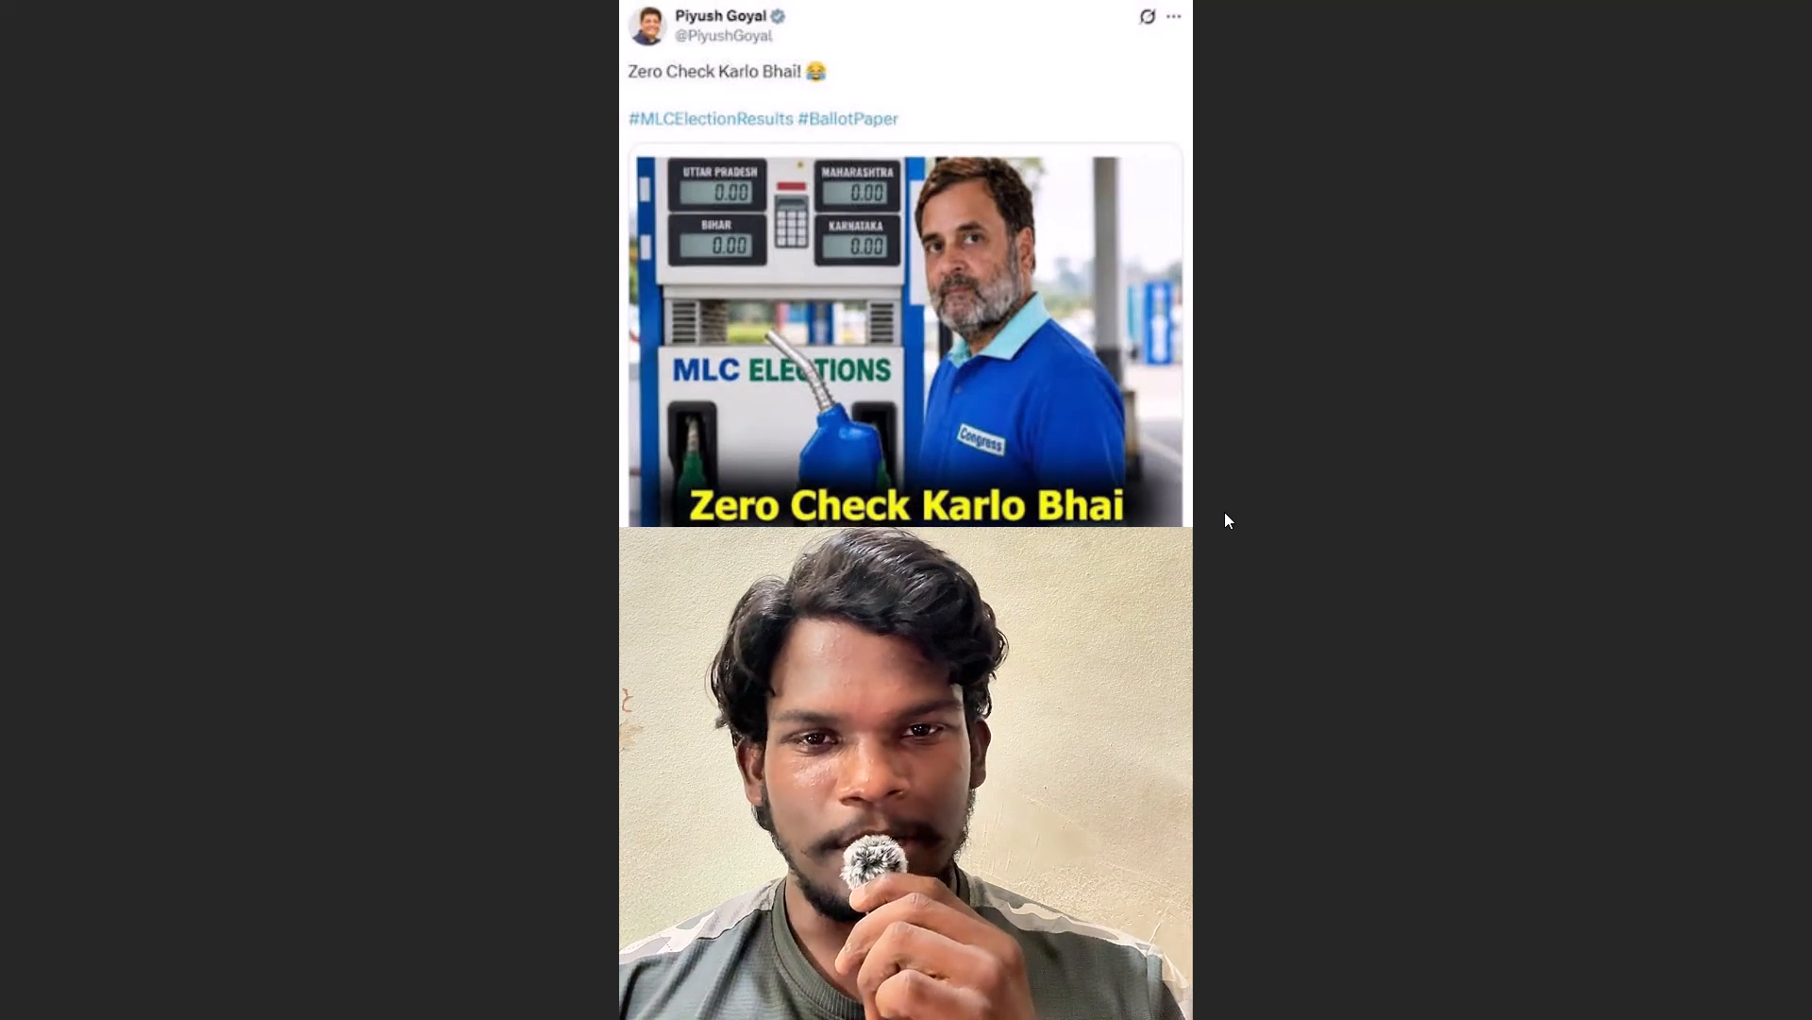
pyautogui.press('Escape')
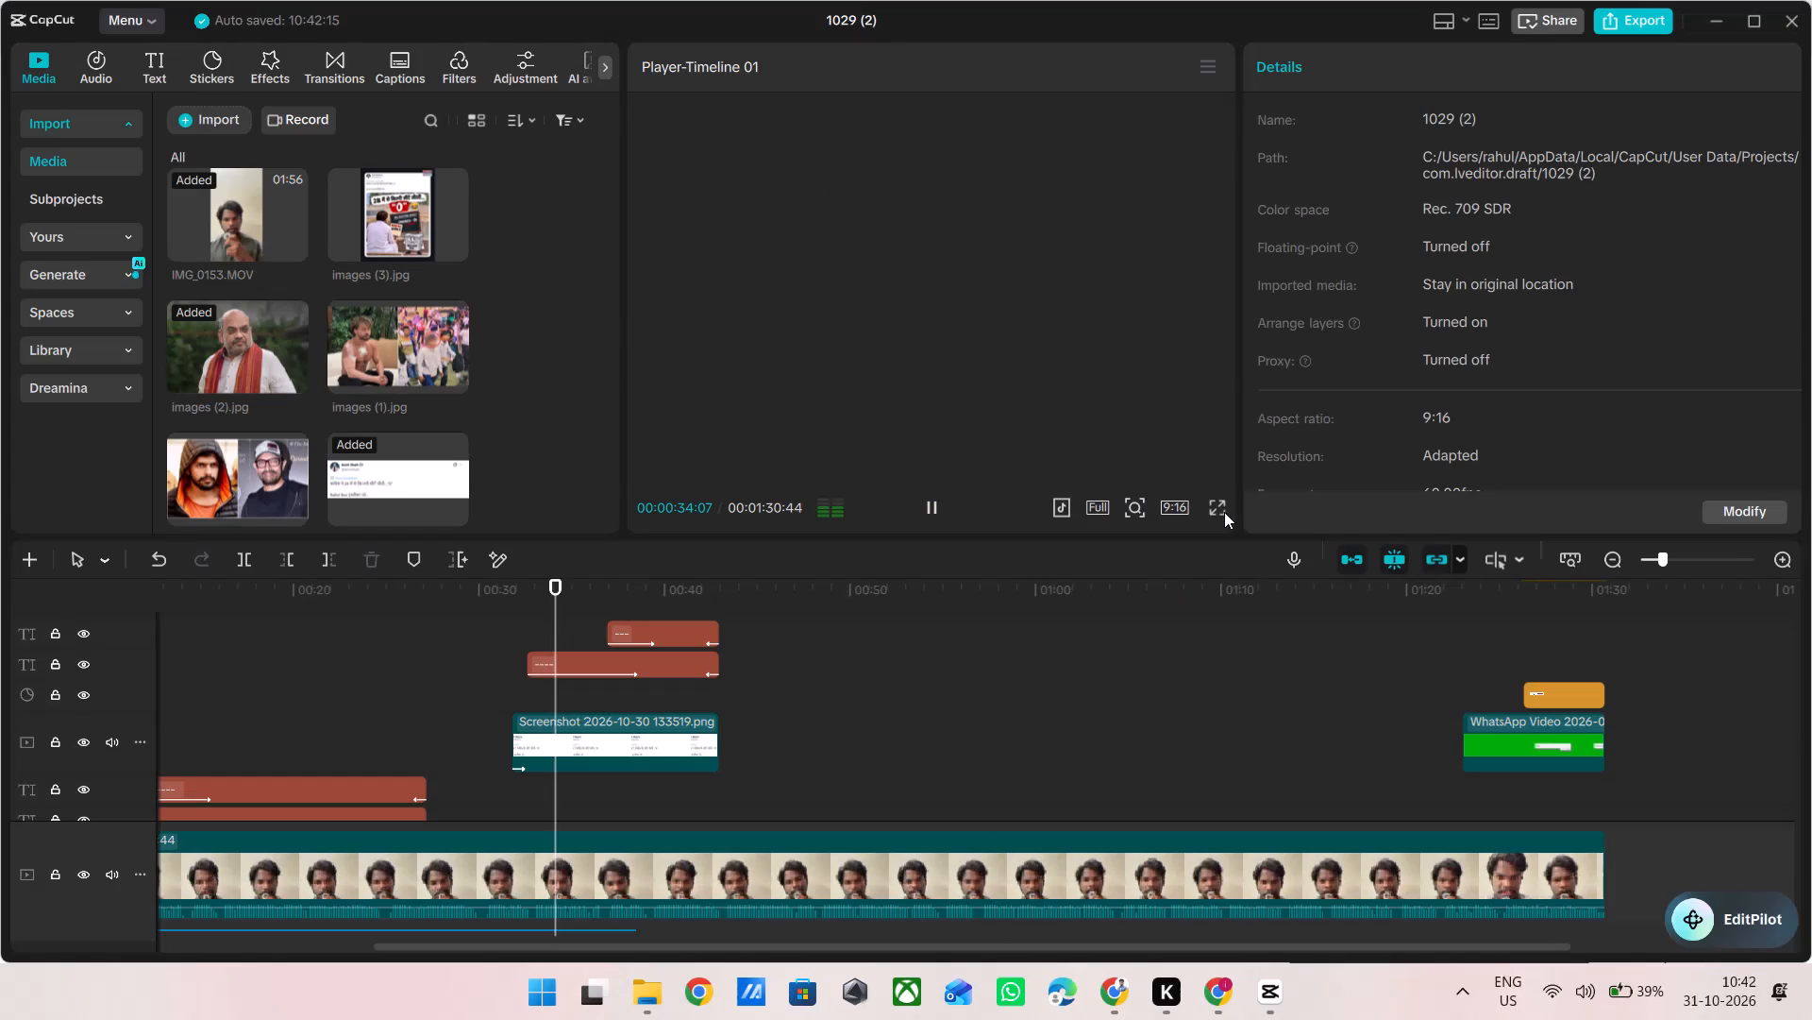
# Resume the playback check at about 54 s, just after the start of the images (7).jpg clip.
pyautogui.keyDown('ctrl'); pyautogui.scroll(-4, 1317, 808); pyautogui.keyUp('ctrl')
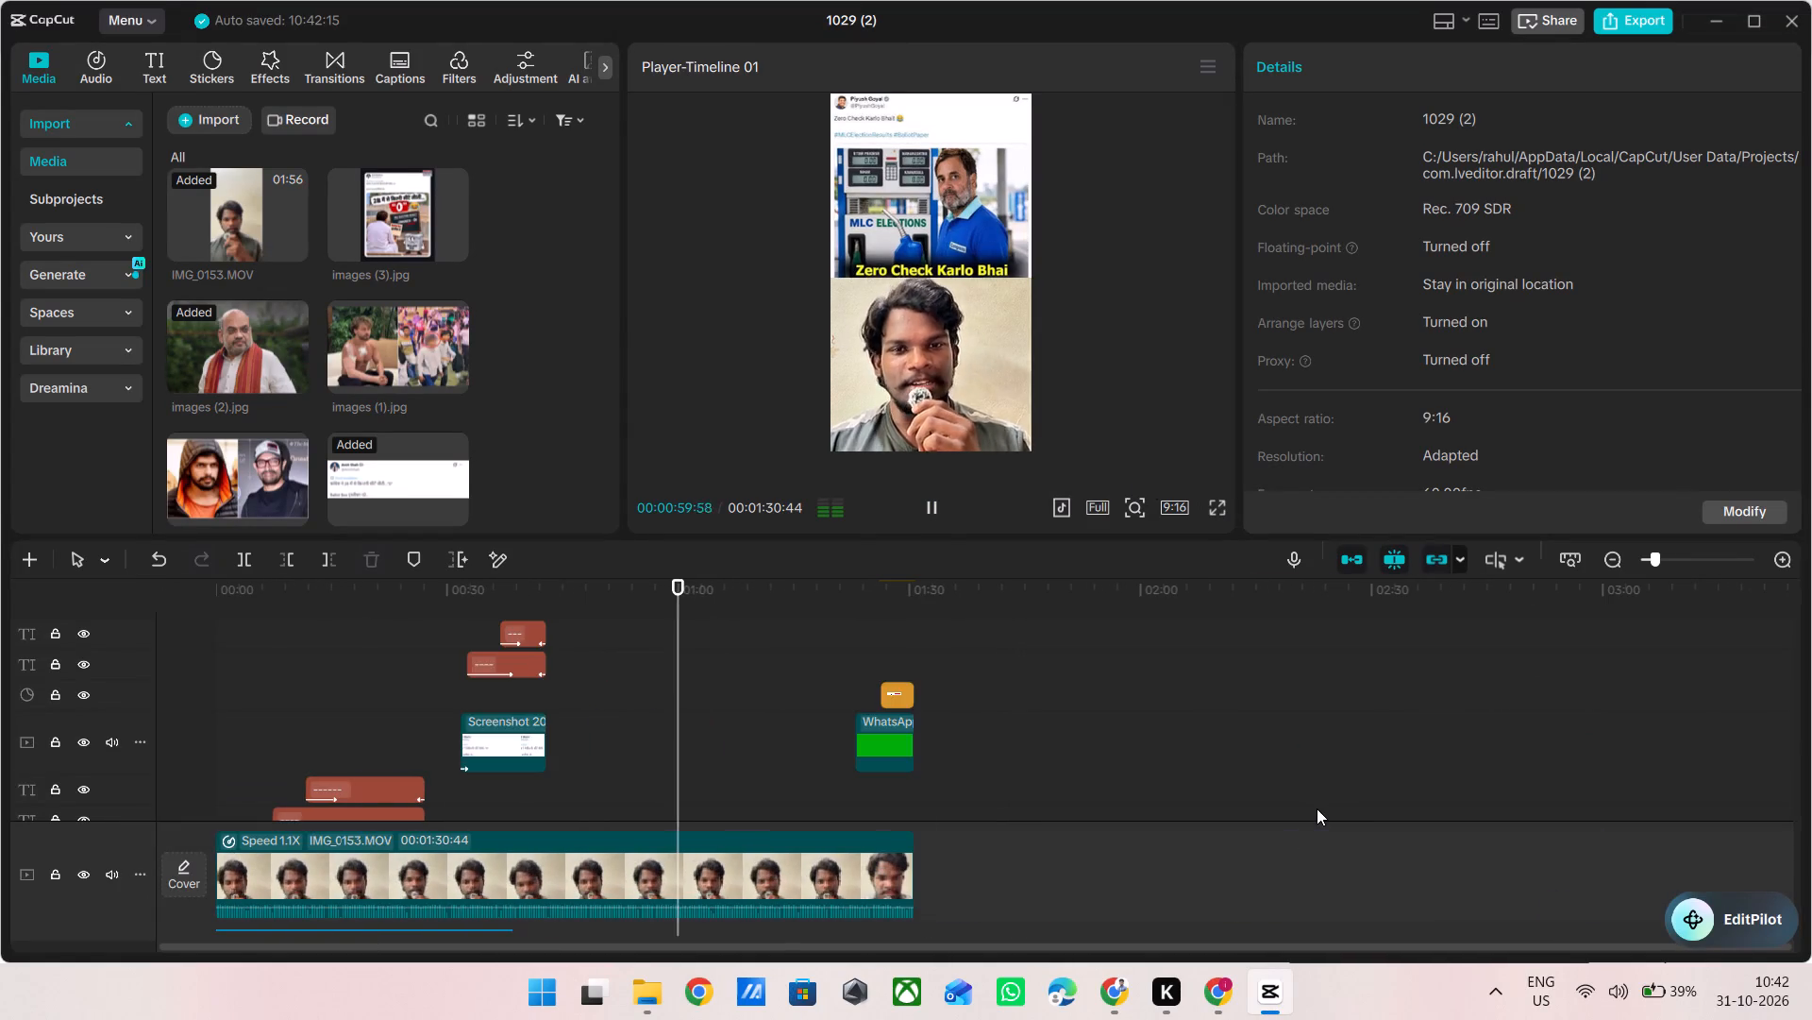
pyautogui.keyDown('ctrl'); pyautogui.scroll(-4, 1317, 808); pyautogui.keyUp('ctrl')
pyautogui.doubleClick(636, 586)
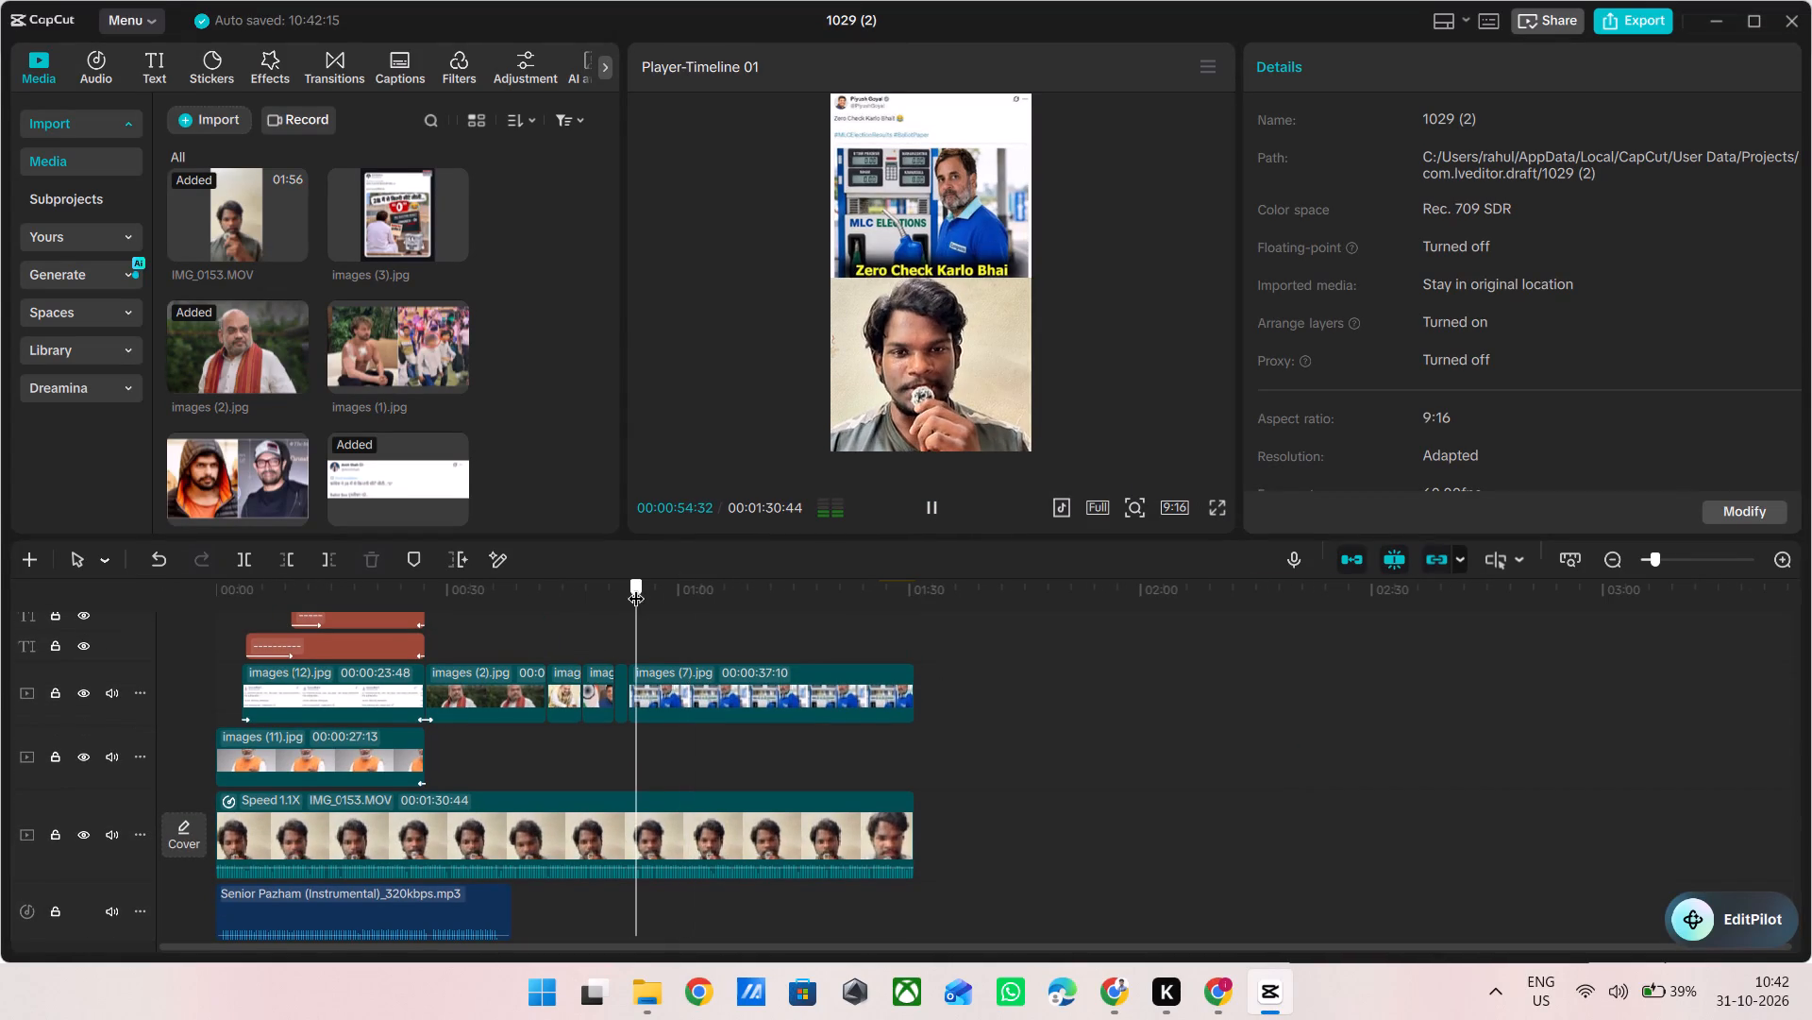
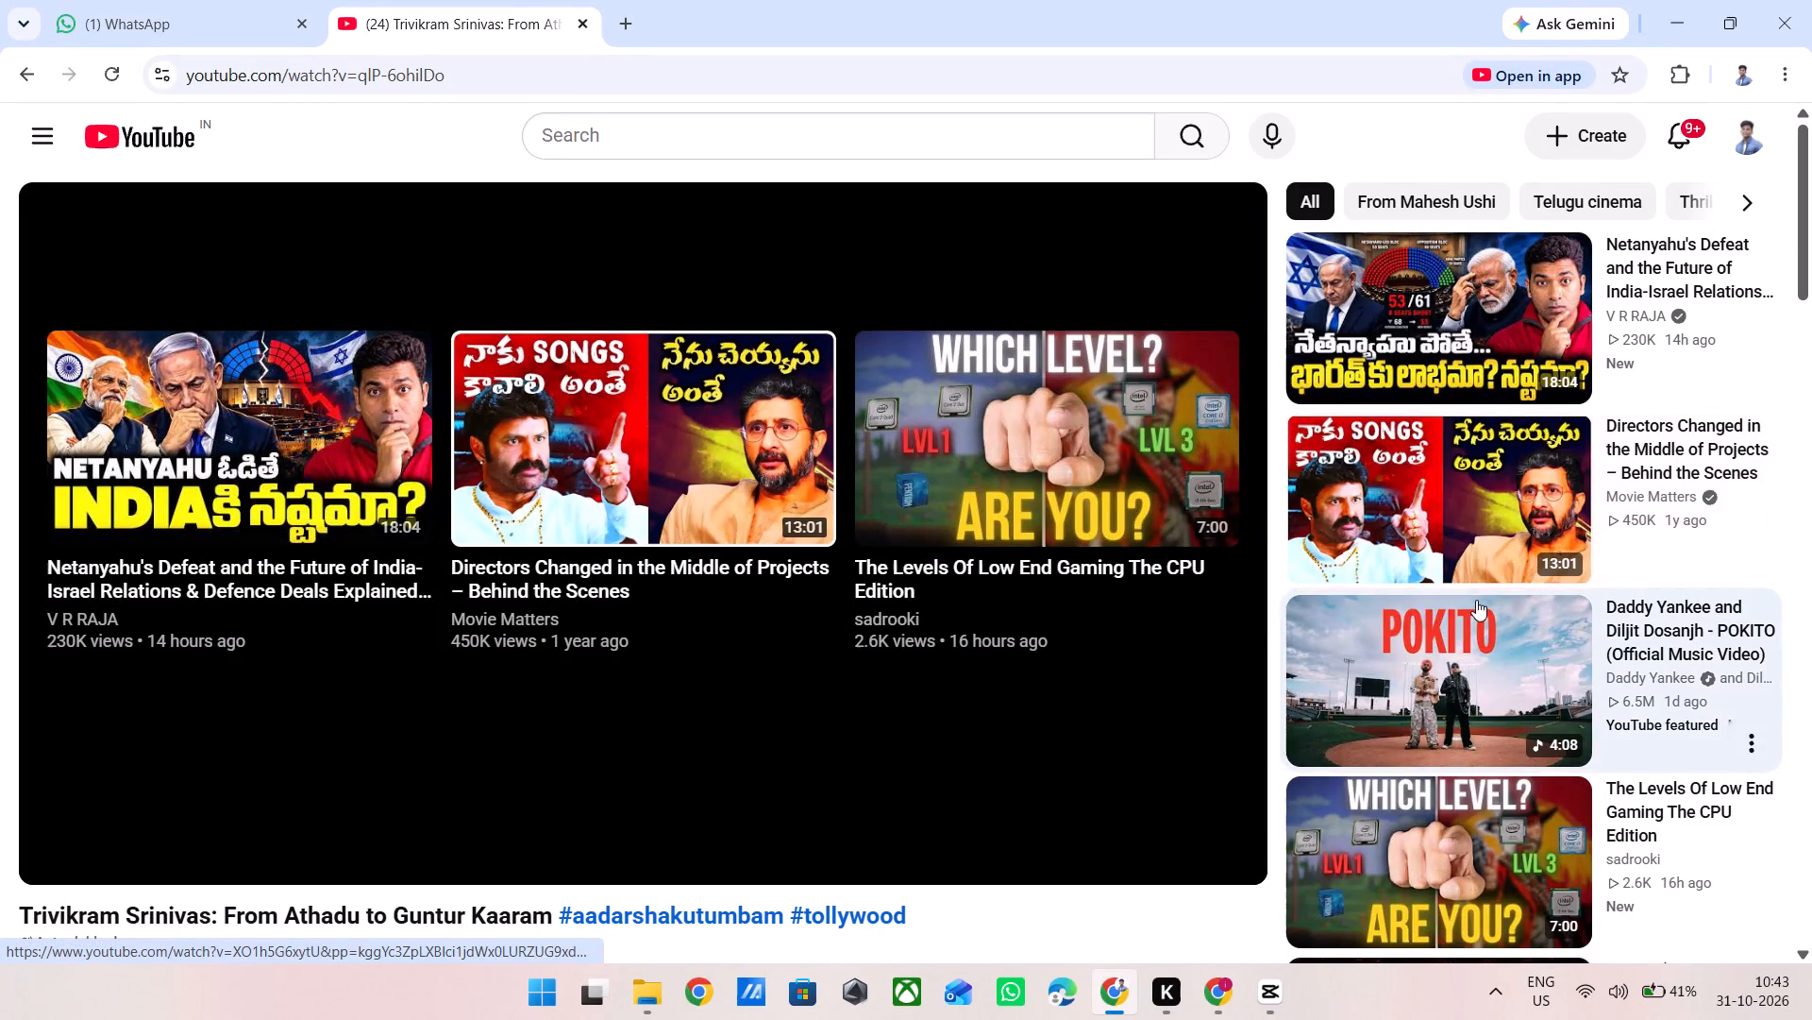
# Open the suggested Movie Matters video "Directors Changed in the Middle of Projects – Behind the Scenes".
pyautogui.click(1457, 475)
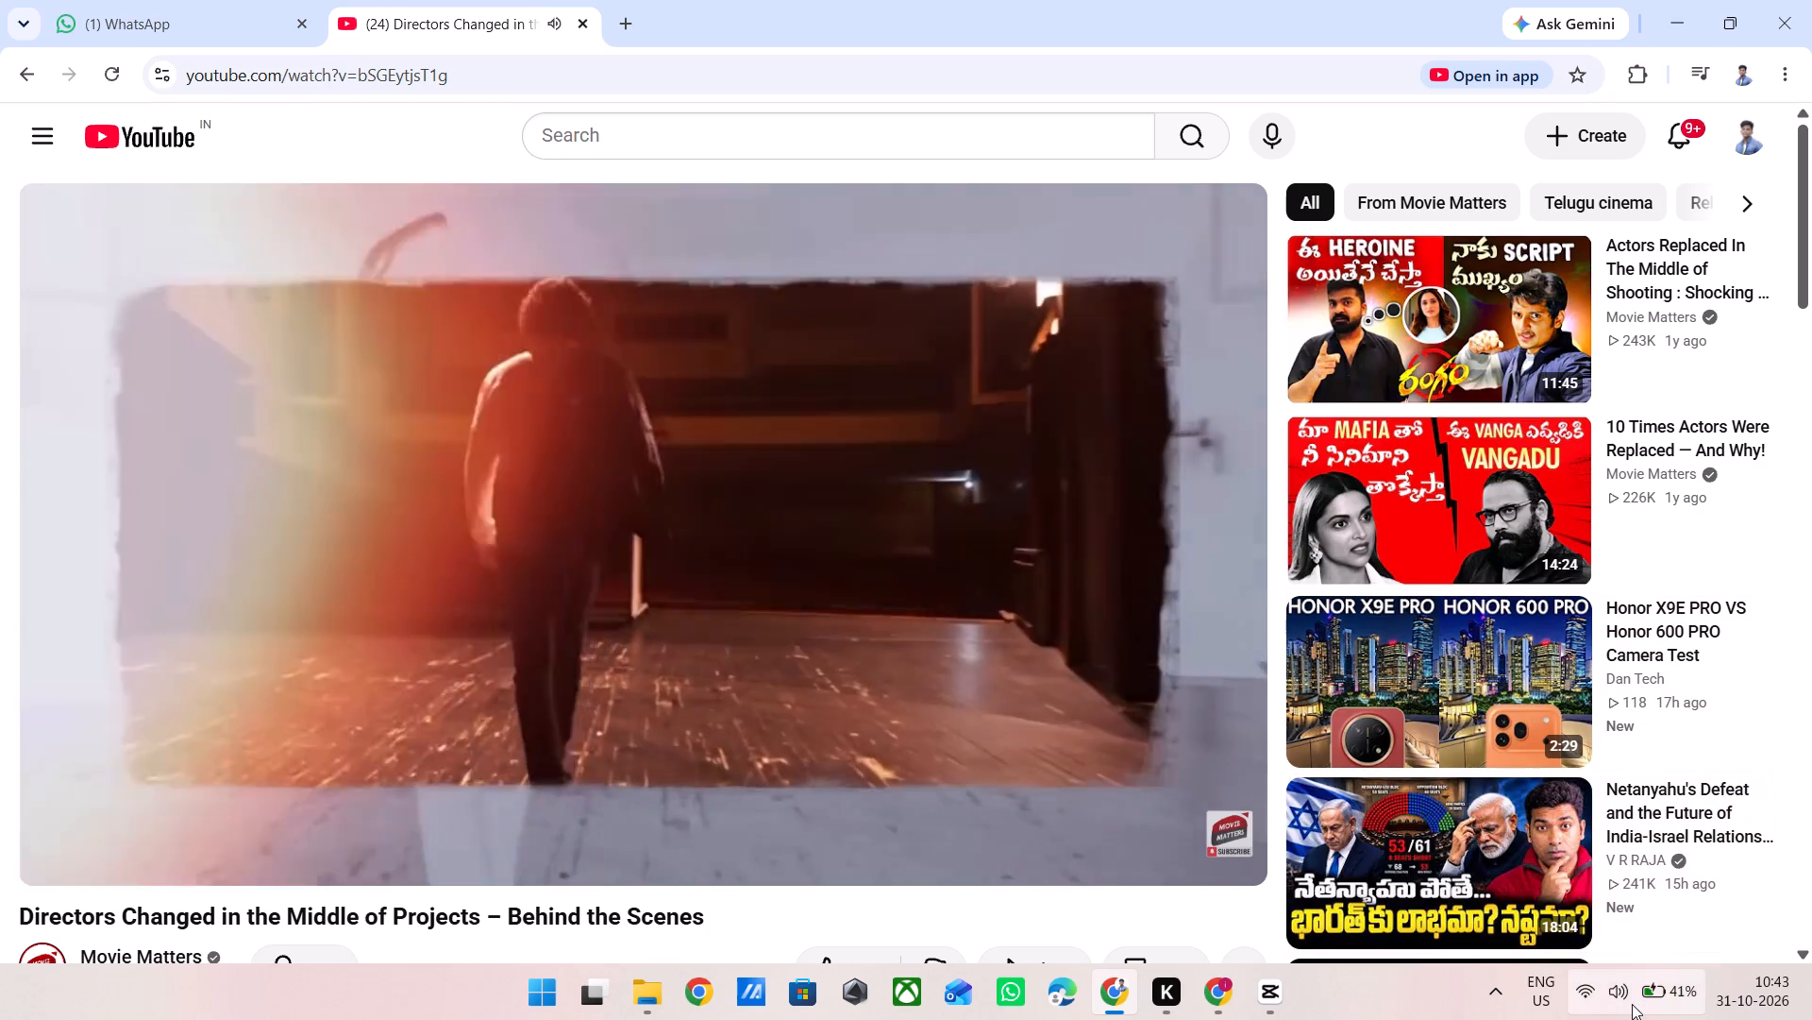
# Turn off Bluetooth in the system quick settings and return to the video page.
pyautogui.click(1632, 1004)
pyautogui.click(1576, 549)
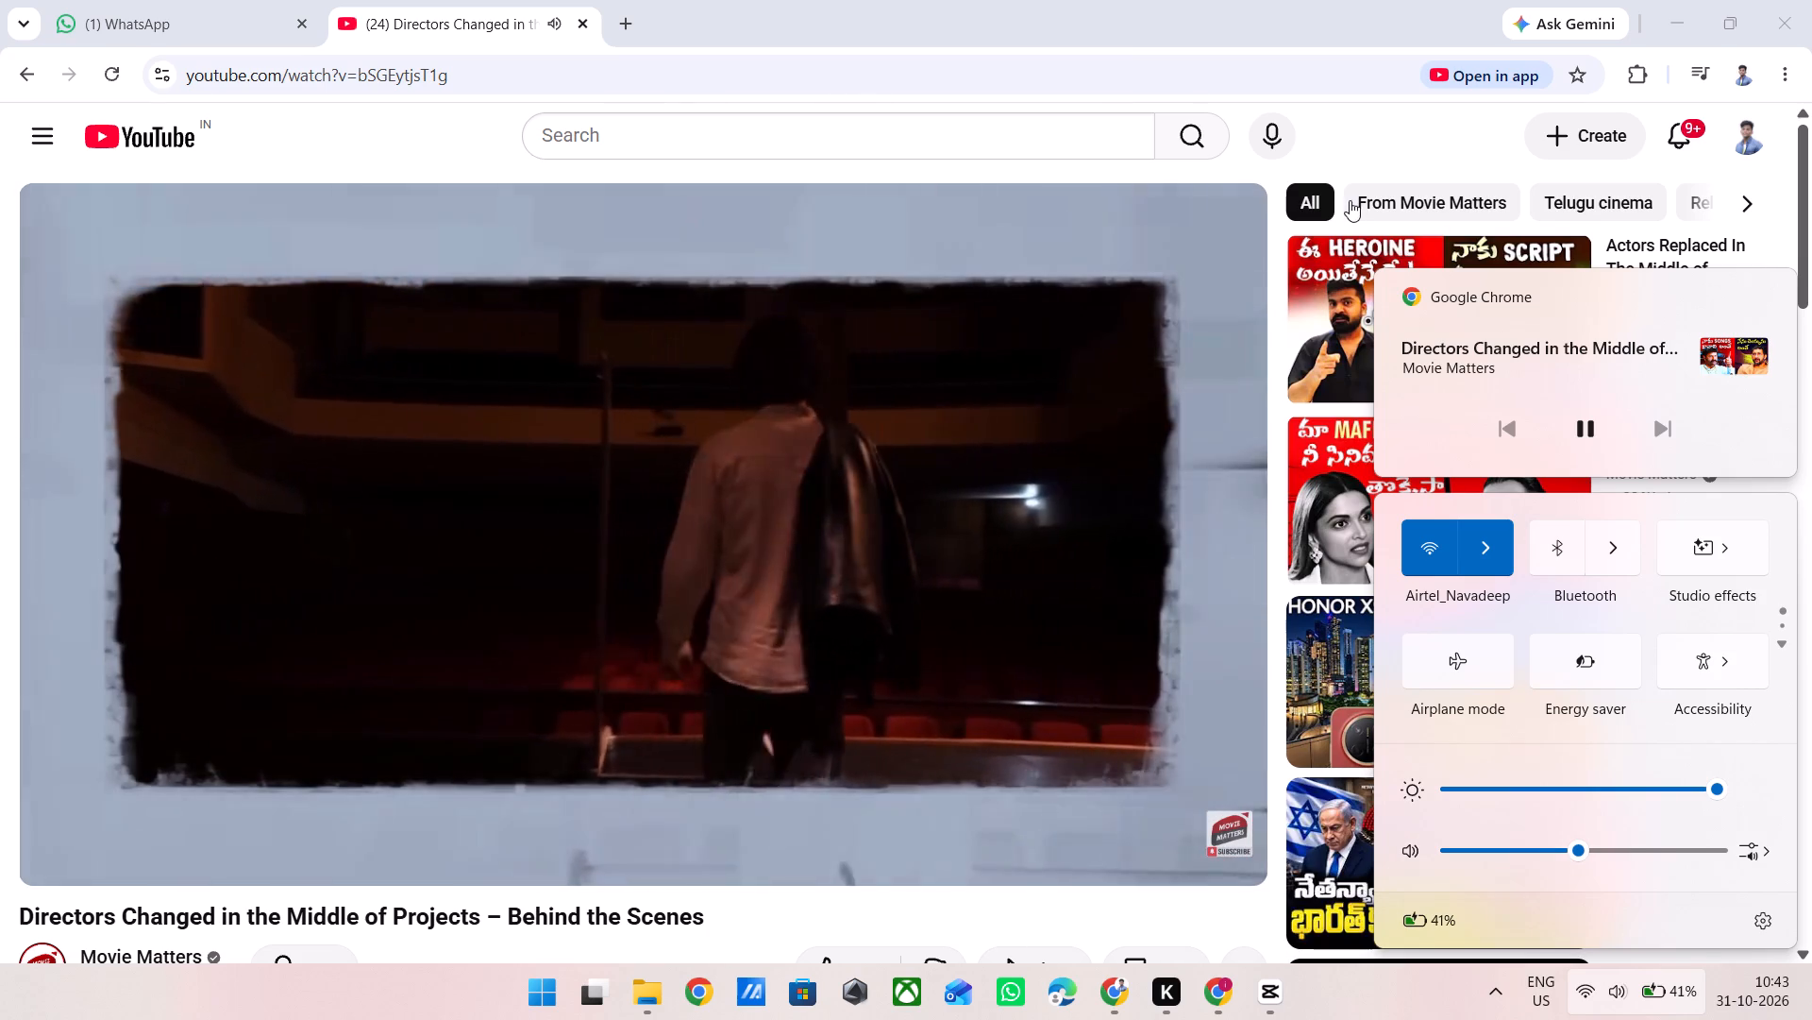
pyautogui.click(1321, 152)
# Pause the "Directors Changed in the Middle of Projects" video.
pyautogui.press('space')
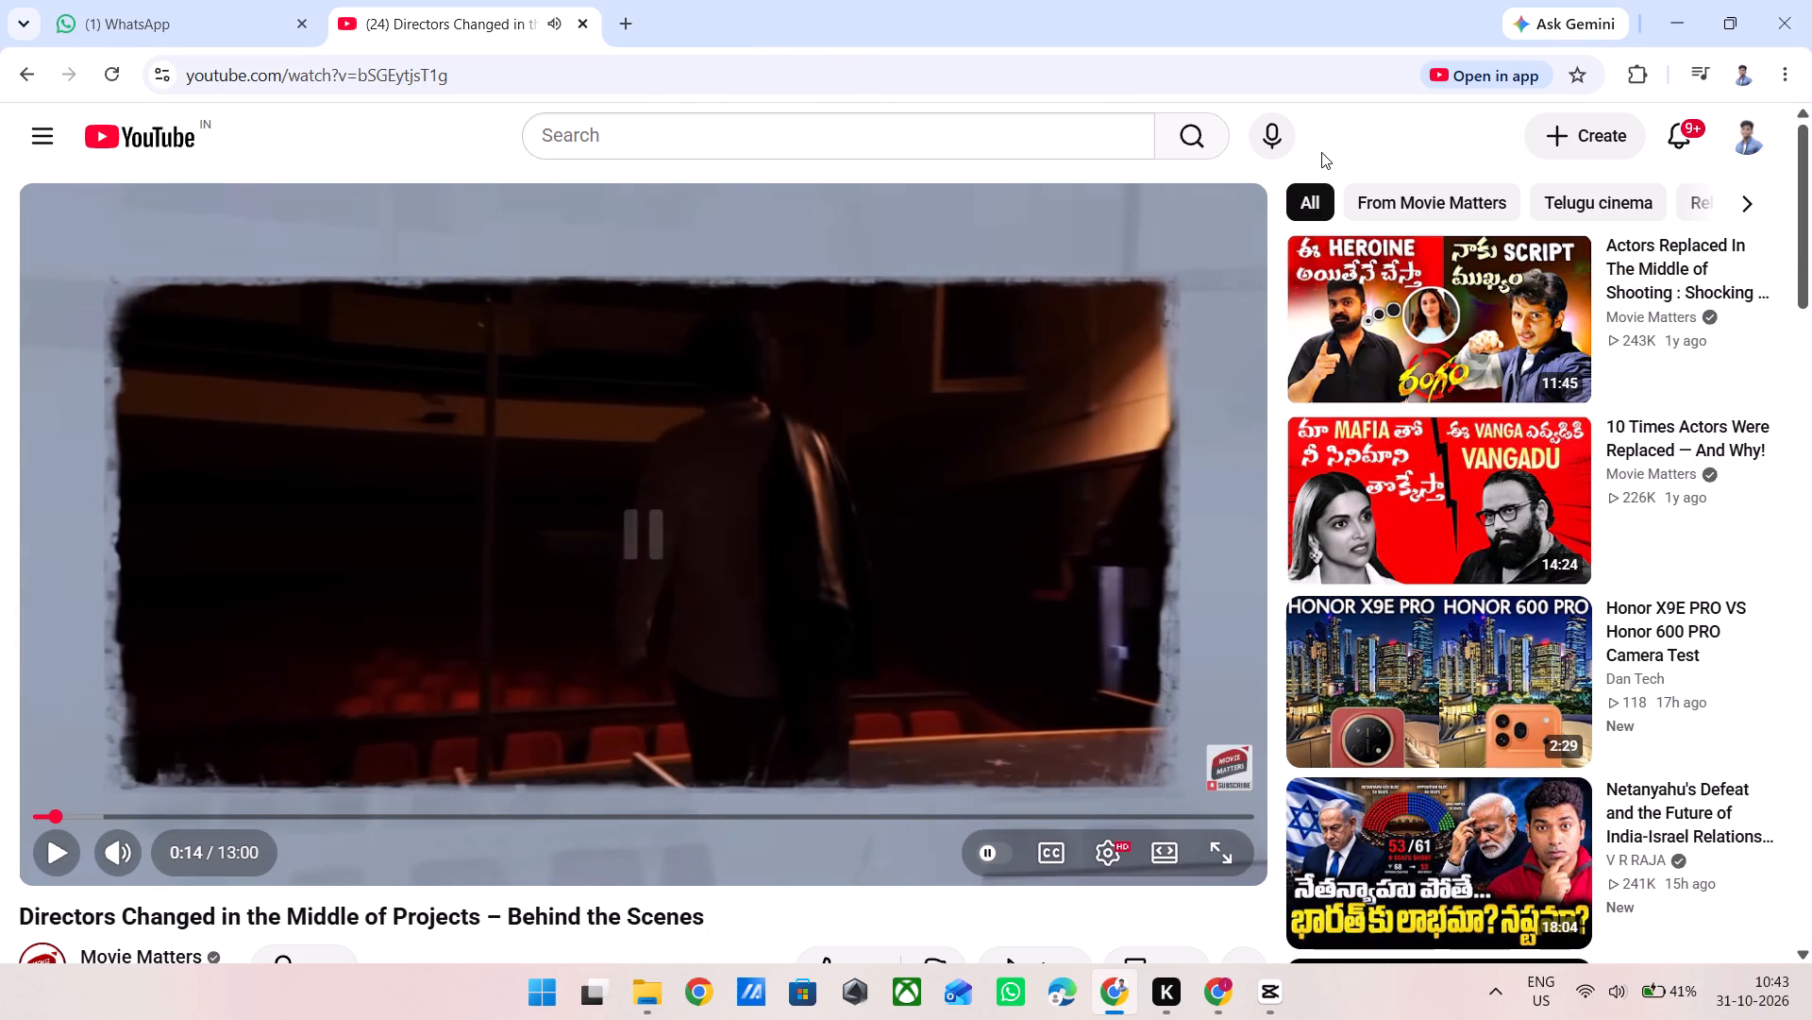